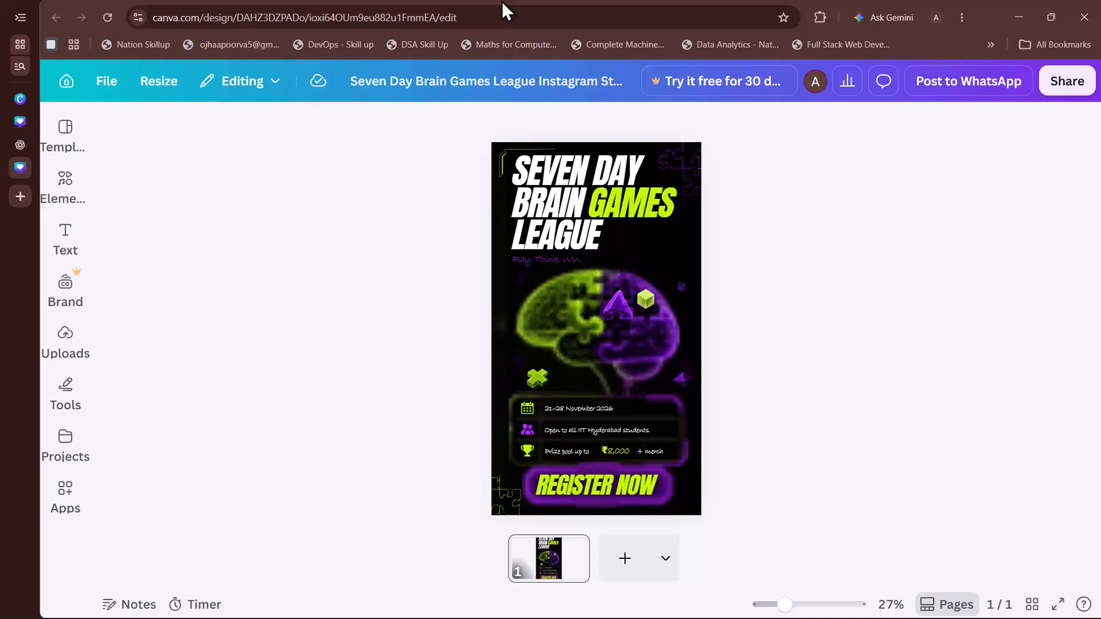
Reload the Seven Day Brain Games League design page.
left_click(106, 16)
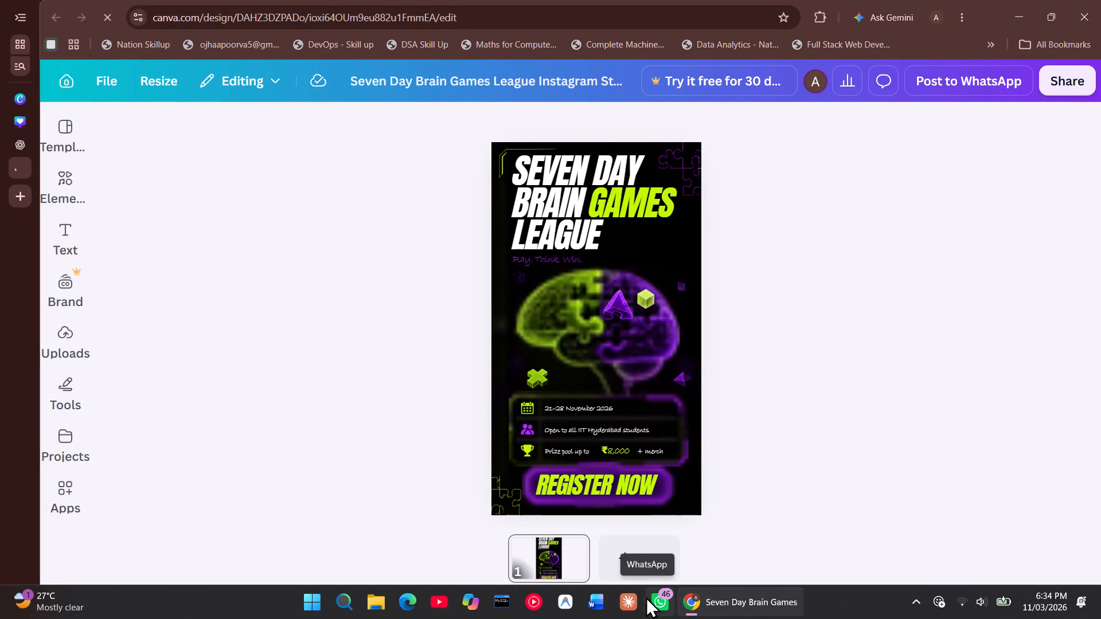
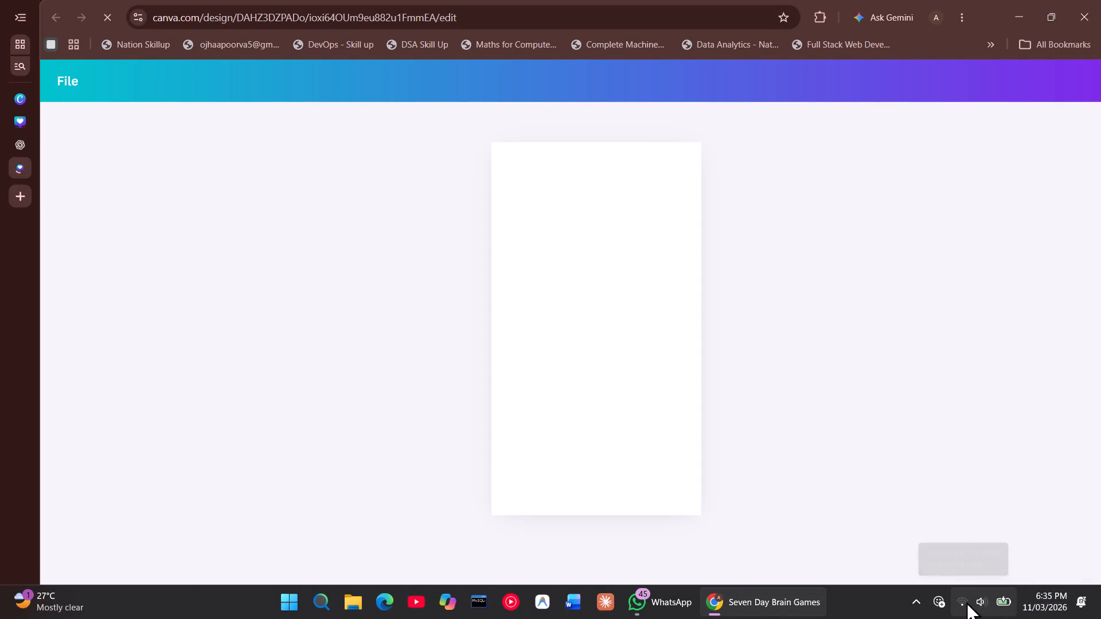
Lower the computer's display brightness to roughly 35 in the Windows quick settings.
left_click(967, 602)
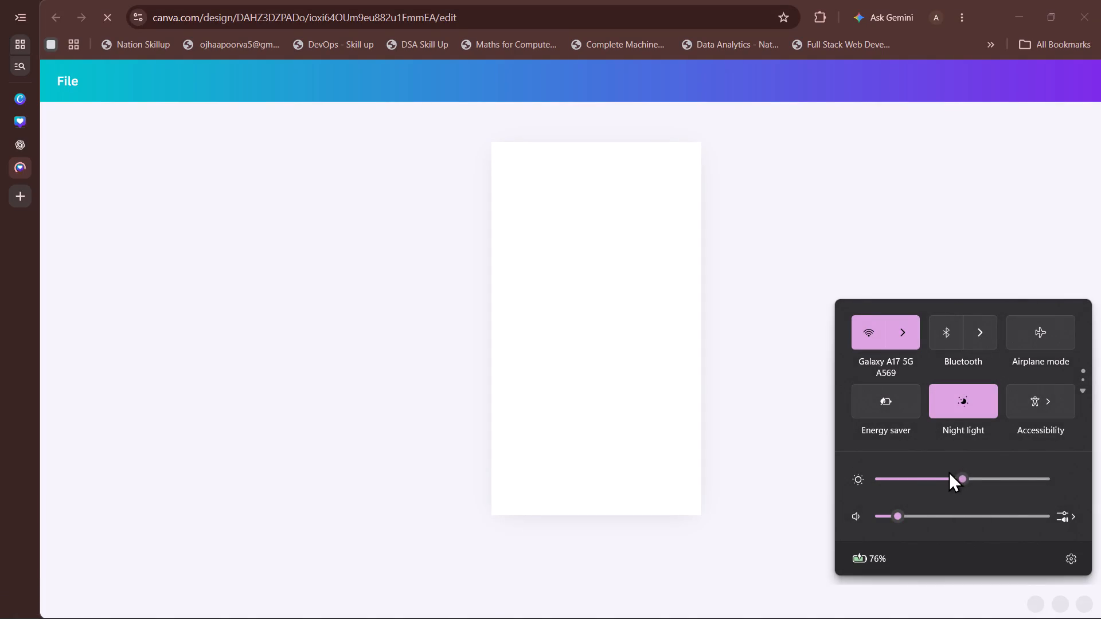
left_click_drag(948, 471, 939, 477)
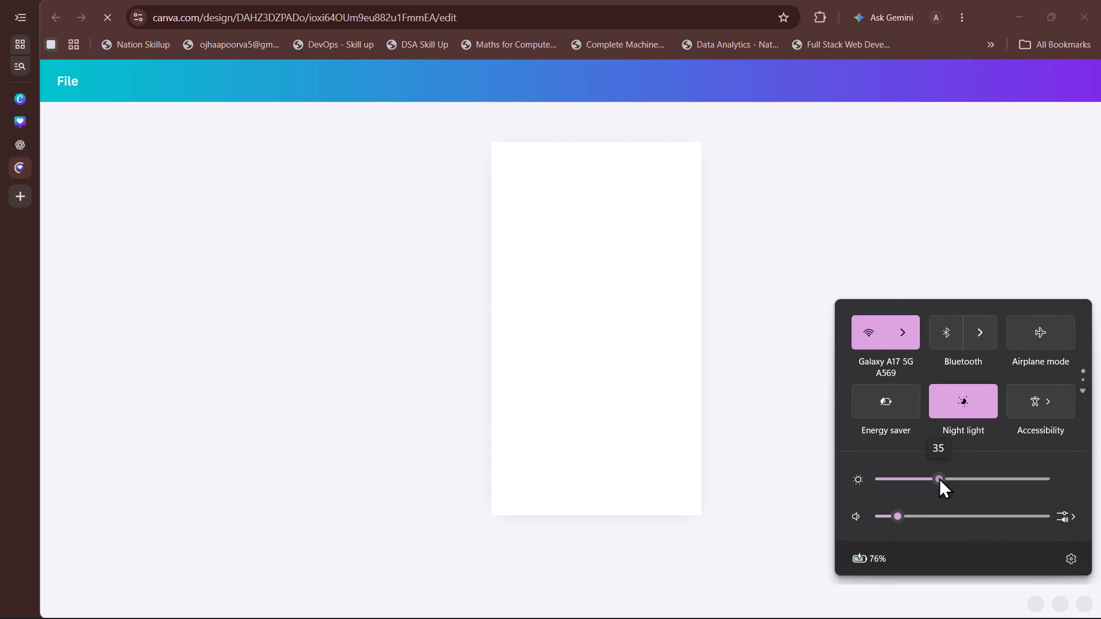
left_click_drag(939, 477, 942, 475)
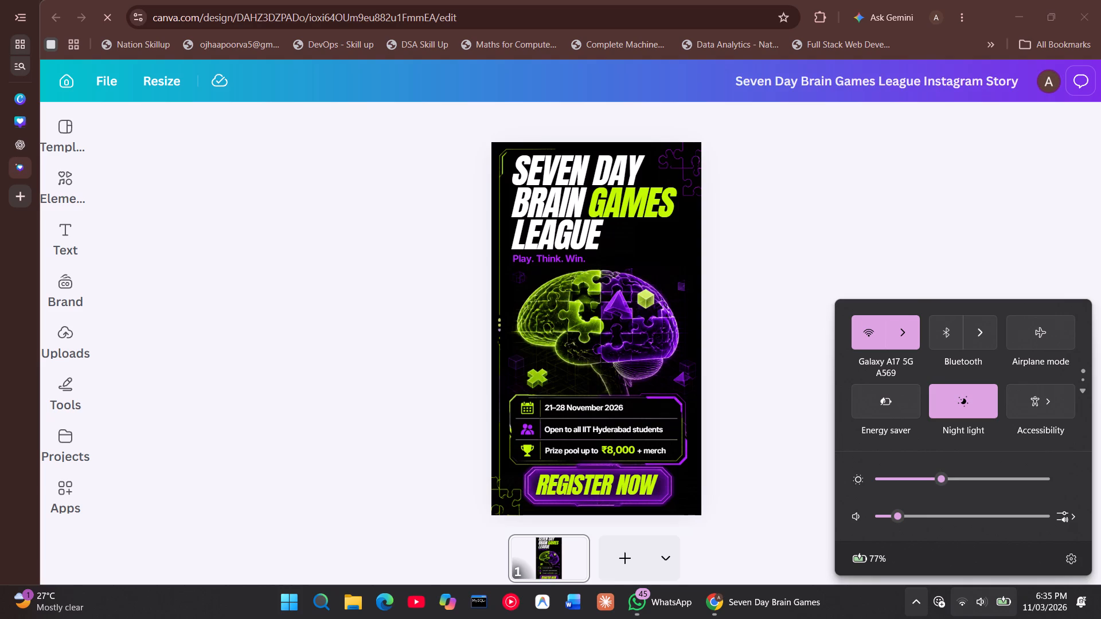
Dismiss the Windows quick settings flyout and return to the Seven Day Brain Games League Instagram Story design in Canva.
left_click(771, 444)
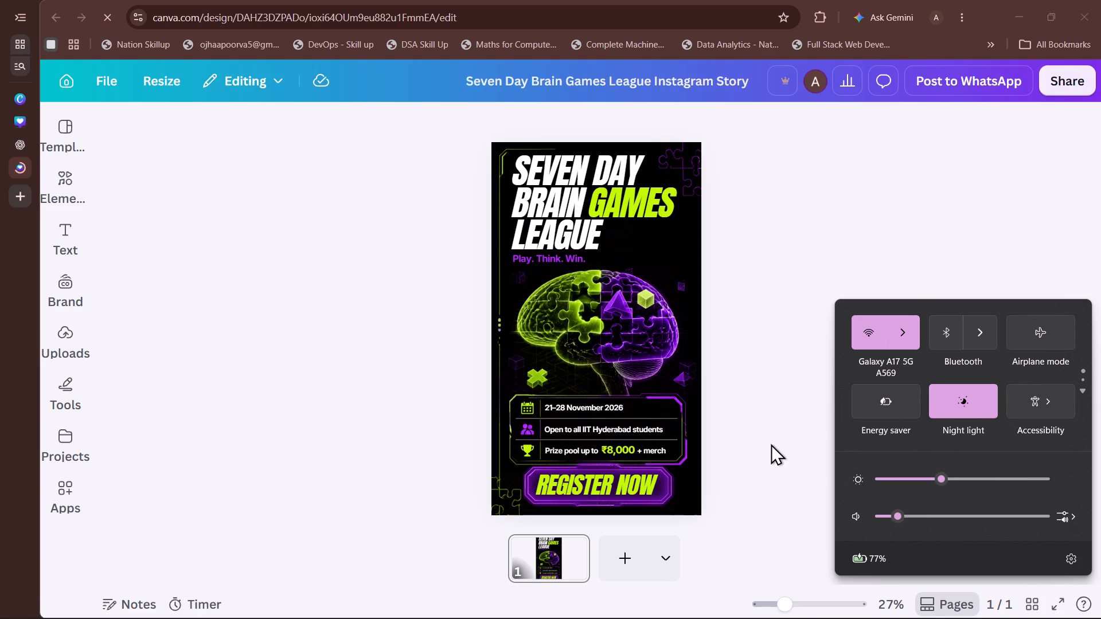
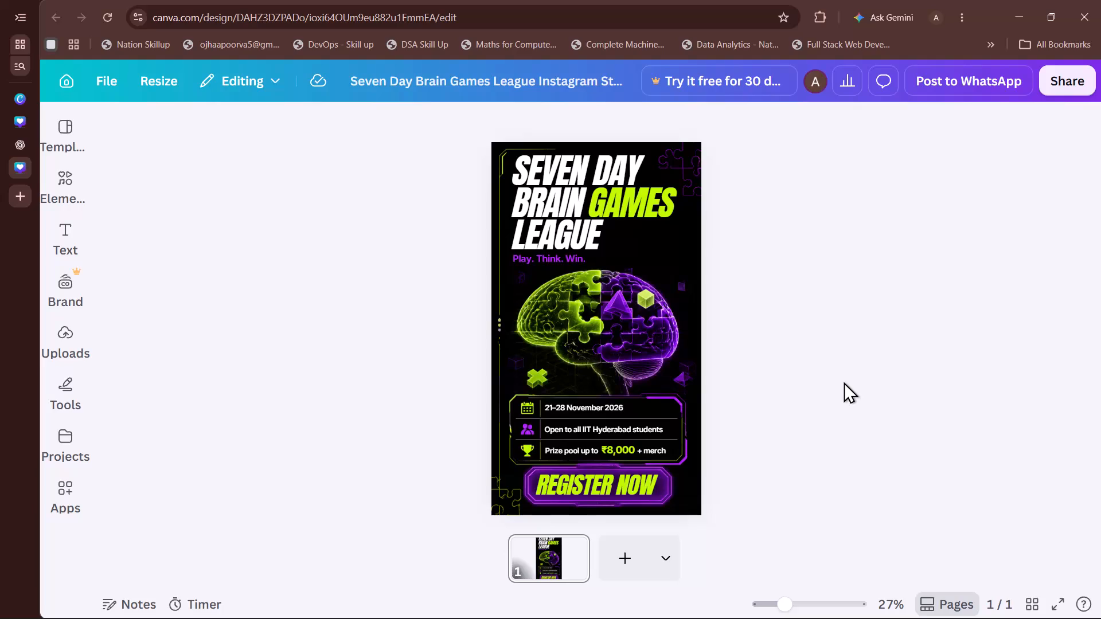
Move the puzzle brain graphic upward on page 1 so it overlaps the lower part of the title.
left_click(617, 348)
left_click_drag(617, 348, 716, 217)
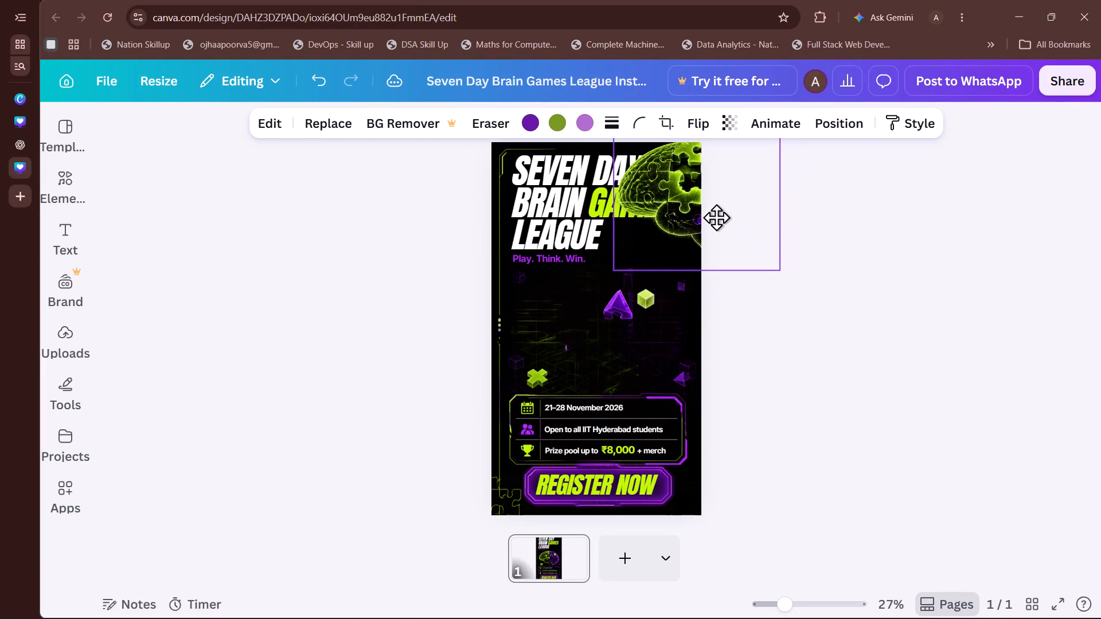
left_click_drag(716, 217, 616, 329)
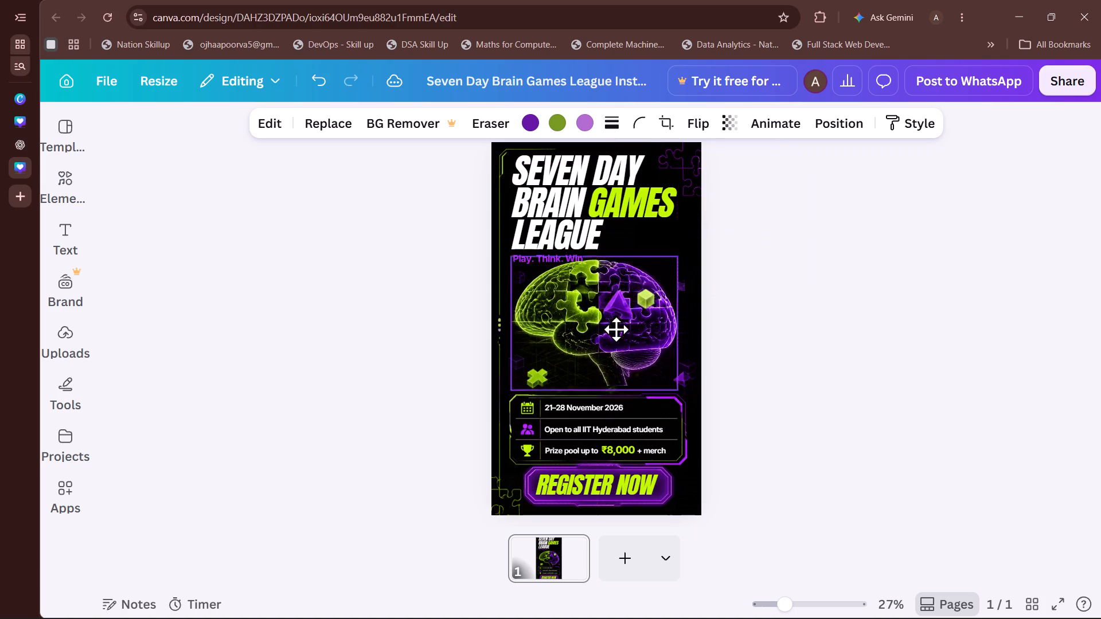
left_click_drag(616, 329, 610, 277)
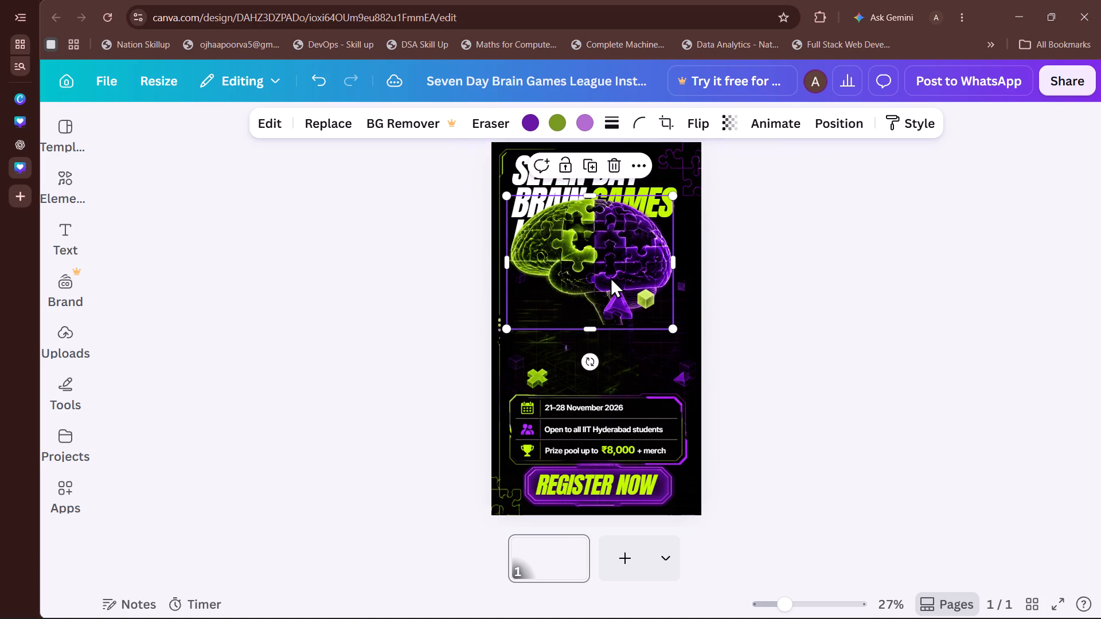
Add a blank second page to the design.
left_click(605, 577)
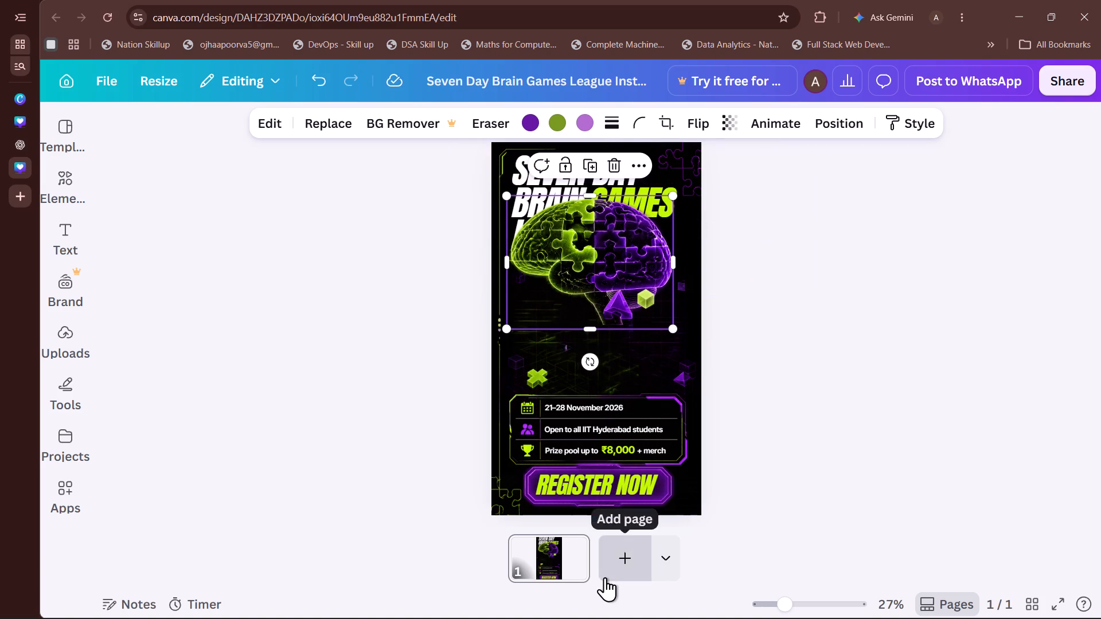
Move the puzzle brain graphic from page 1 onto the blank page 2.
left_click(485, 539)
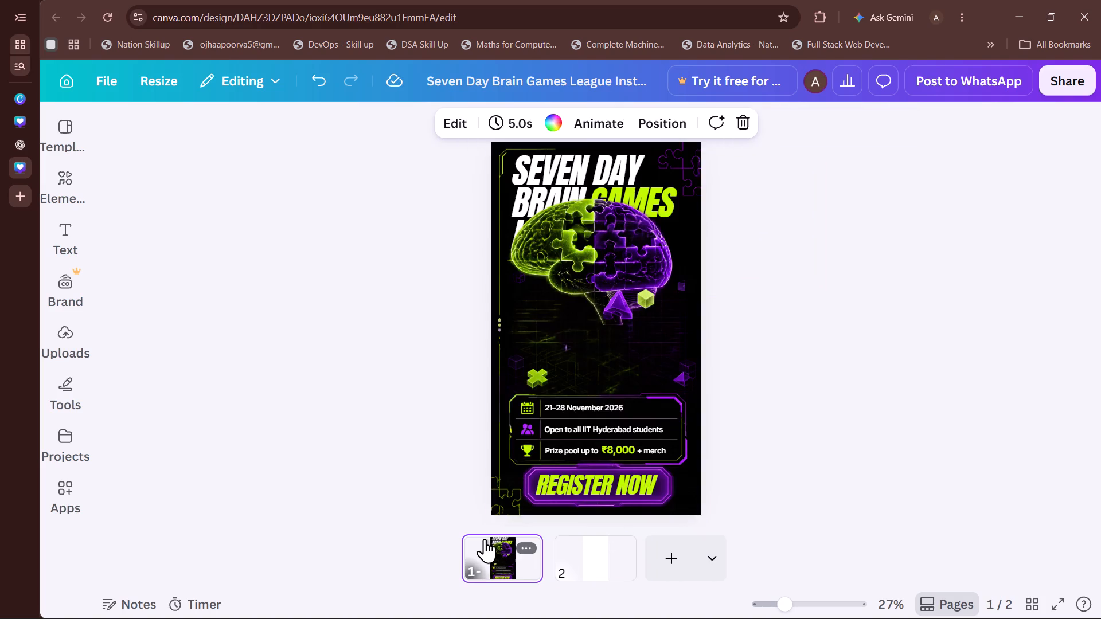
left_click_drag(601, 243, 608, 563)
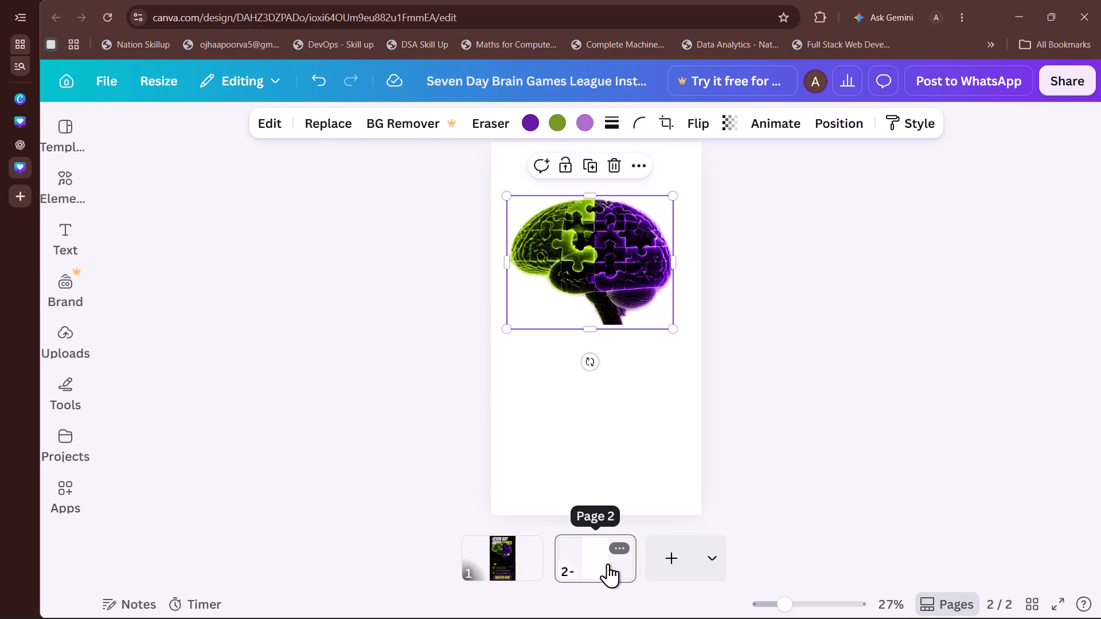
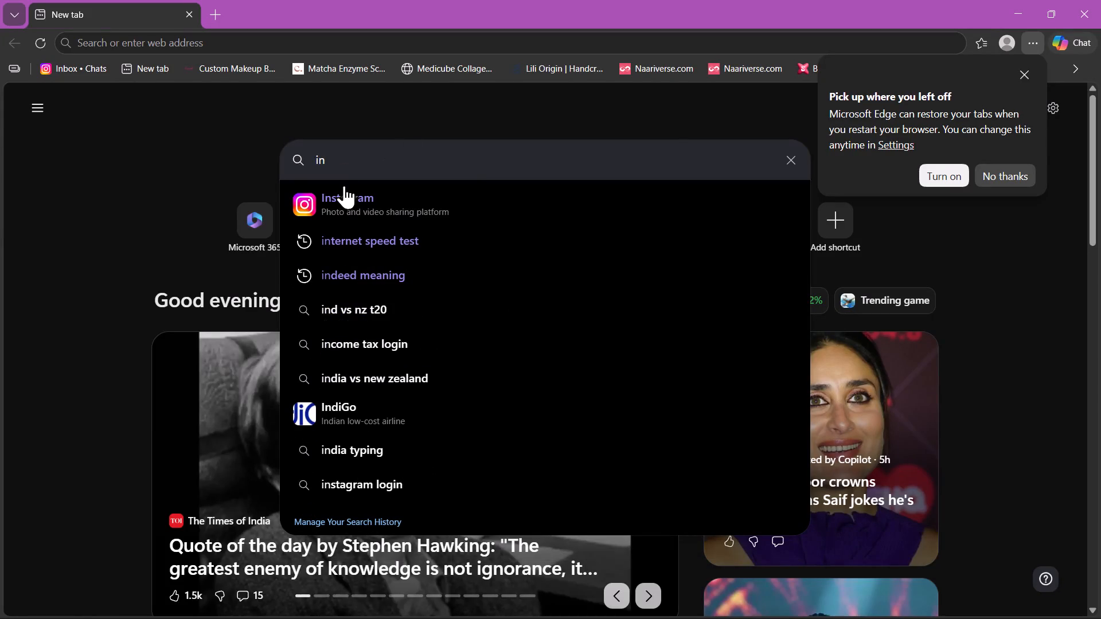
Search the web for Instagram in Microsoft Edge, open its website and close the search results tab.
left_click(352, 205)
left_click(162, 237)
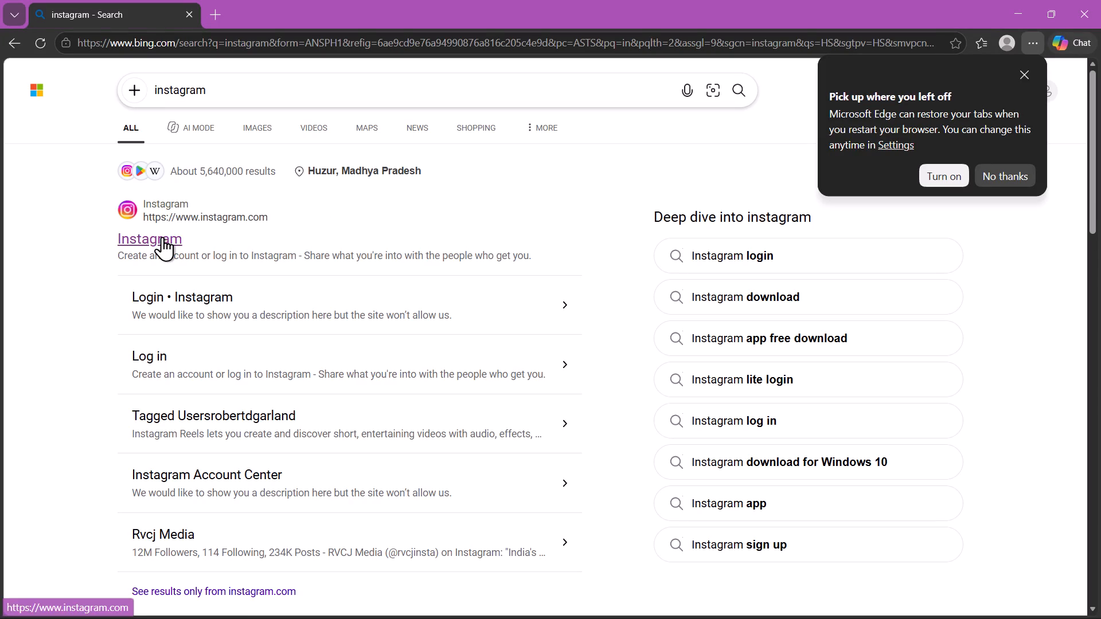
left_click(189, 10)
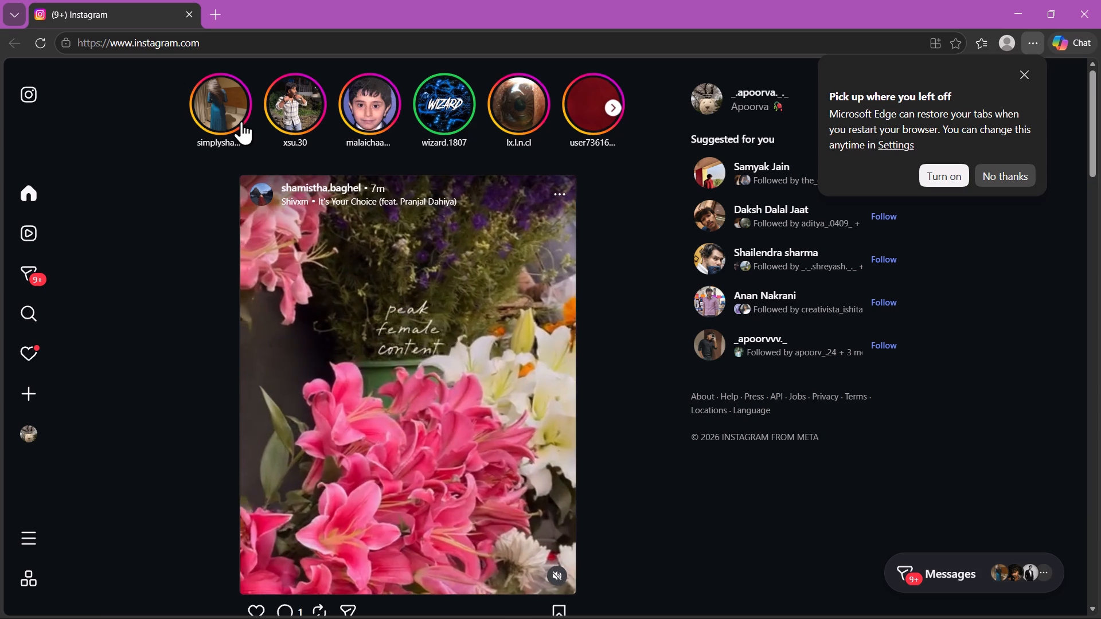
Open the first story on the Instagram home page, turn on its sound and like it.
left_click(241, 121)
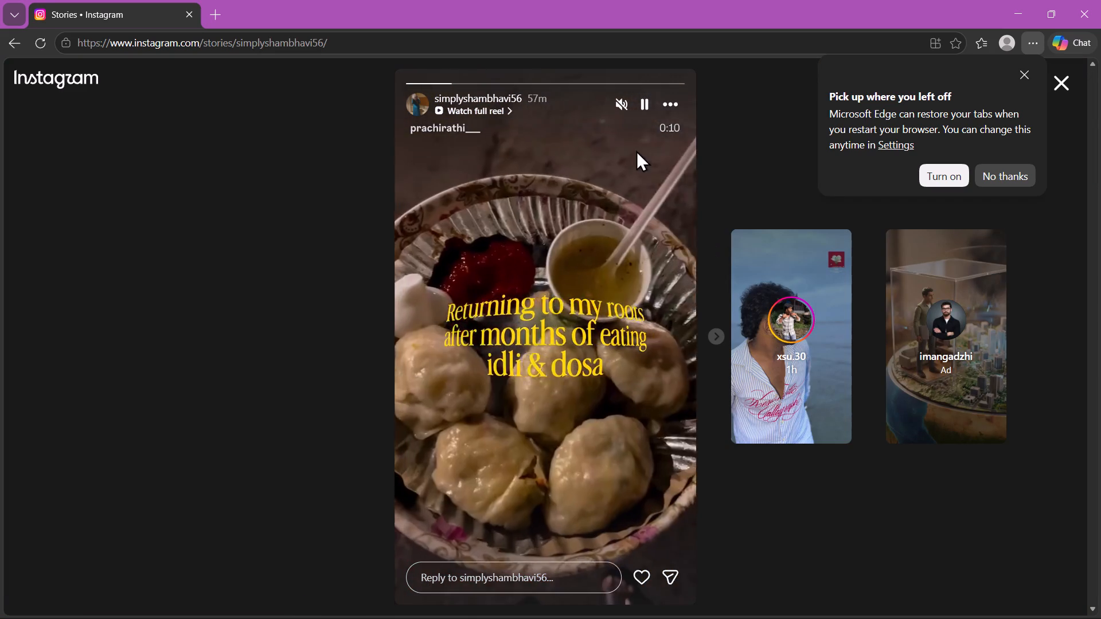
left_click(631, 95)
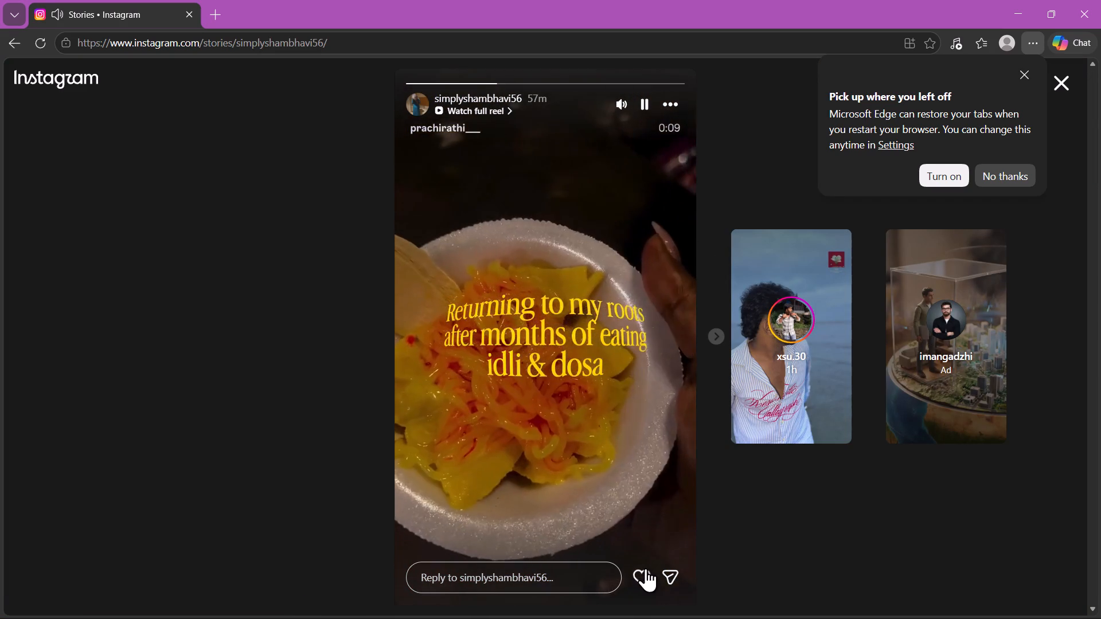
left_click(650, 574)
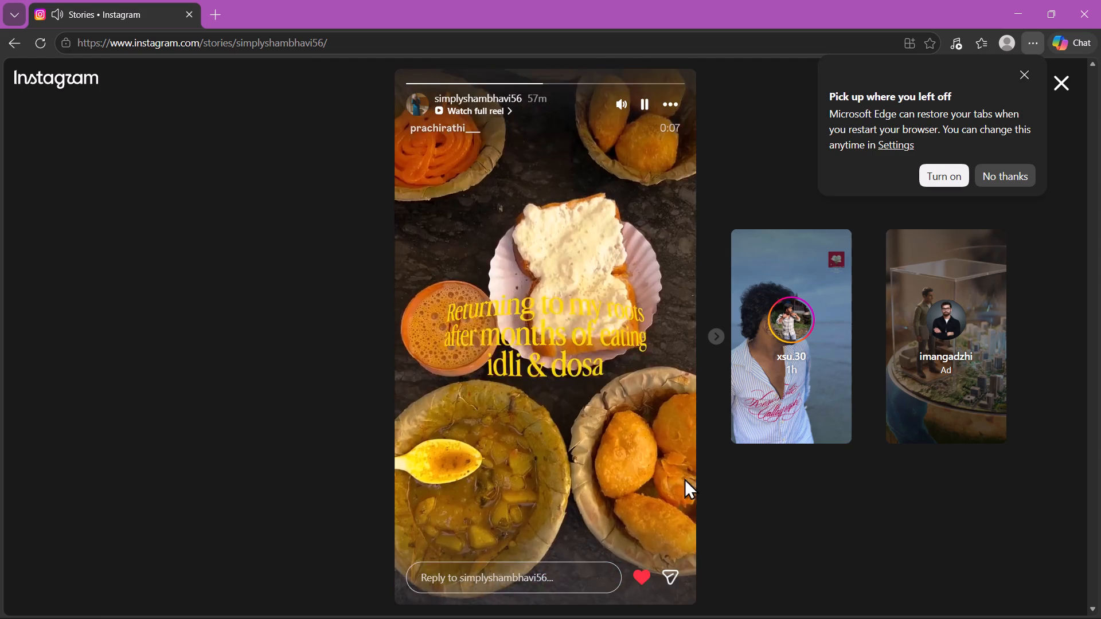
Open the full post about returning to roots after idli and dosa from the story.
left_click(606, 312)
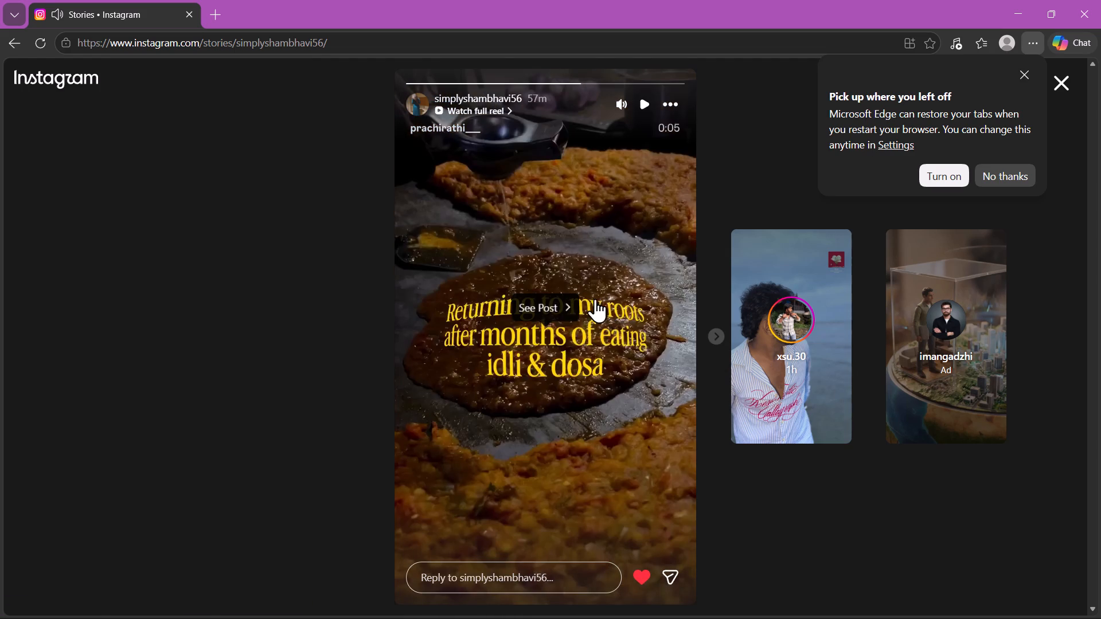
left_click(549, 296)
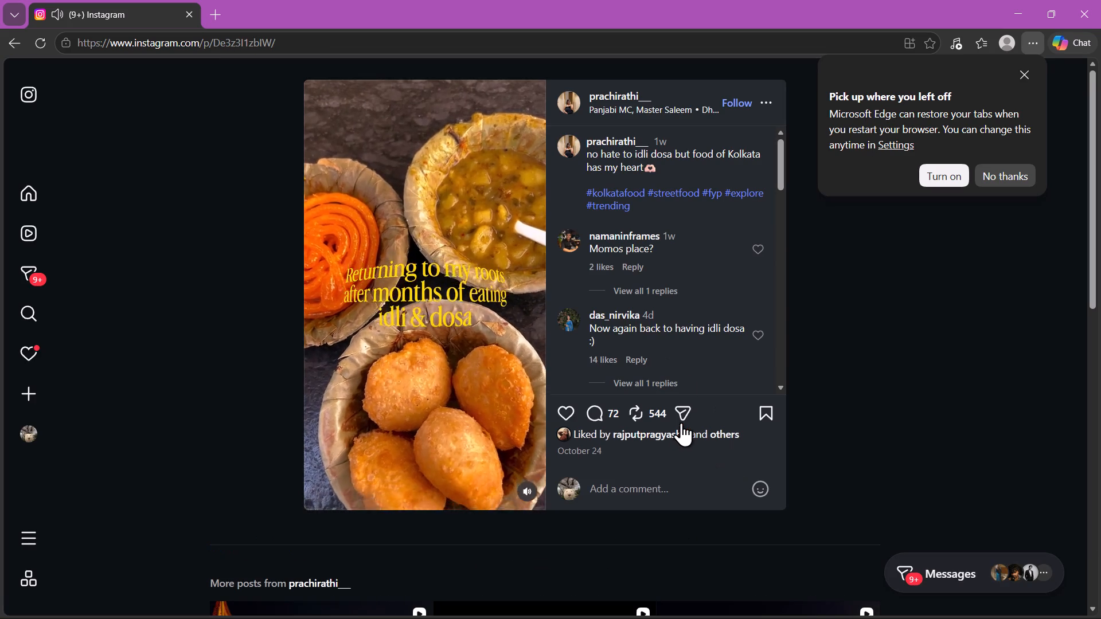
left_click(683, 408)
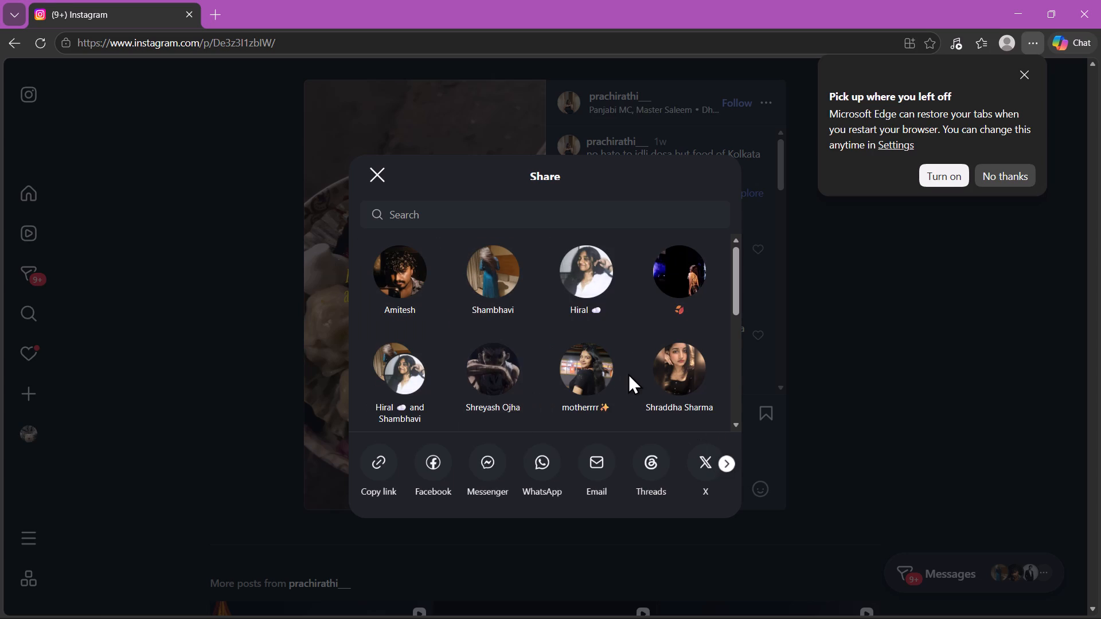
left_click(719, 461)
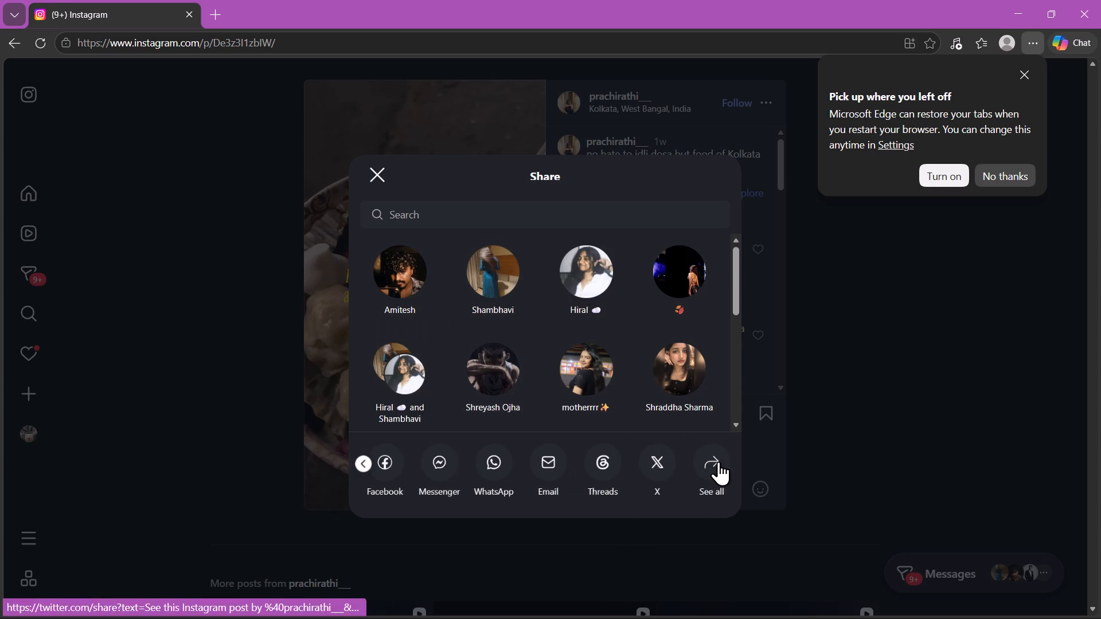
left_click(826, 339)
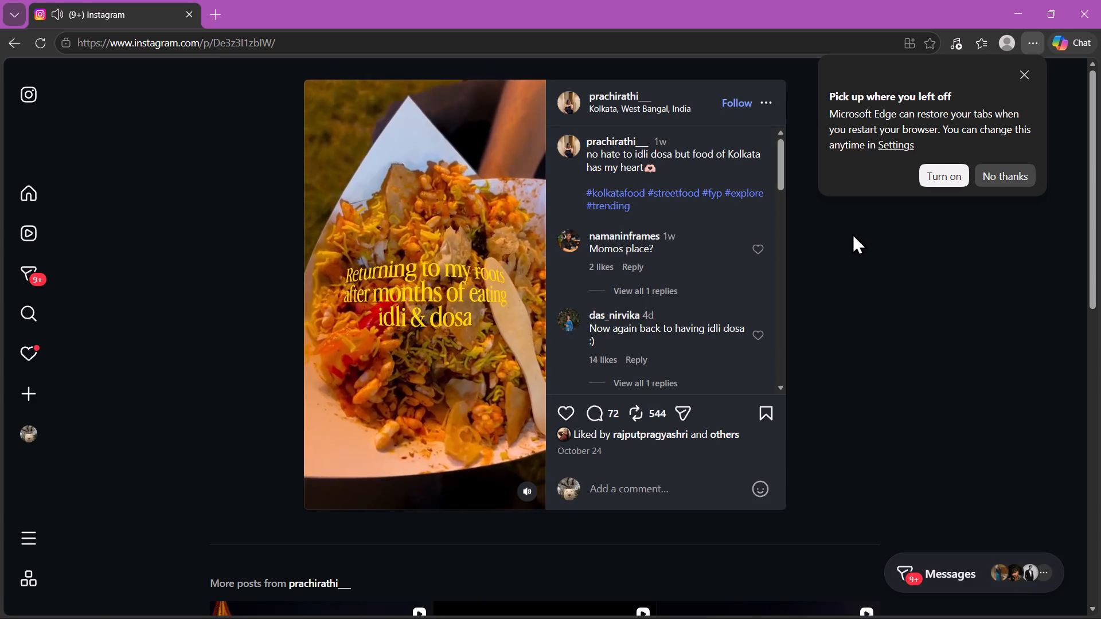
Dismiss the browser's "Pick up where you left off" prompt.
left_click(852, 233)
left_click(1025, 76)
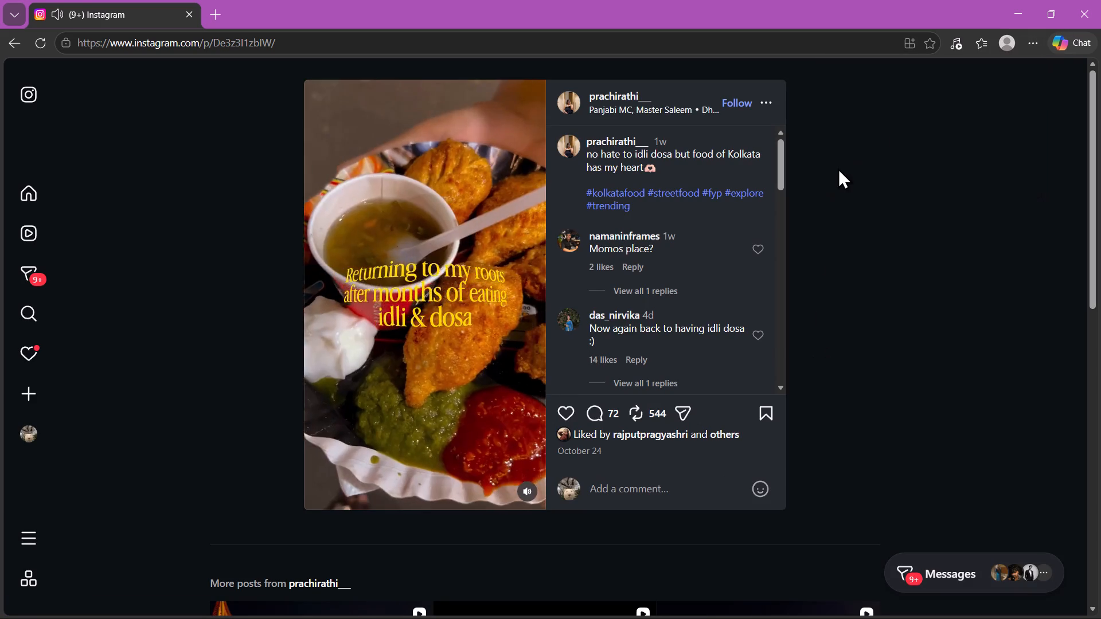
left_click(838, 168)
scroll(838, 168, "right", 8)
left_click(802, 287)
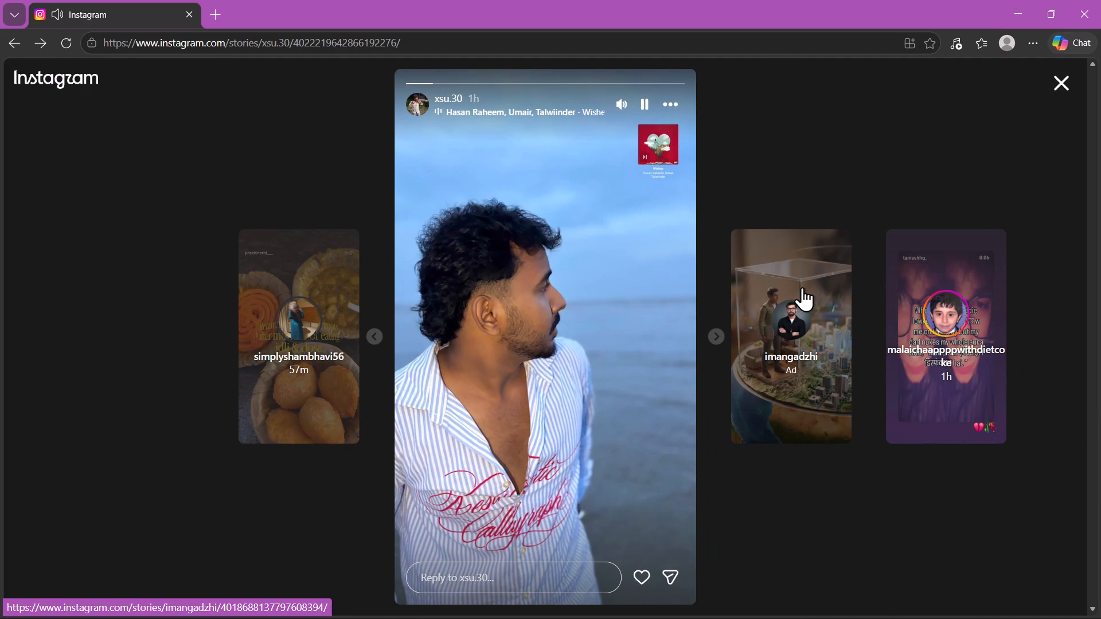
left_click(1064, 80)
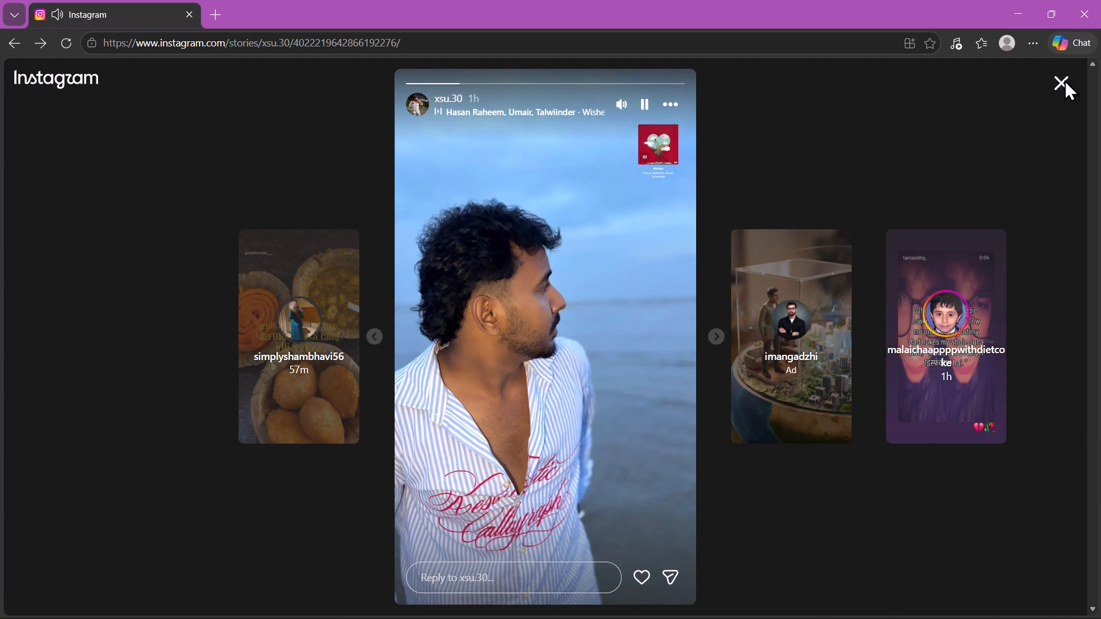
Open the third story on the home page, pause its video and like it.
left_click(384, 101)
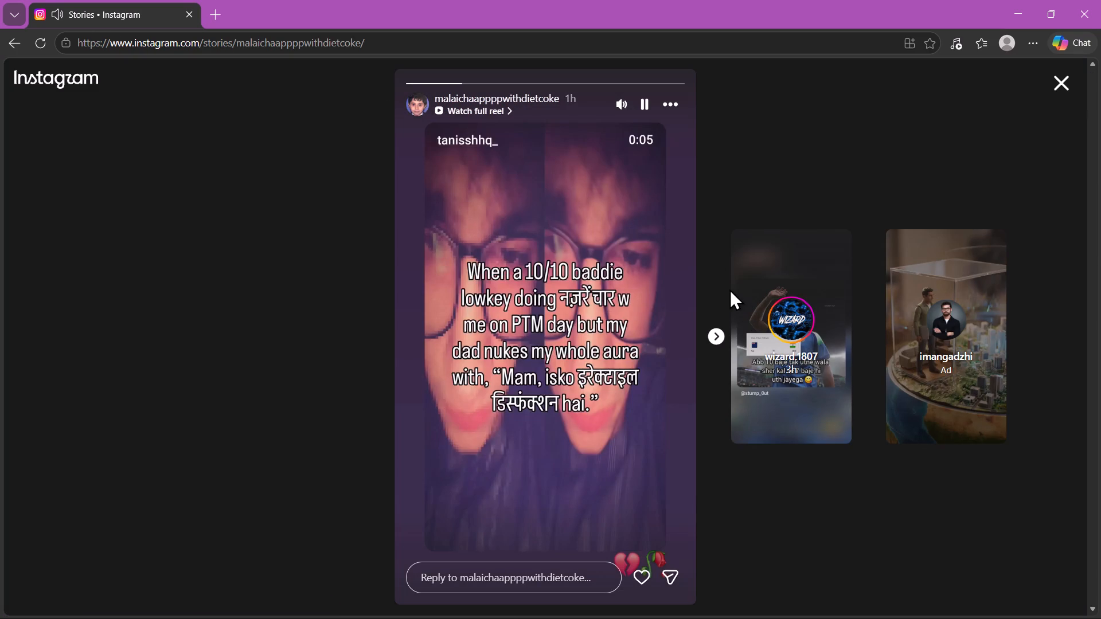
left_click(653, 440)
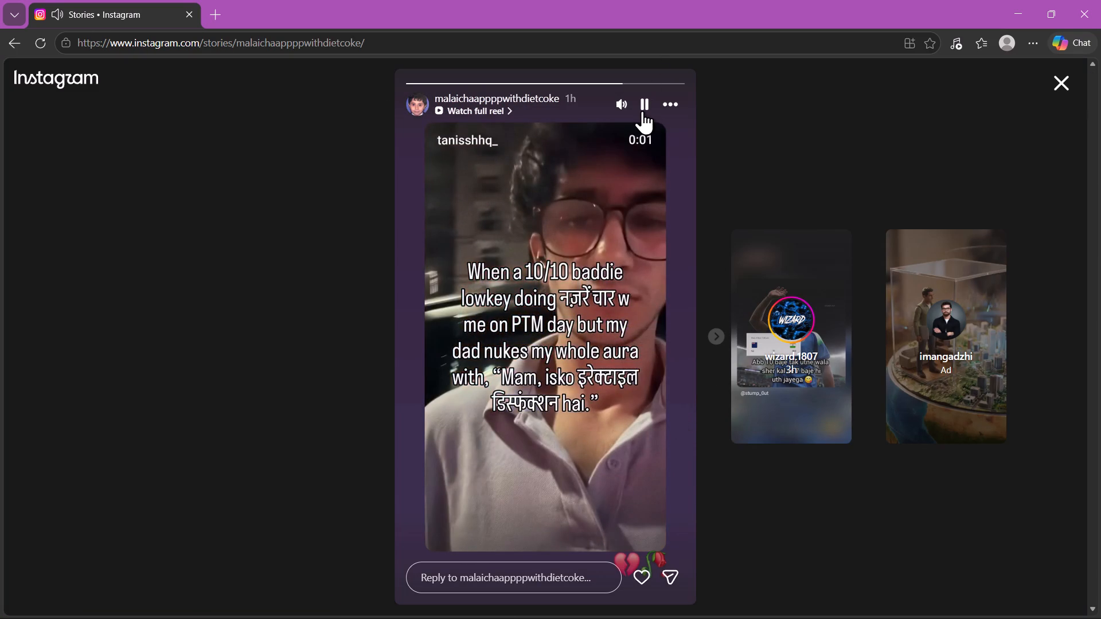
left_click(642, 111)
left_click(641, 577)
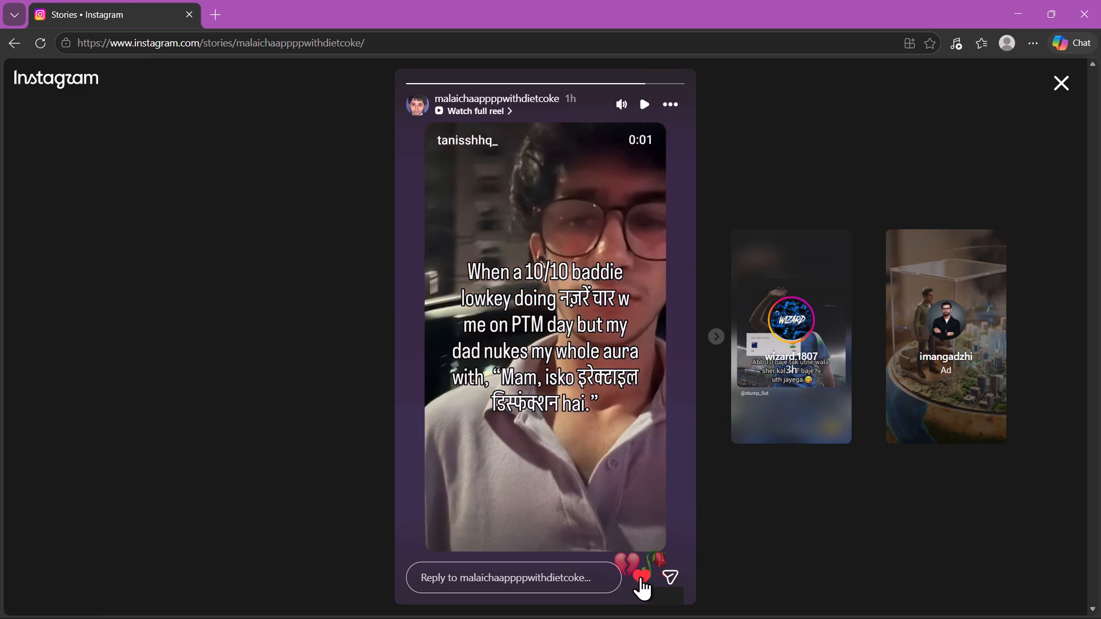
left_click(775, 425)
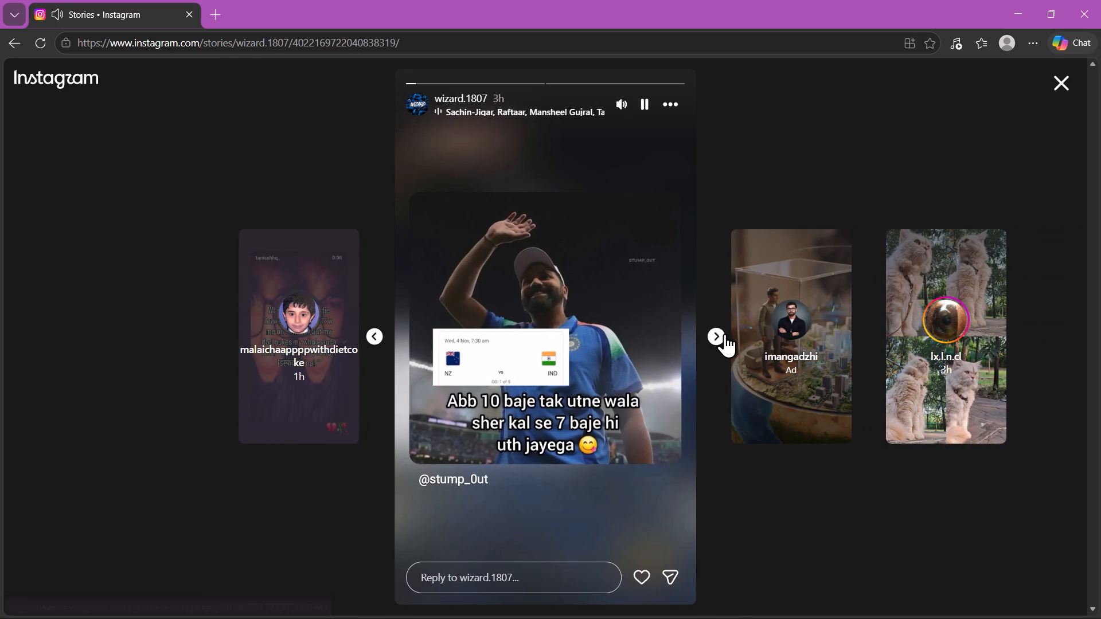
left_click(725, 334)
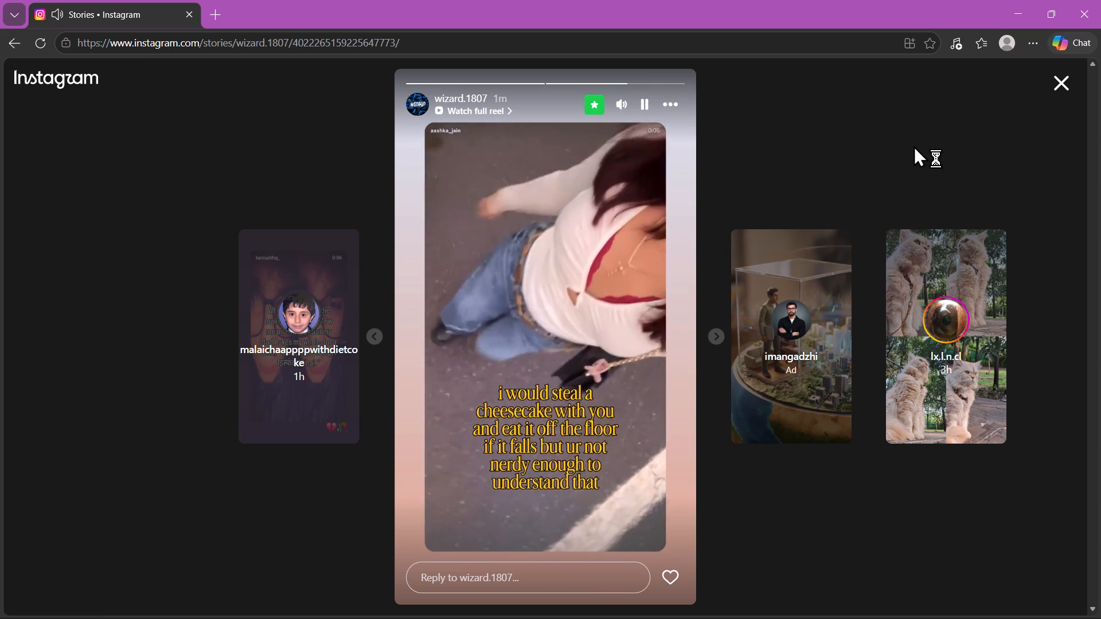
left_click(1059, 86)
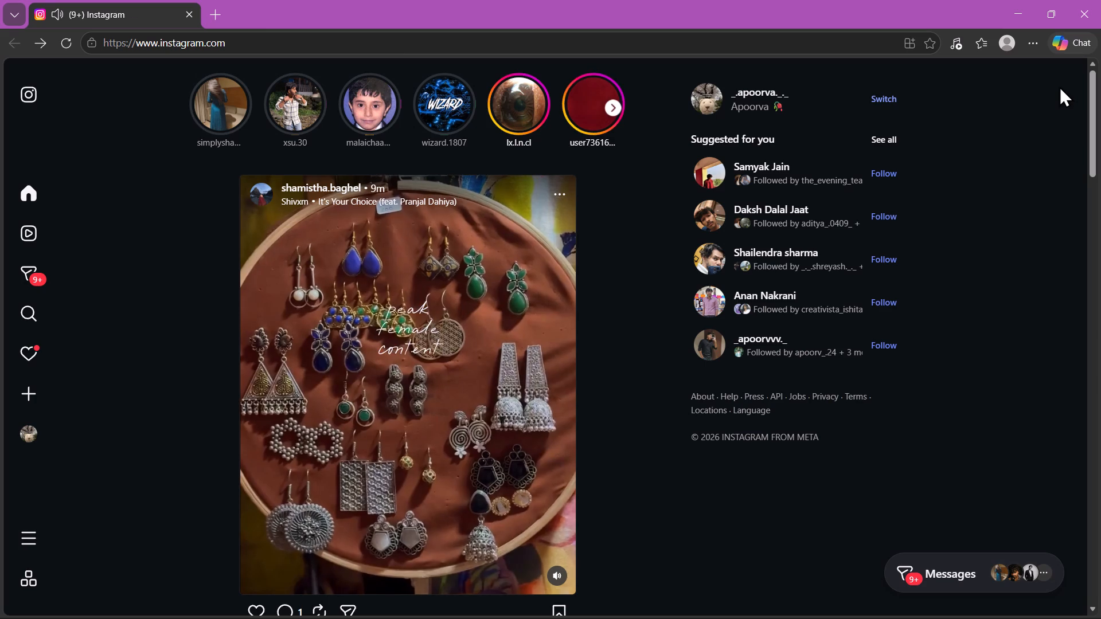
Open the Instagram direct messages inbox.
left_click(49, 281)
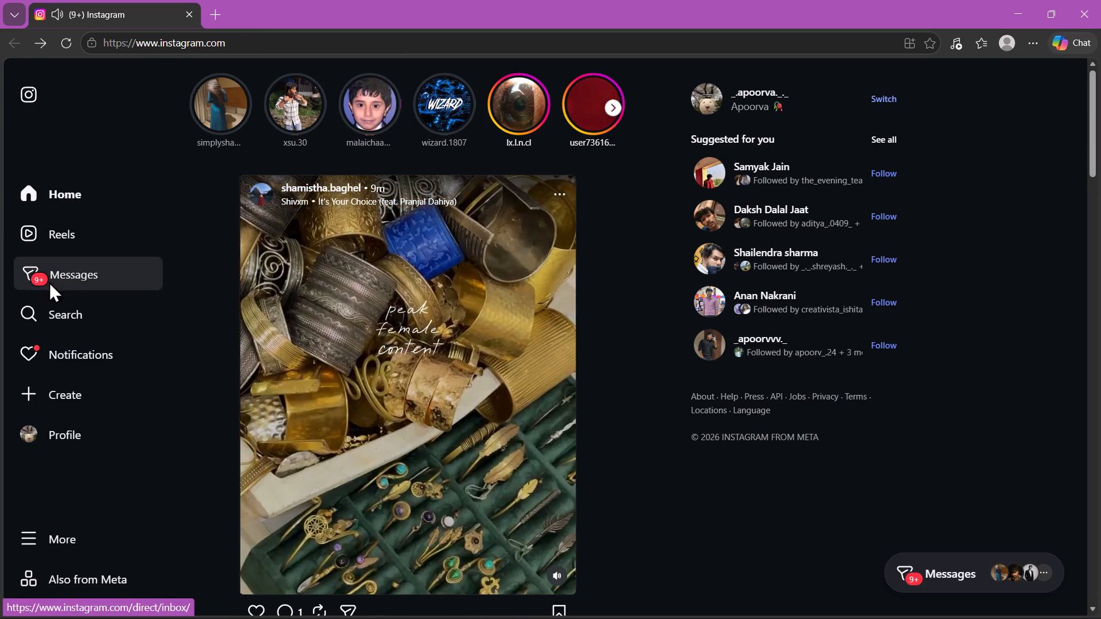
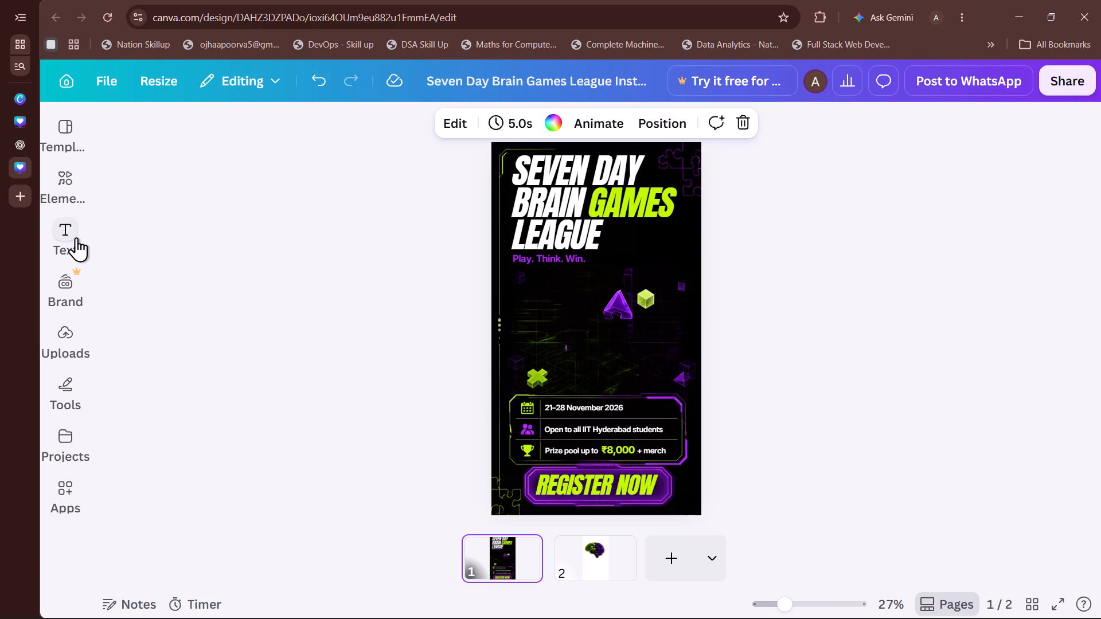
Search the elements for "brain" and add the white line-art side-view brain graphic to page 1.
left_click(48, 180)
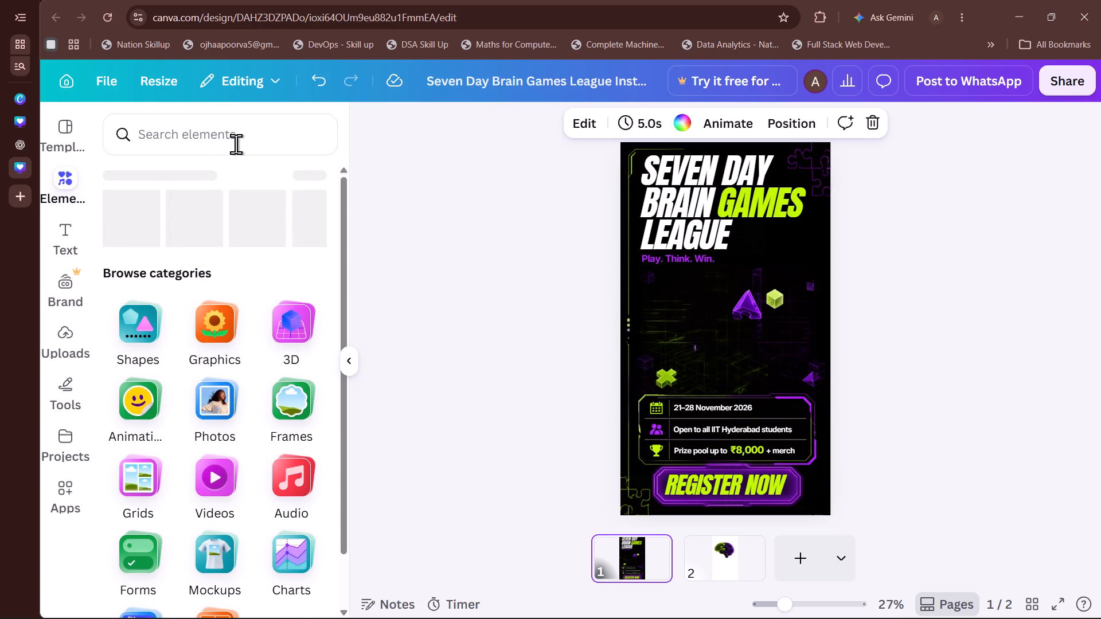
left_click(241, 142)
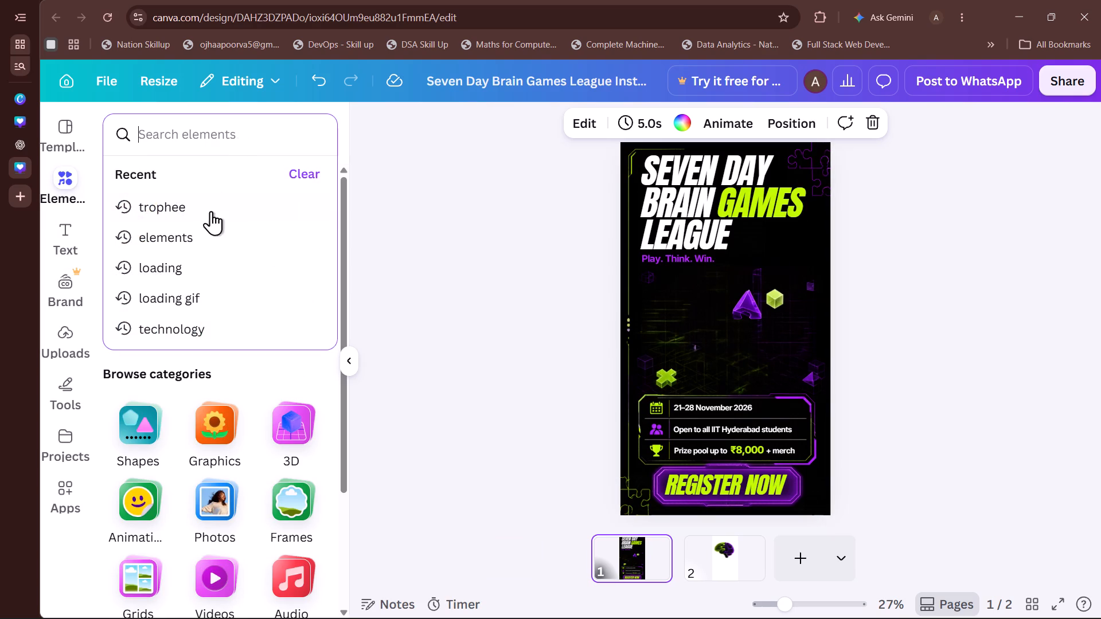
type("braain")
key("BackSpace")
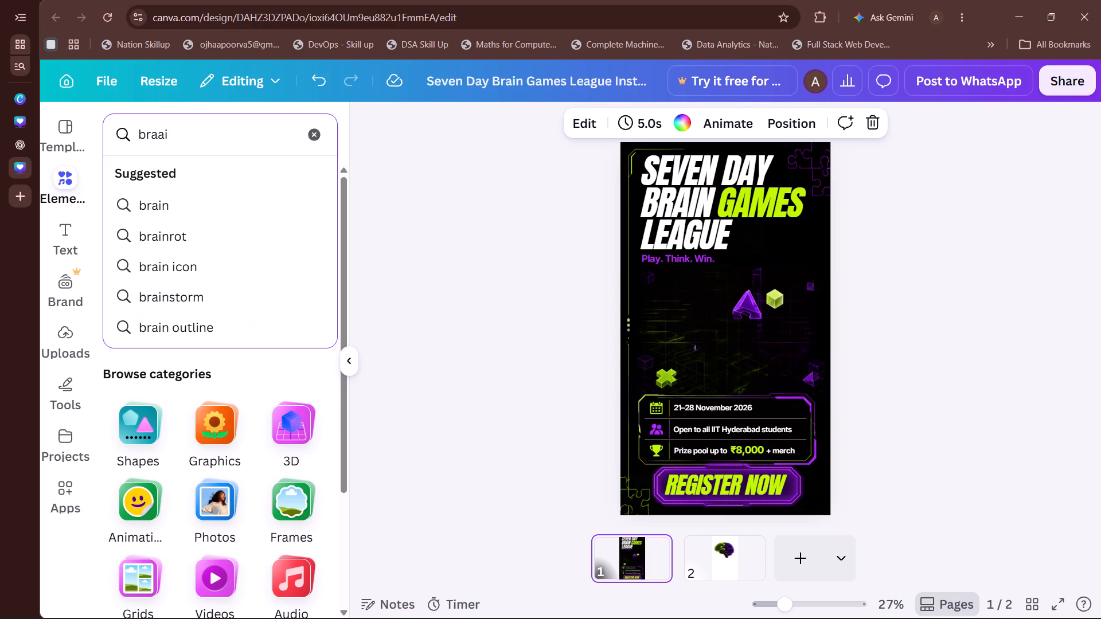
key("BackSpace")
key("BackSpace")
type("in")
key("Return")
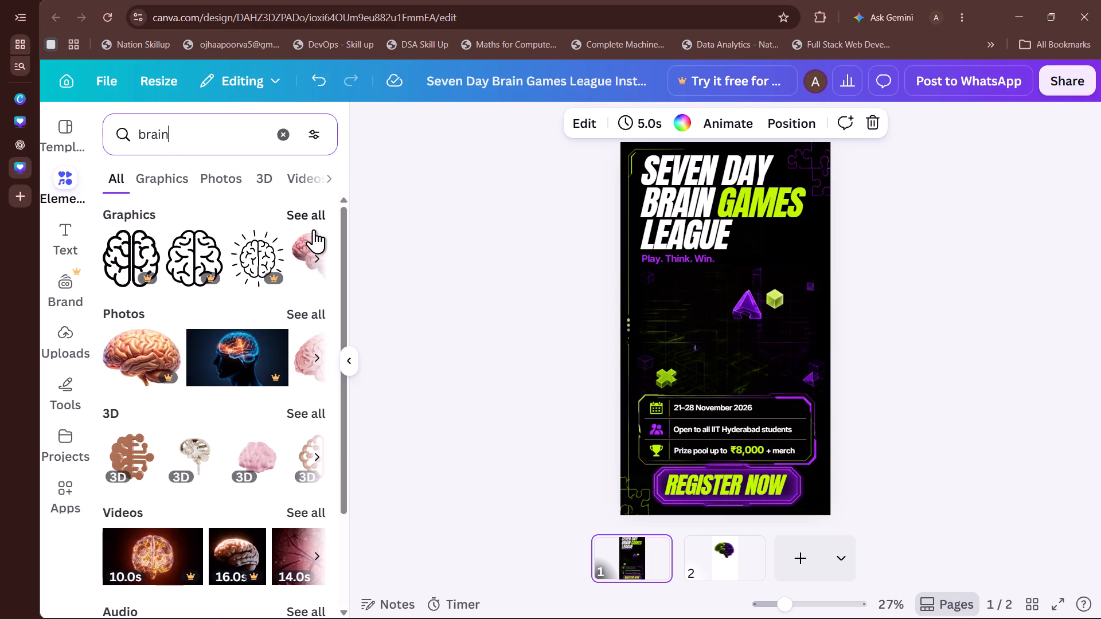
left_click(303, 224)
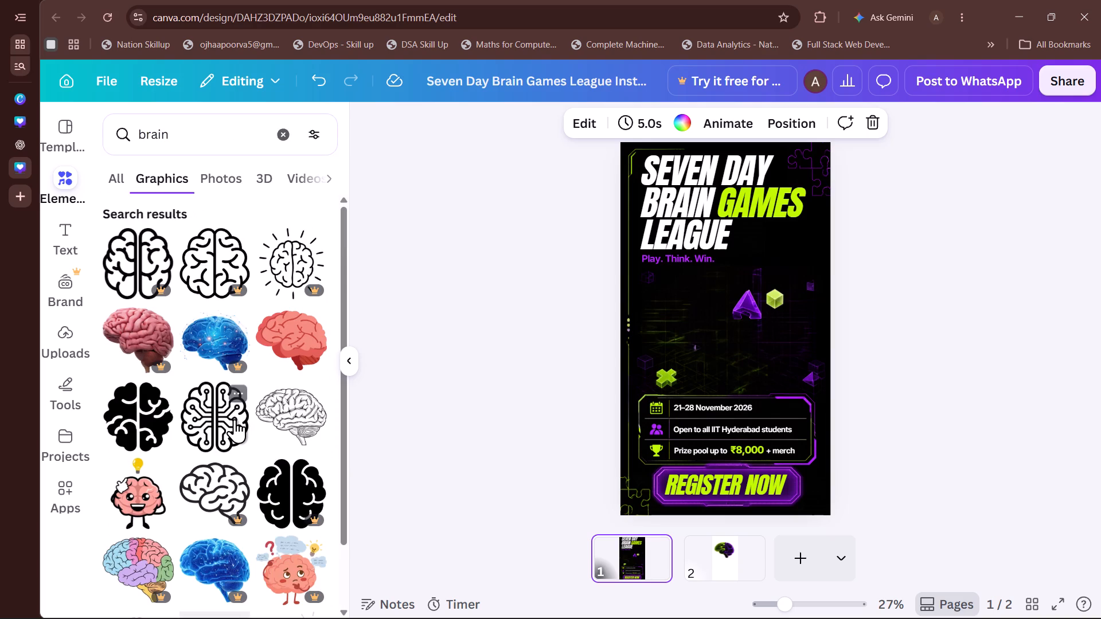
left_click(309, 429)
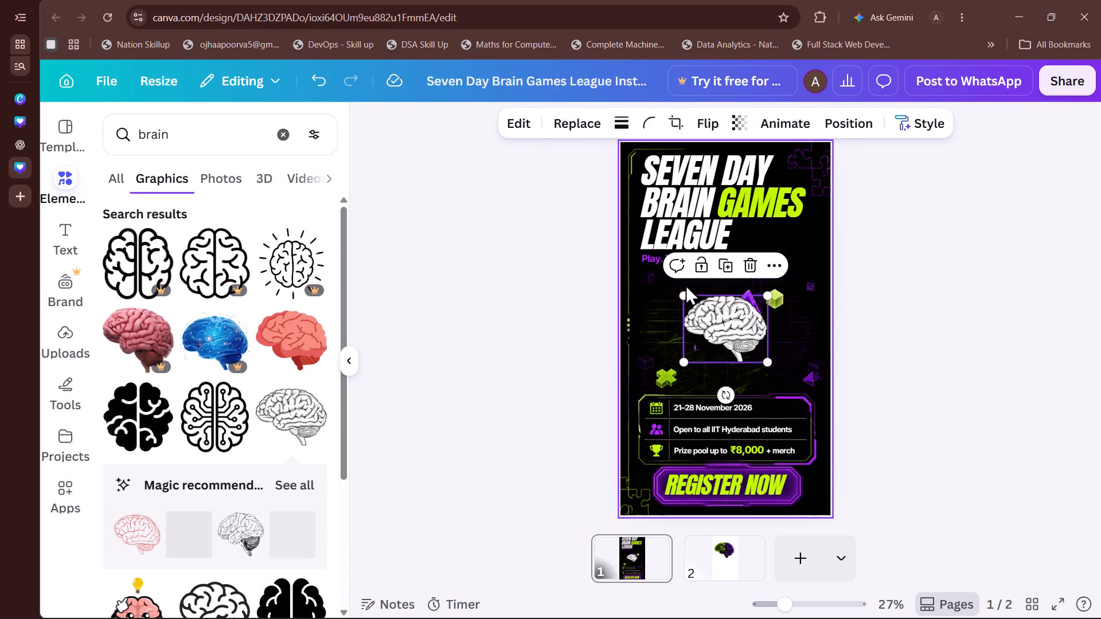
Enlarge the brain graphic to about 830 px wide and center it between the "Play. Think. Win." tagline and the event details box.
left_click_drag(680, 301, 680, 265)
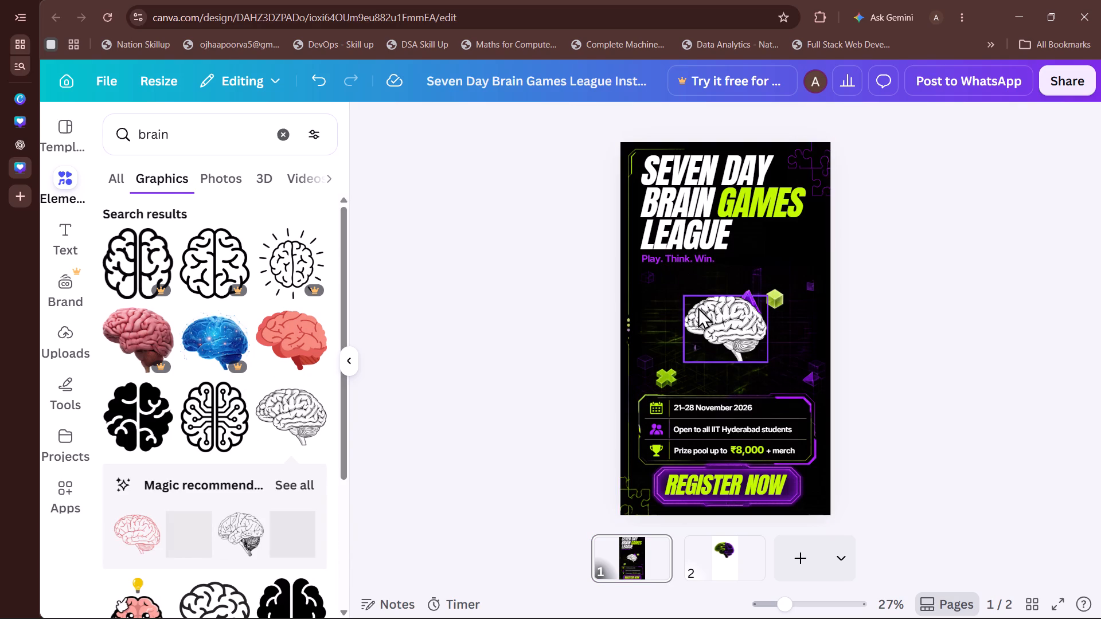
left_click(718, 319)
left_click_drag(686, 293, 658, 281)
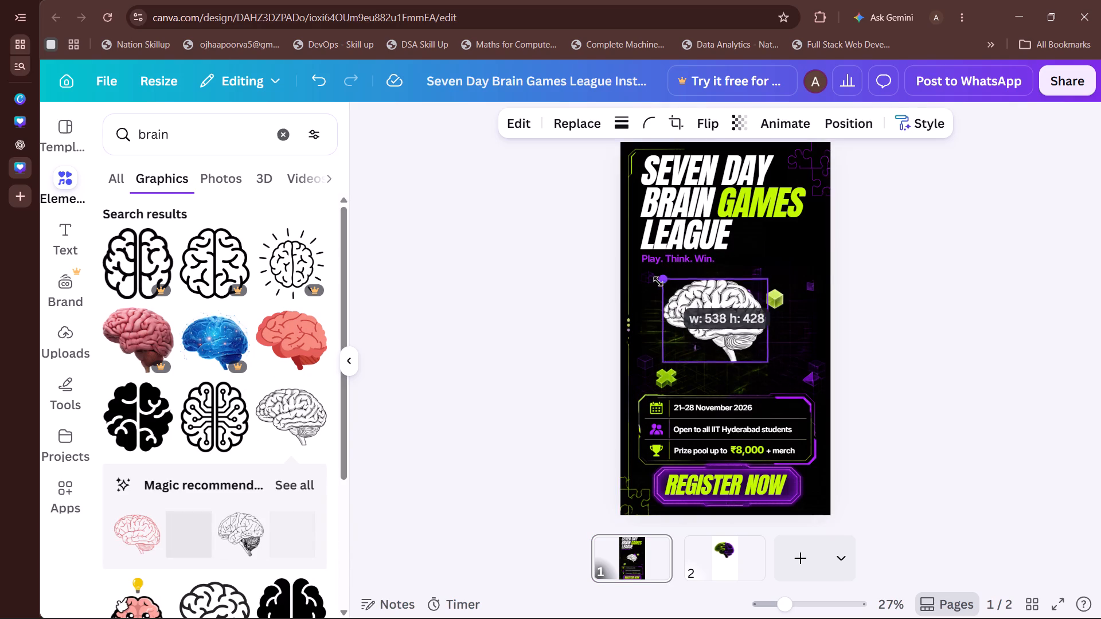
left_click_drag(658, 281, 646, 280)
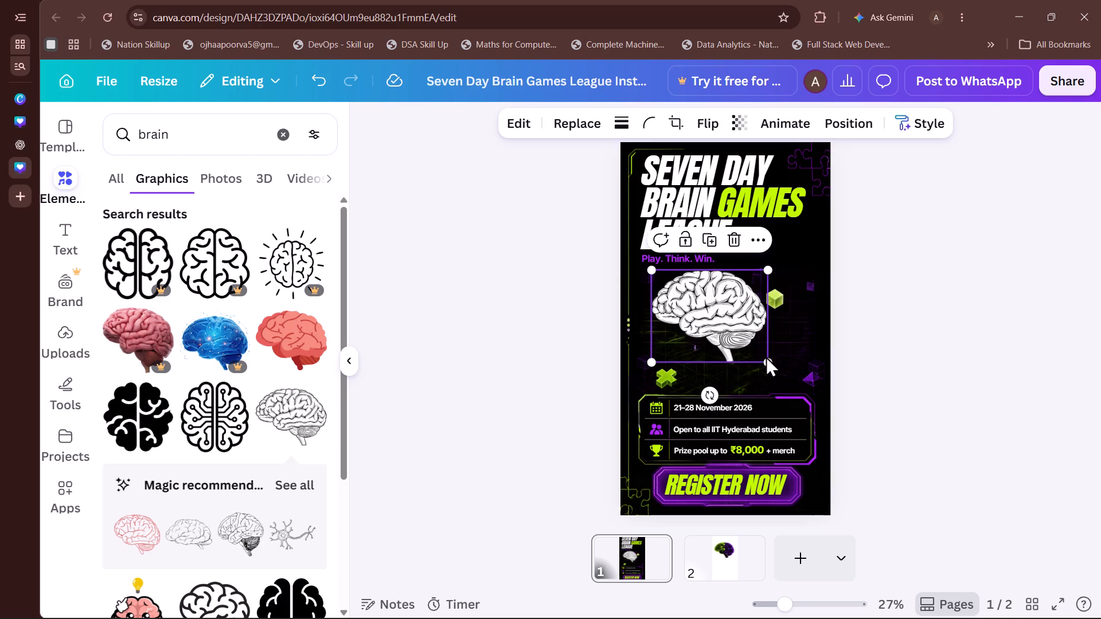
left_click_drag(766, 356, 831, 383)
left_click_drag(770, 332, 762, 332)
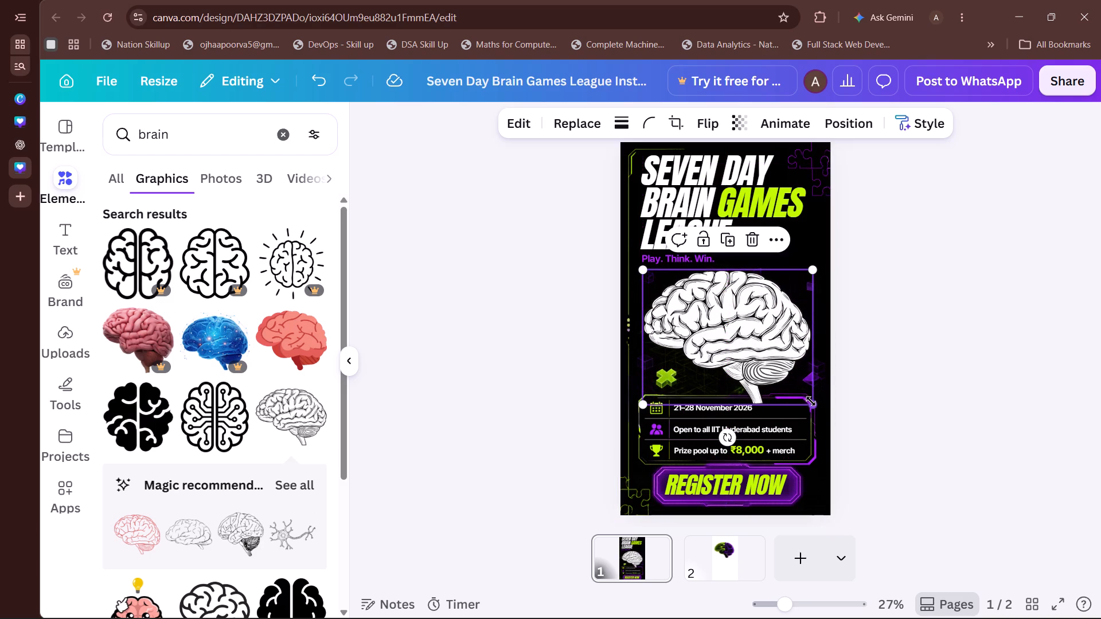
left_click_drag(811, 402, 799, 397)
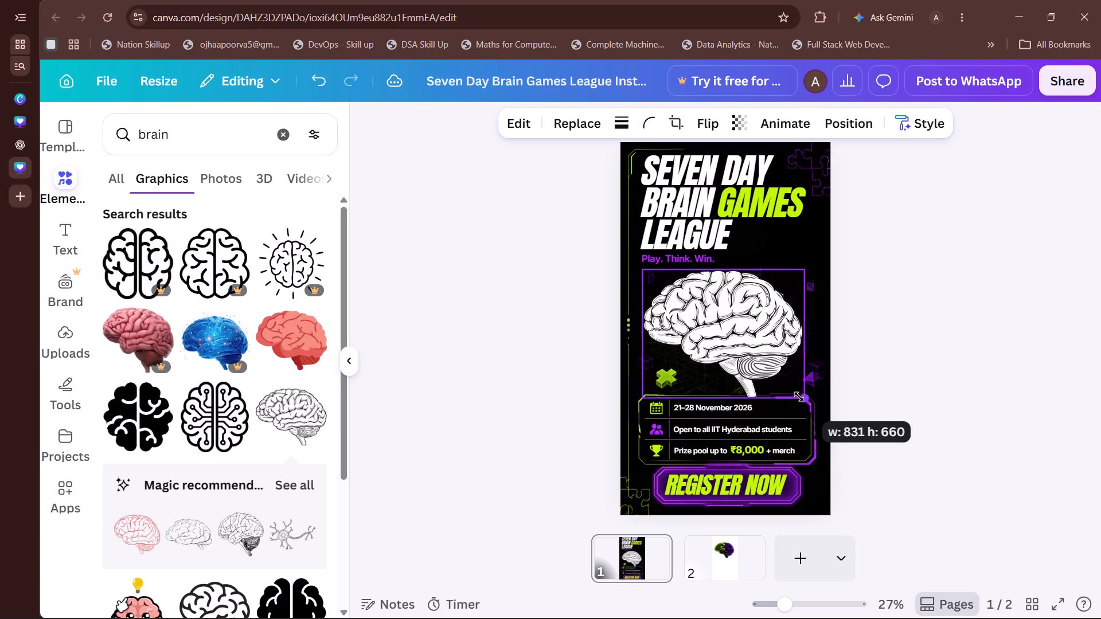
left_click_drag(799, 397, 798, 396)
left_click_drag(745, 346, 752, 347)
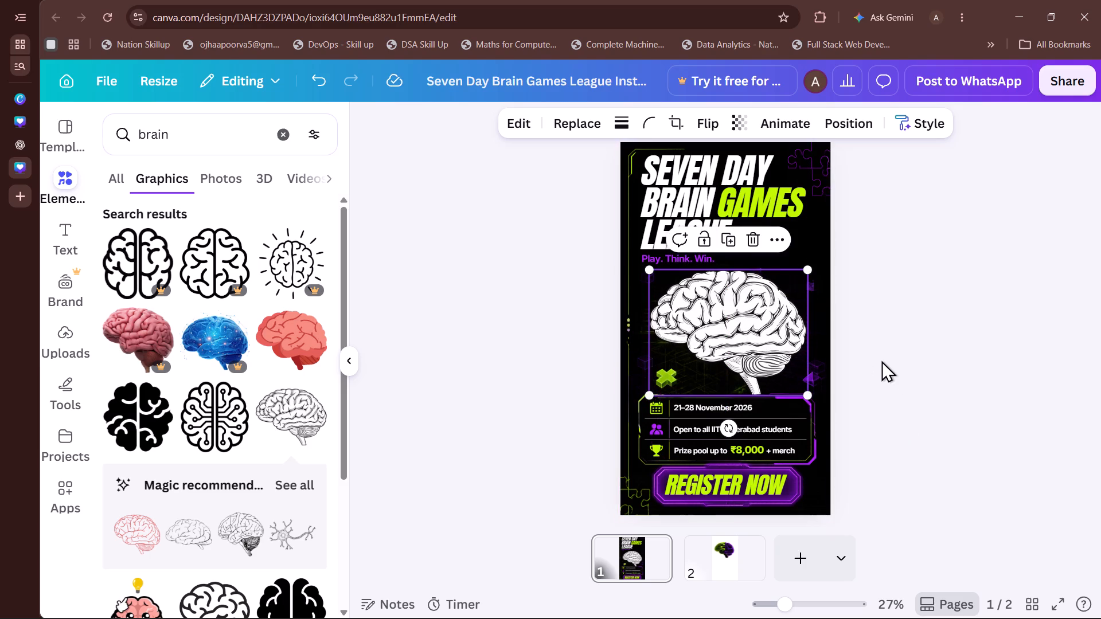
left_click(881, 361)
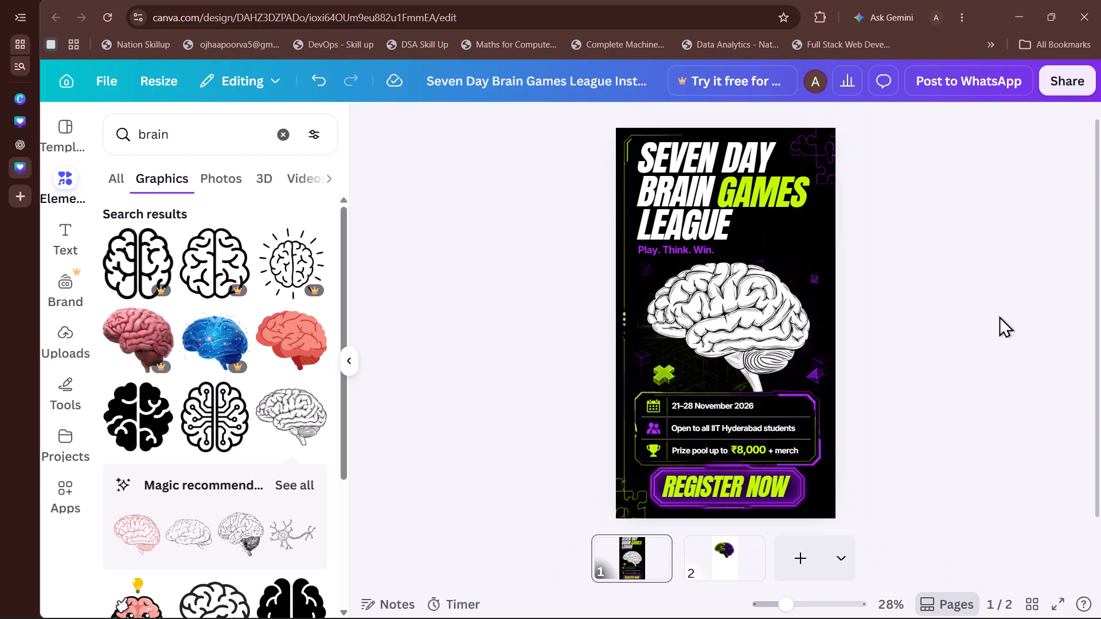
Select the white line-art brain graphic on page 1.
left_click(729, 303)
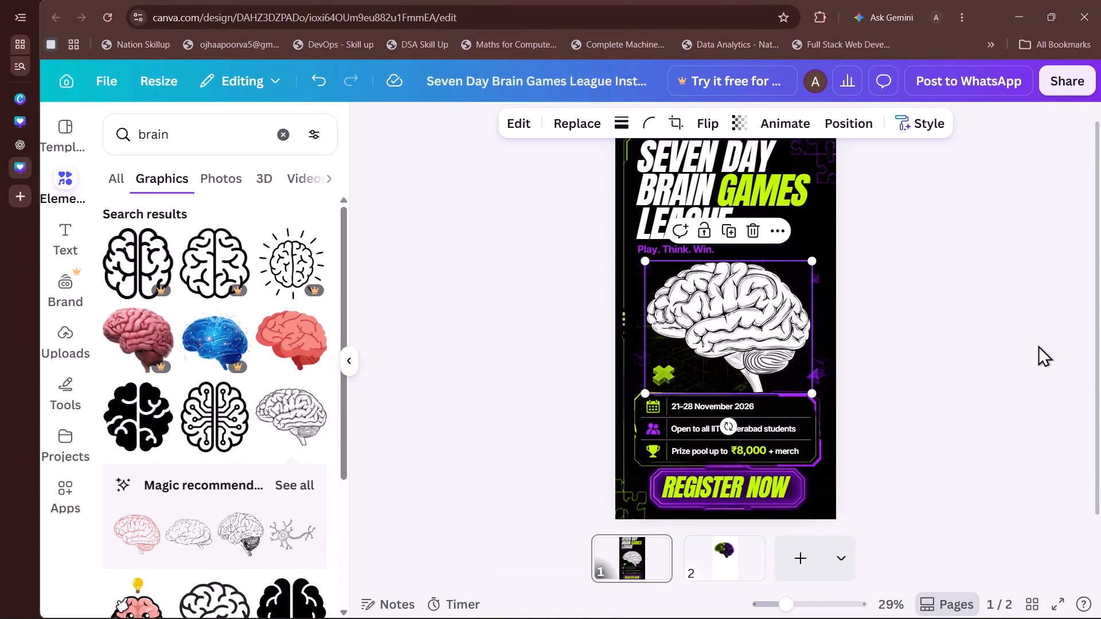
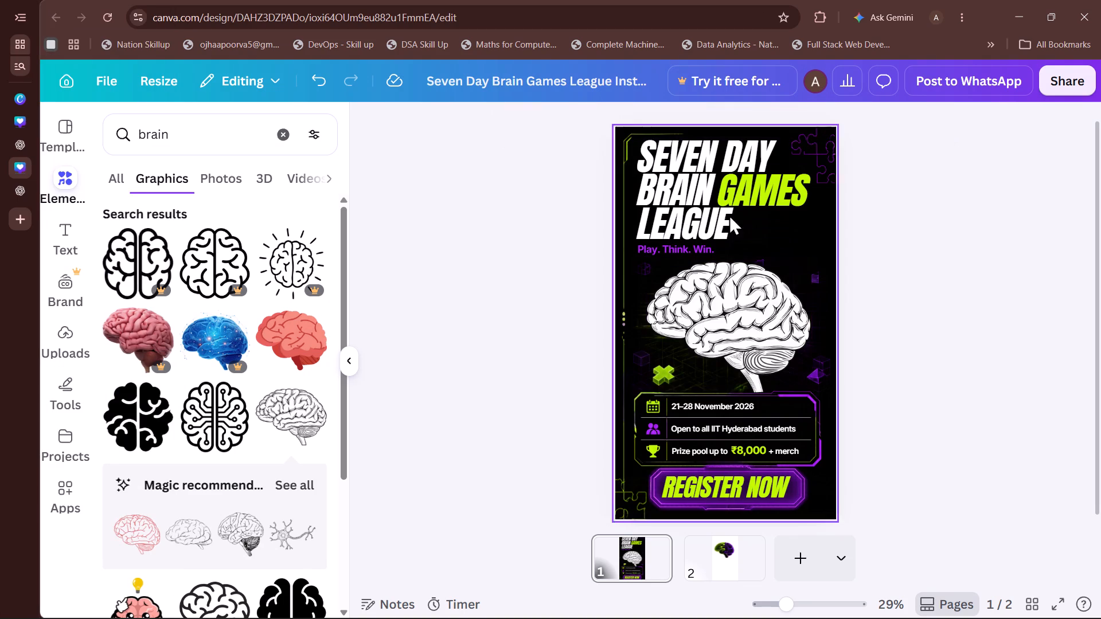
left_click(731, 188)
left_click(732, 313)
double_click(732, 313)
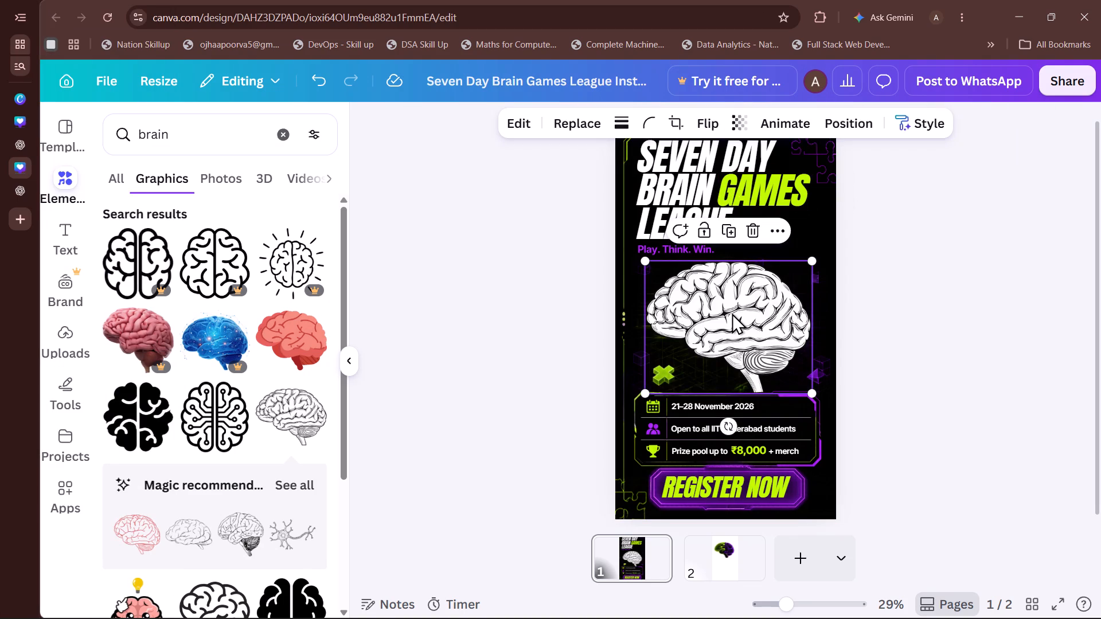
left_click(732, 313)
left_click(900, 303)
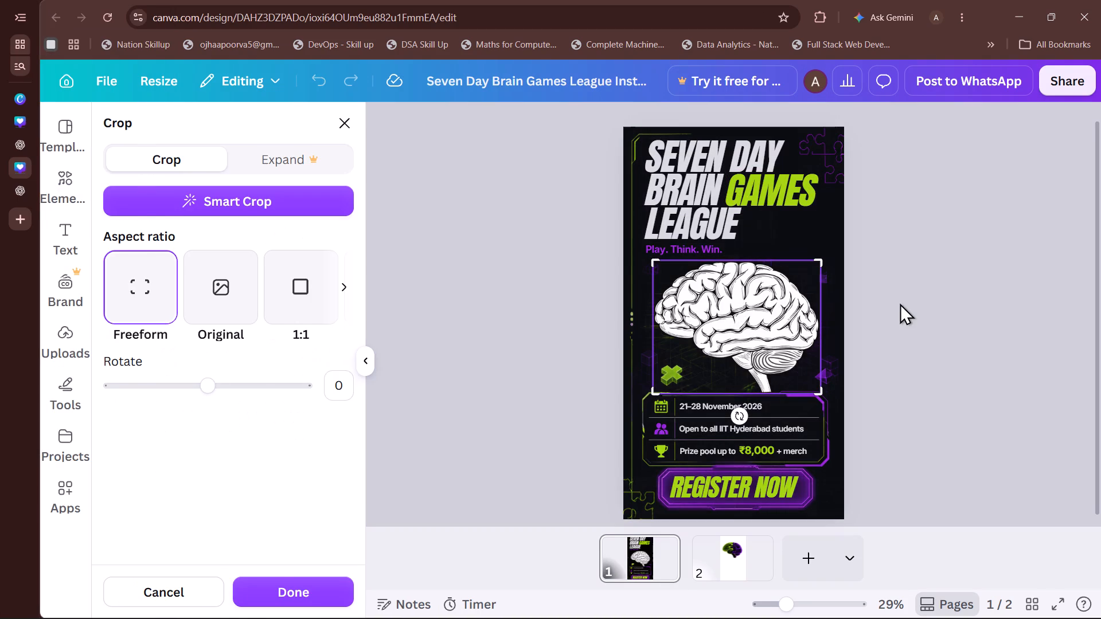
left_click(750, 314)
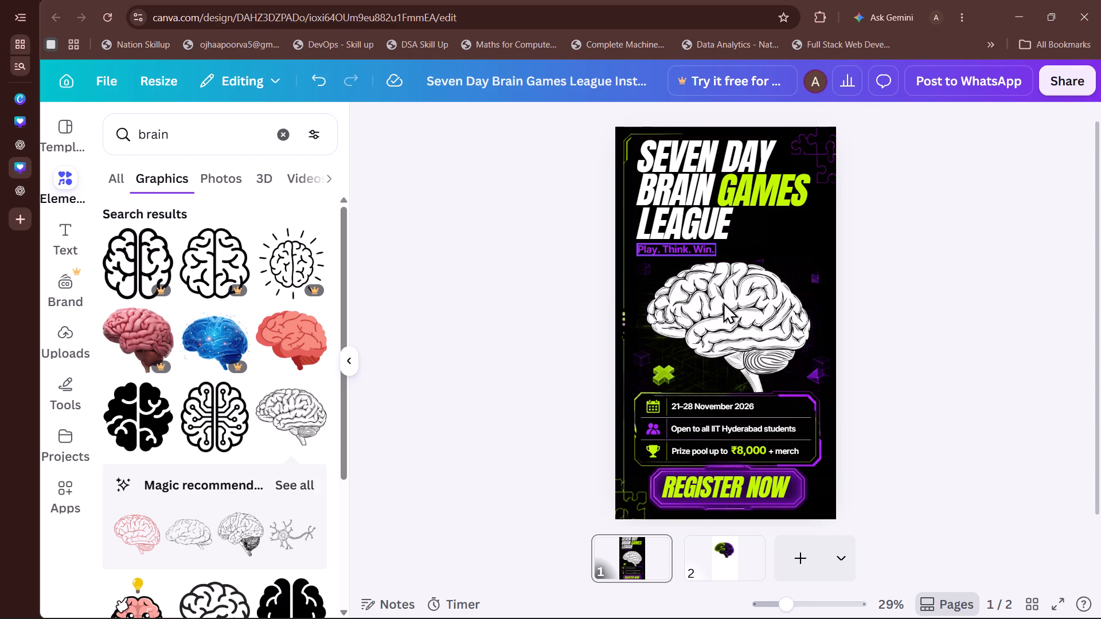
Open the image editing options for the large white brain graphic on page 1.
left_click(723, 302)
left_click(513, 118)
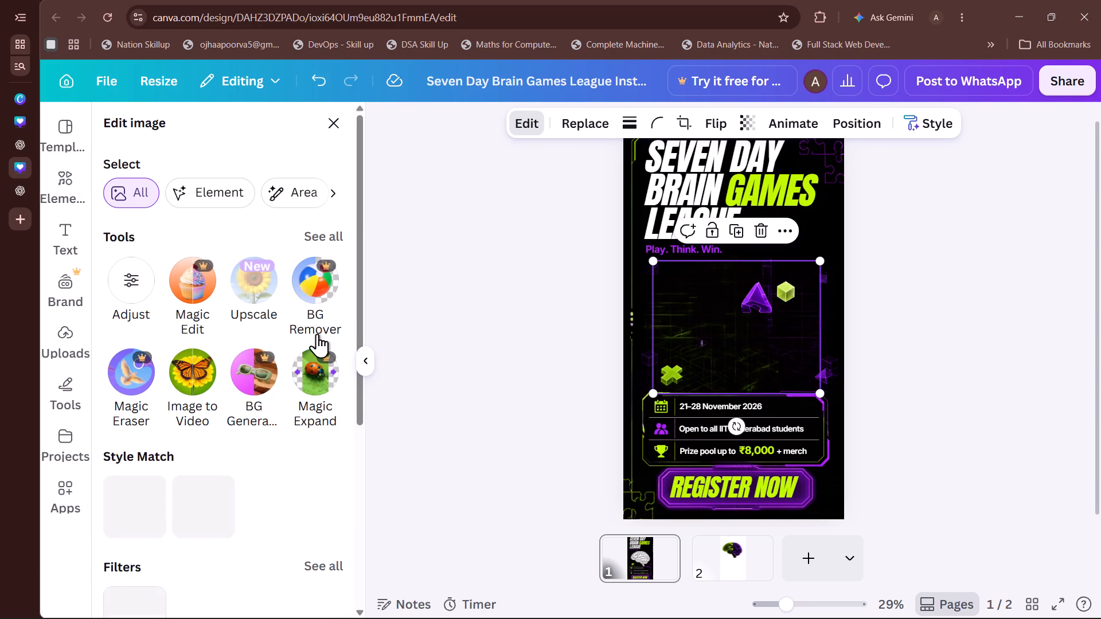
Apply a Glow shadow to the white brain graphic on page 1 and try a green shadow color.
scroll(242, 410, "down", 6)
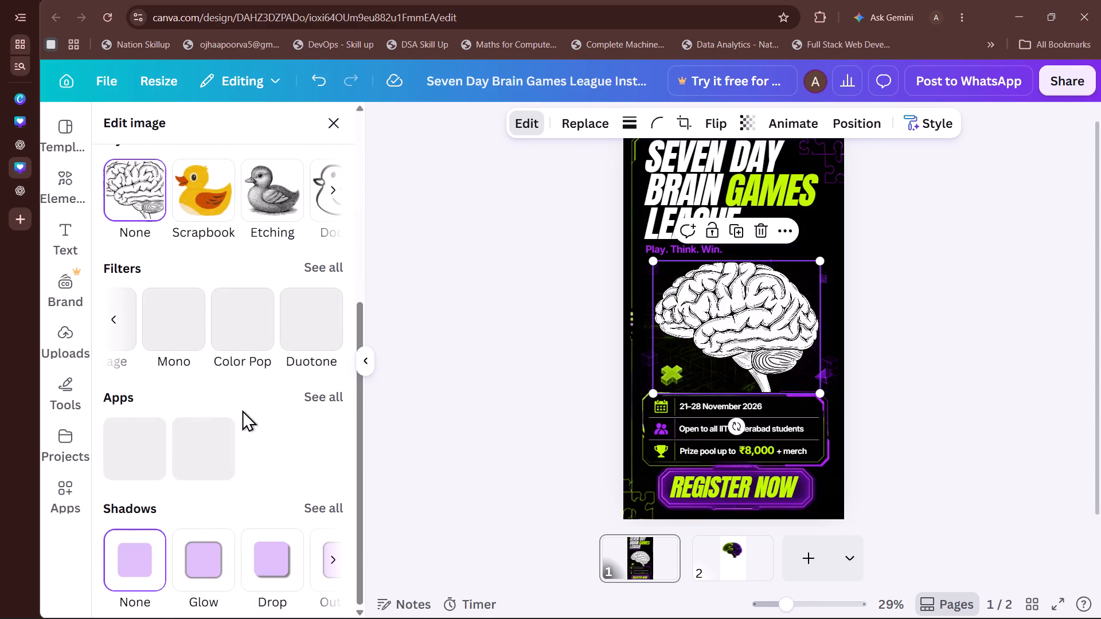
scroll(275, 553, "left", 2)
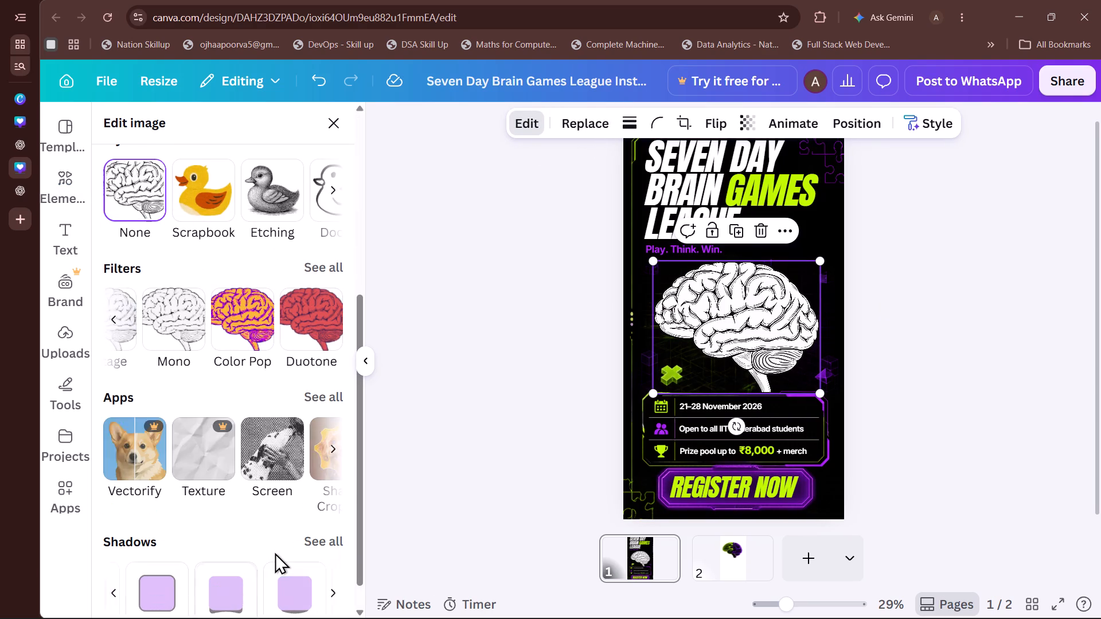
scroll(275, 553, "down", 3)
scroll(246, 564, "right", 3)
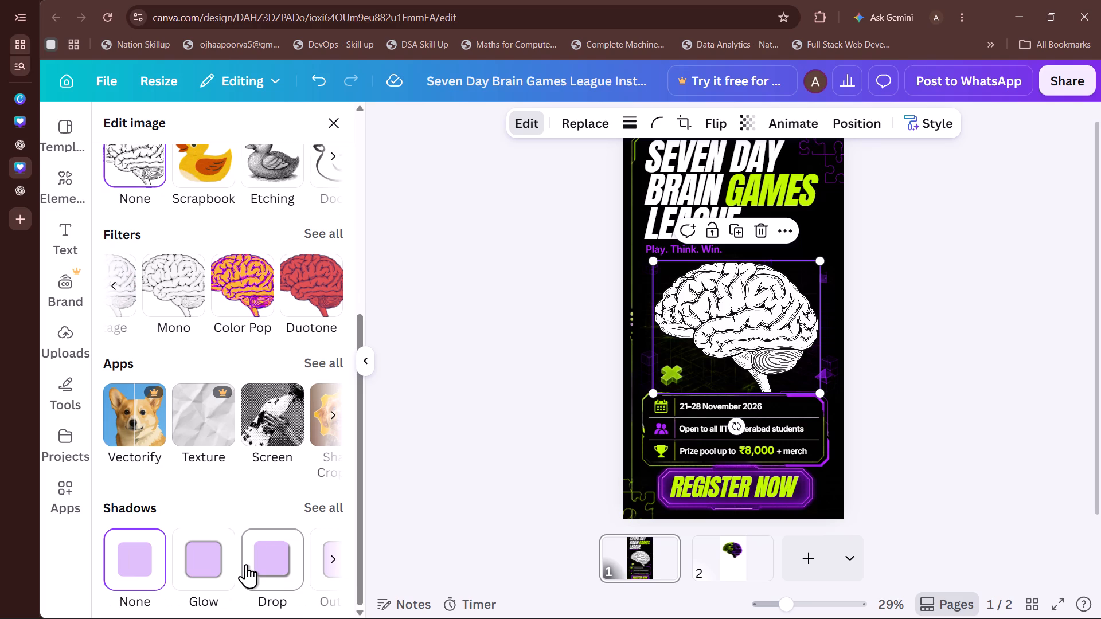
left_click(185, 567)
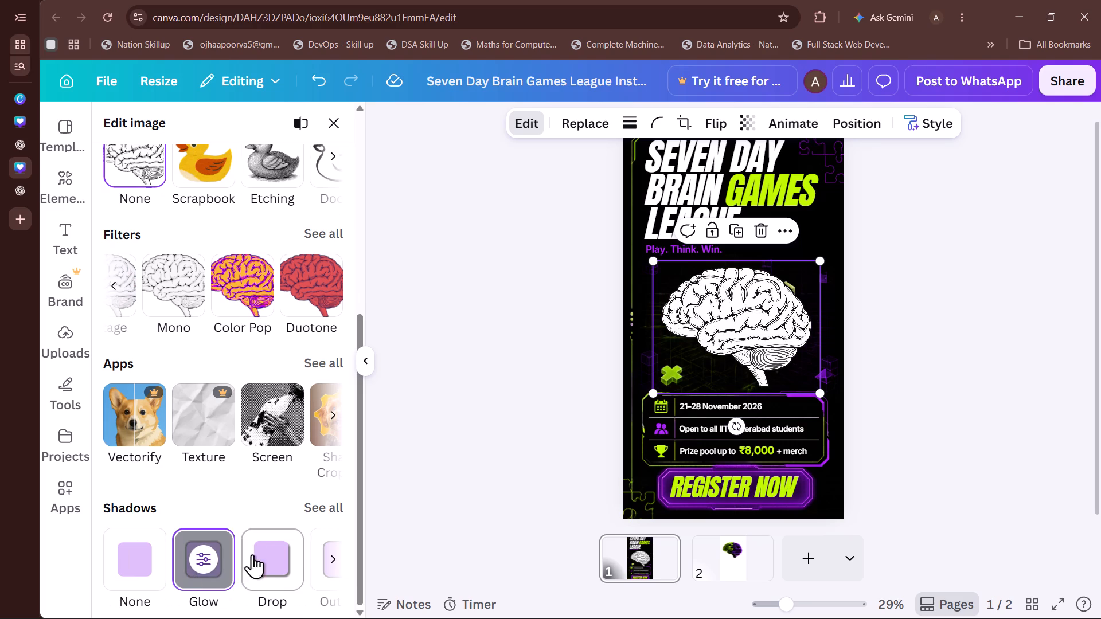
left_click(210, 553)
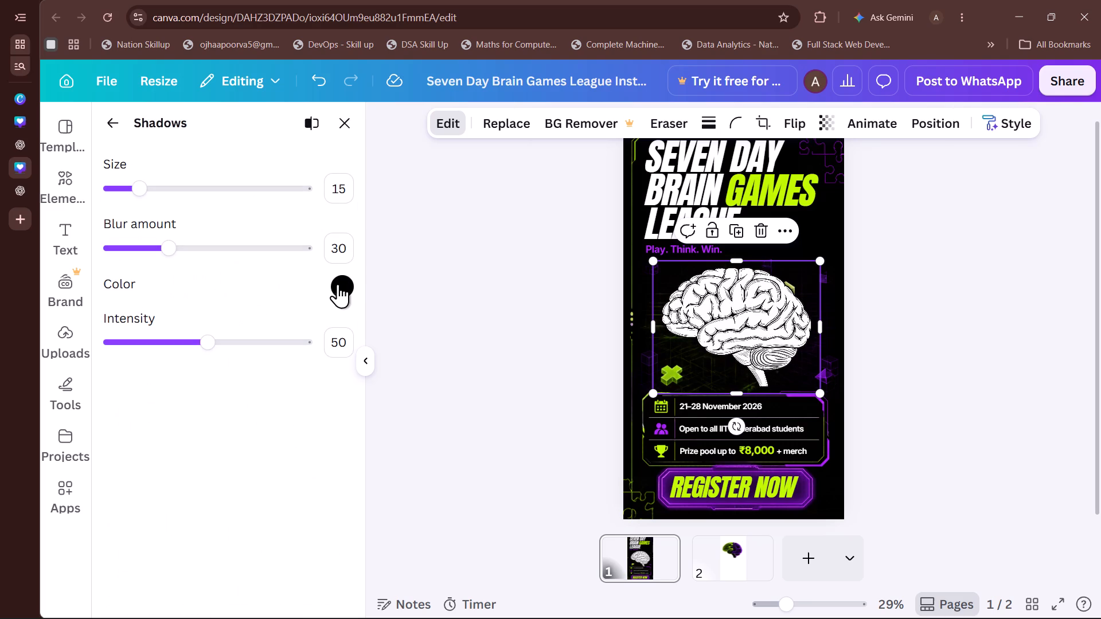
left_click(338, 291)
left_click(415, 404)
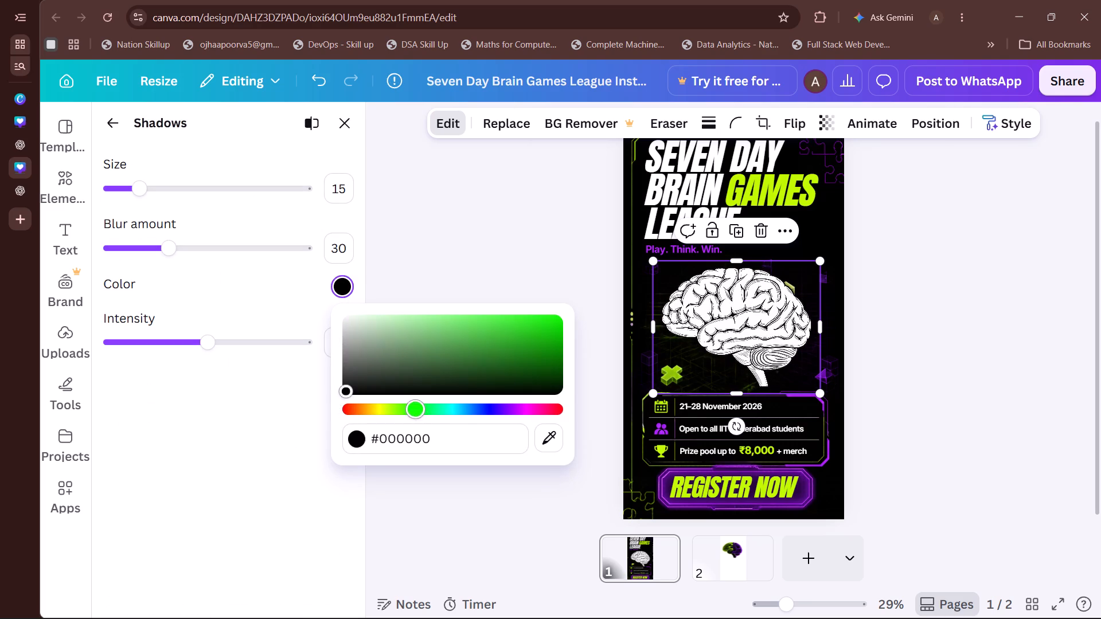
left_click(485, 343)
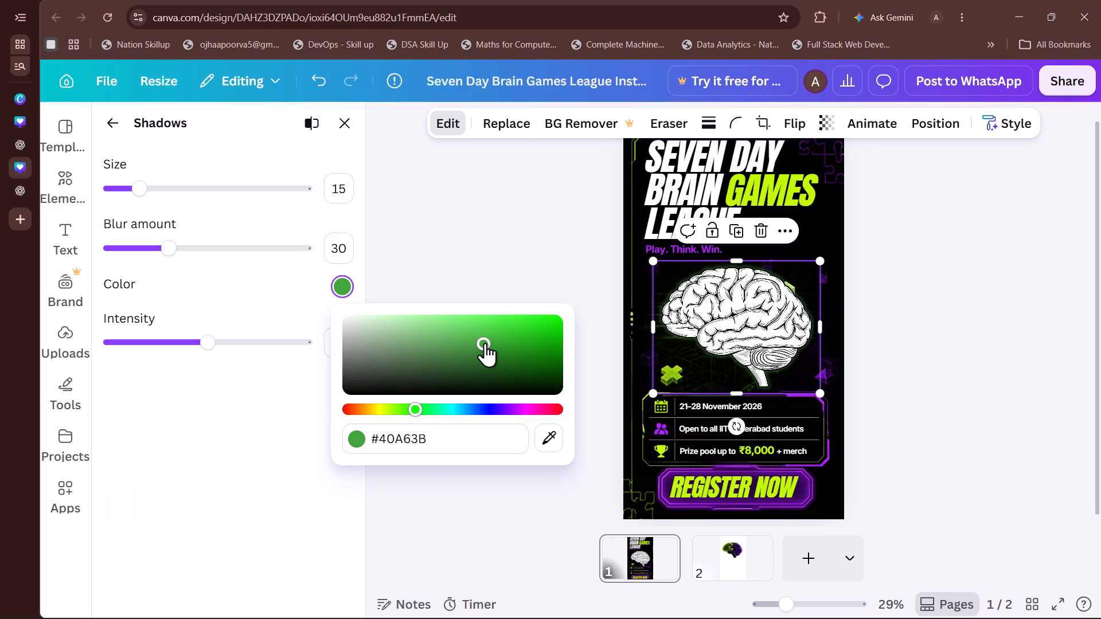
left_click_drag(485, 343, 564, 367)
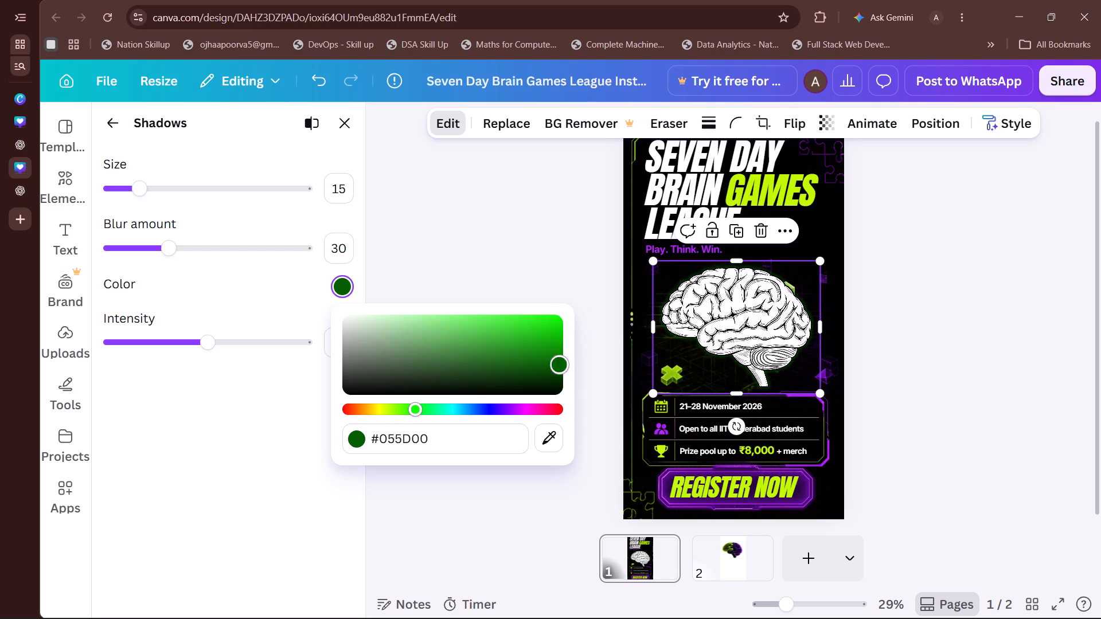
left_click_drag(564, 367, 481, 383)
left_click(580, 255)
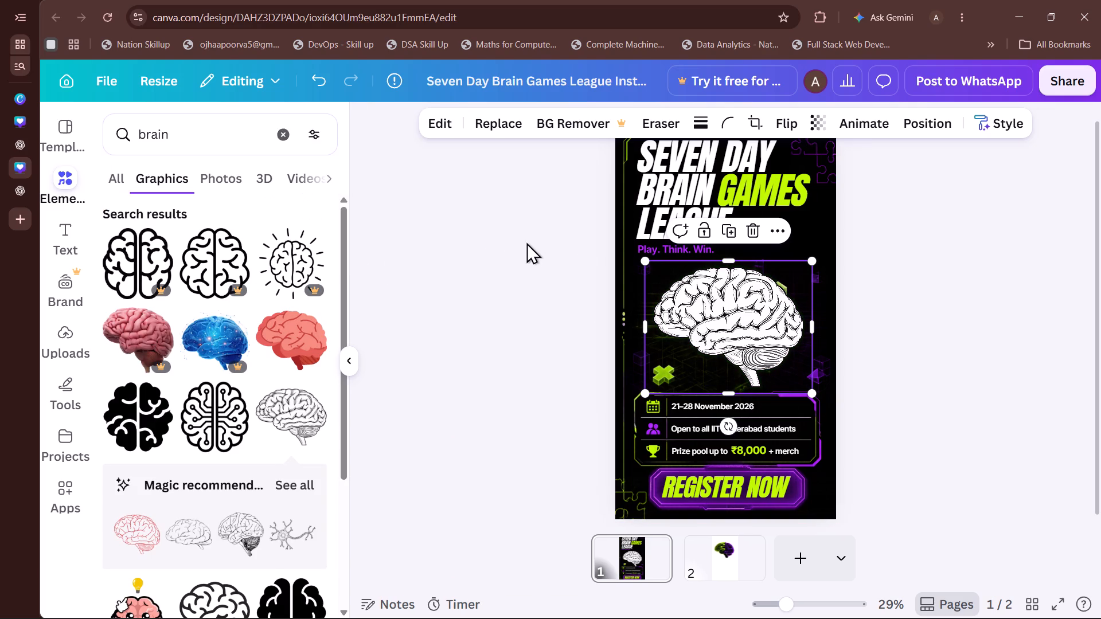
Add the red line-art brain from the recommended graphics to page 1 and move it up over the heading.
scroll(206, 512, "down", 1)
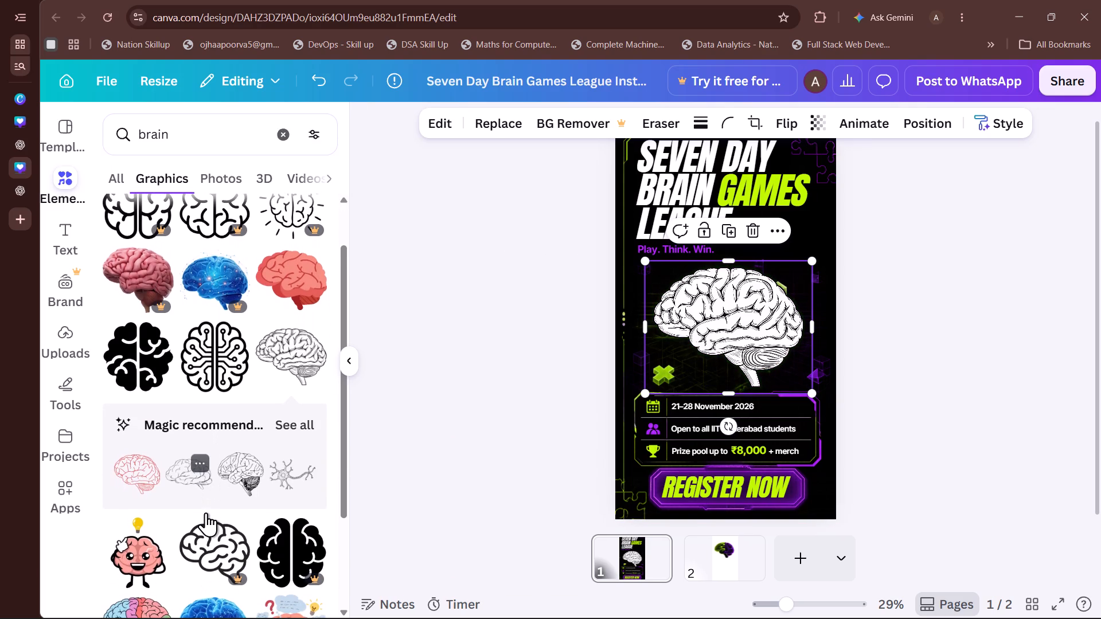
scroll(206, 512, "down", 1)
left_click(134, 460)
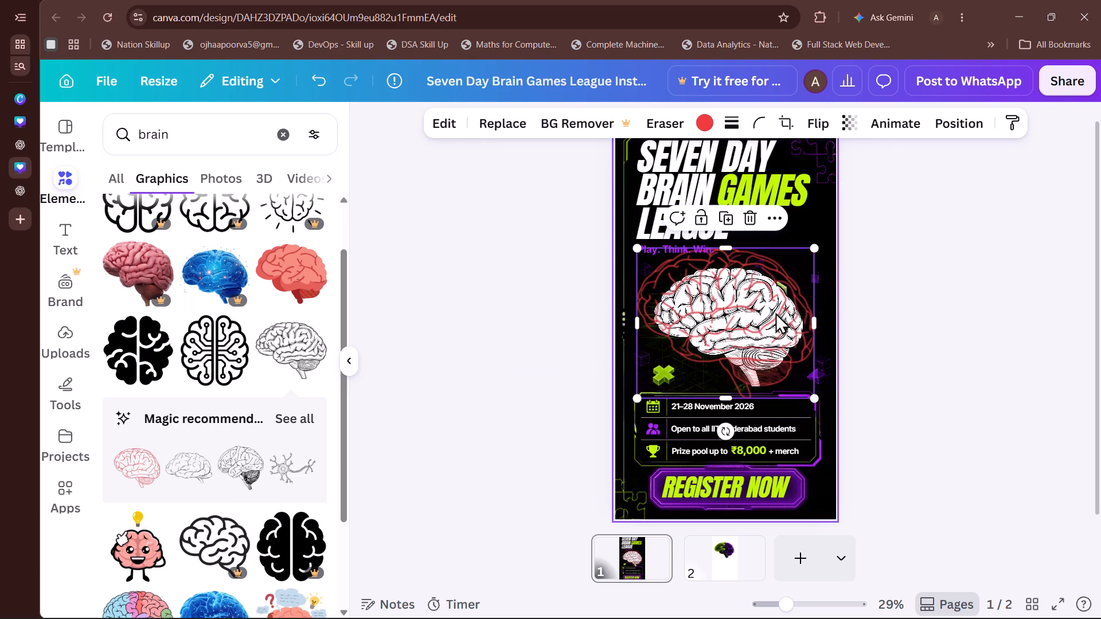
left_click_drag(752, 328, 760, 237)
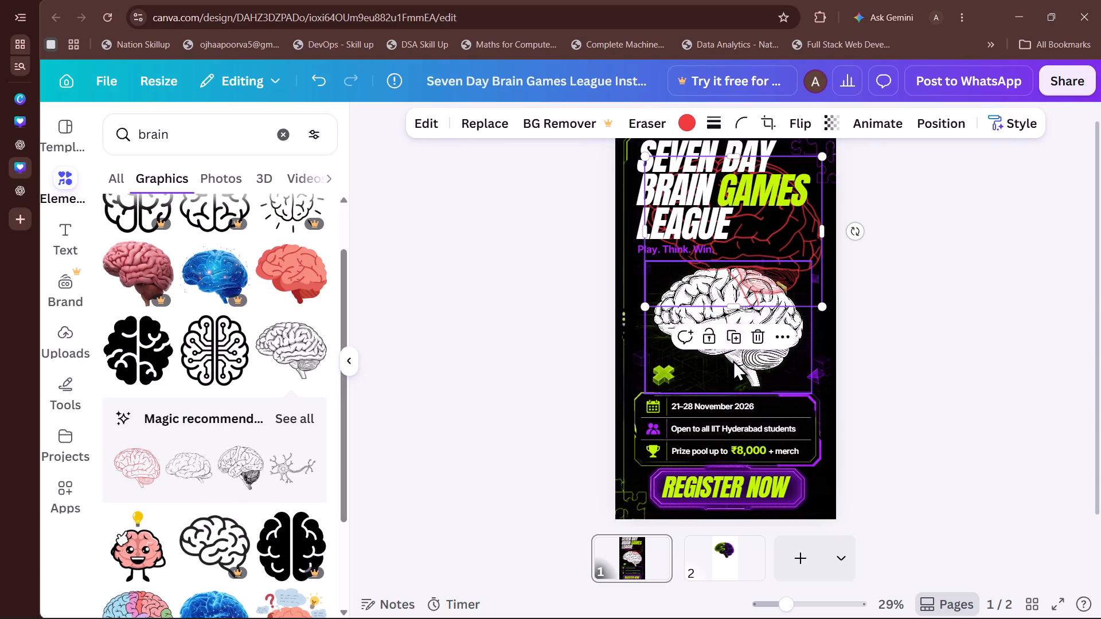
Delete the white brain graphic from page 1.
left_click(733, 360)
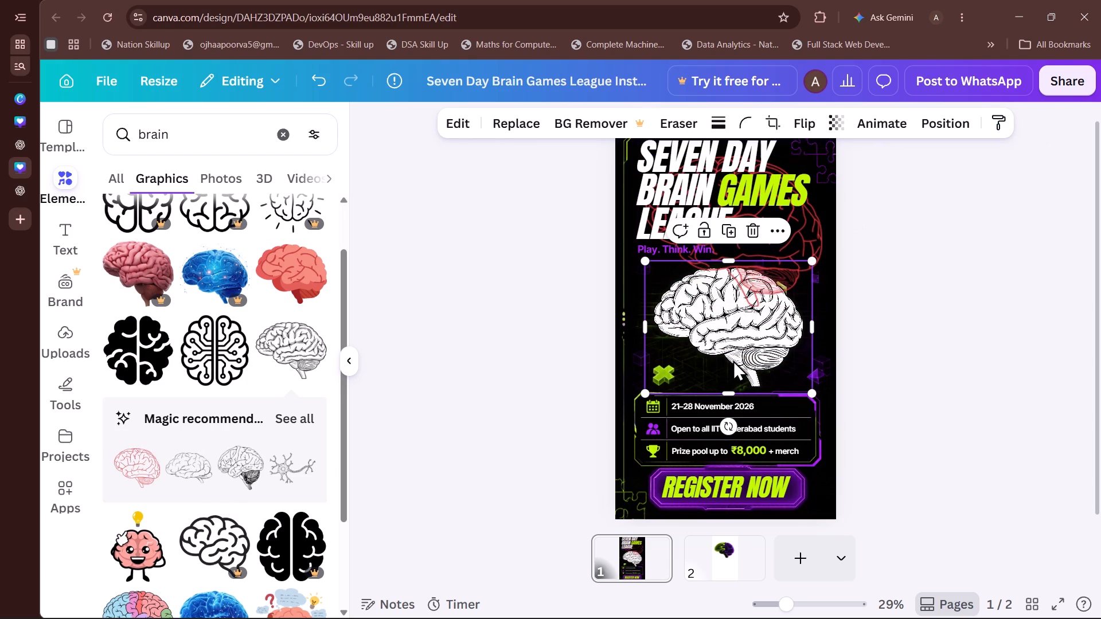
key("Delete")
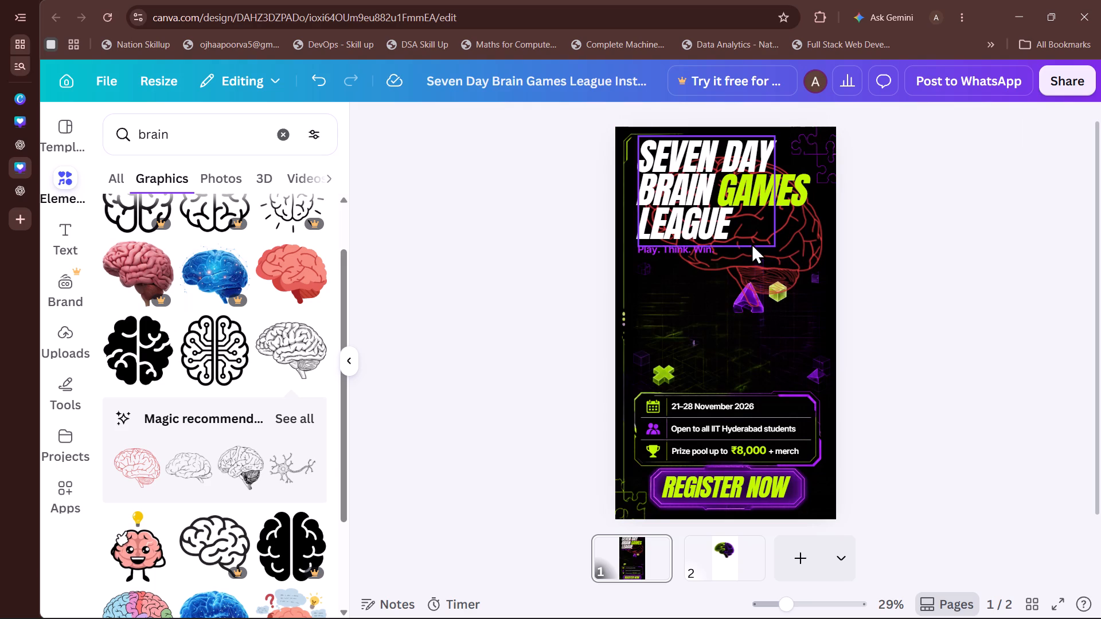
Scale down the red brain outline and center it between the "Play. Think. Win." tagline and the event details box.
left_click_drag(751, 243, 745, 308)
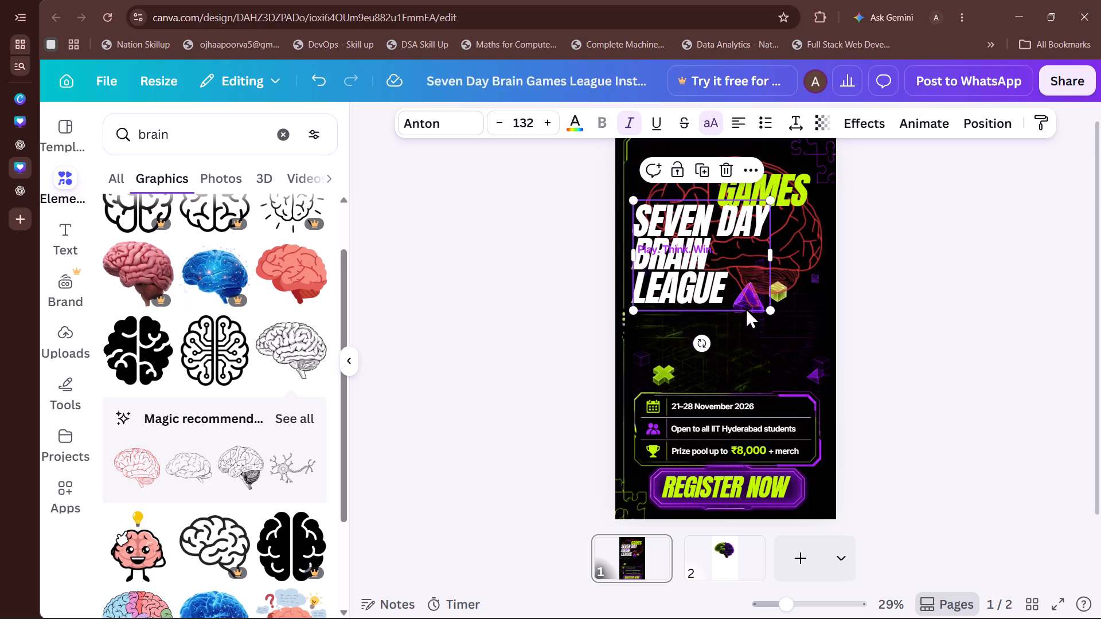
key("ctrl+z")
left_click_drag(798, 258, 795, 328)
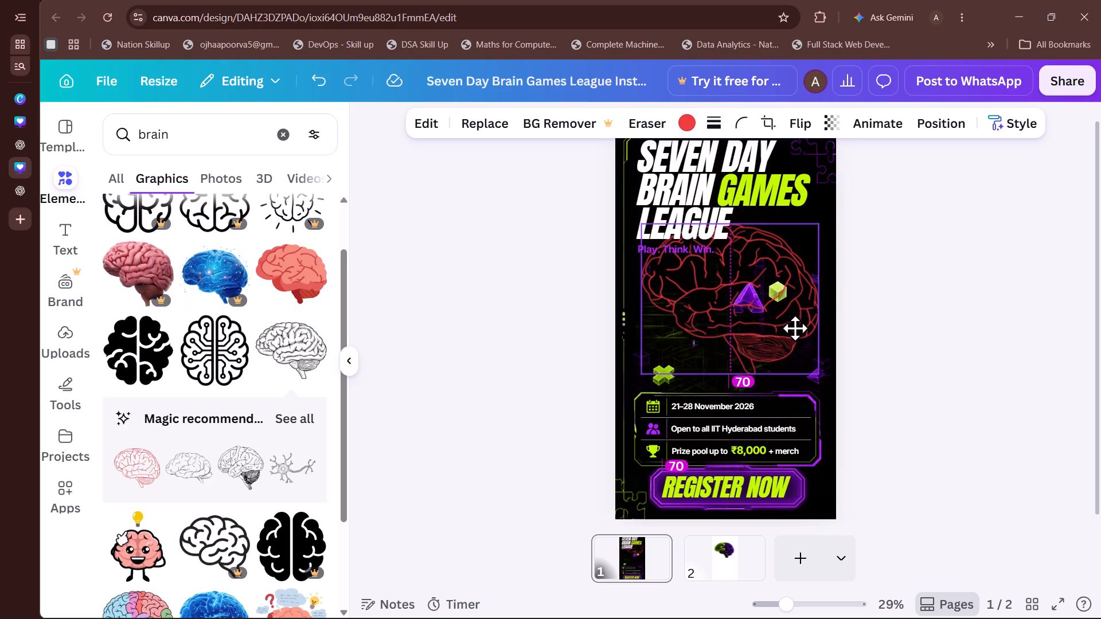
left_click_drag(795, 328, 797, 343)
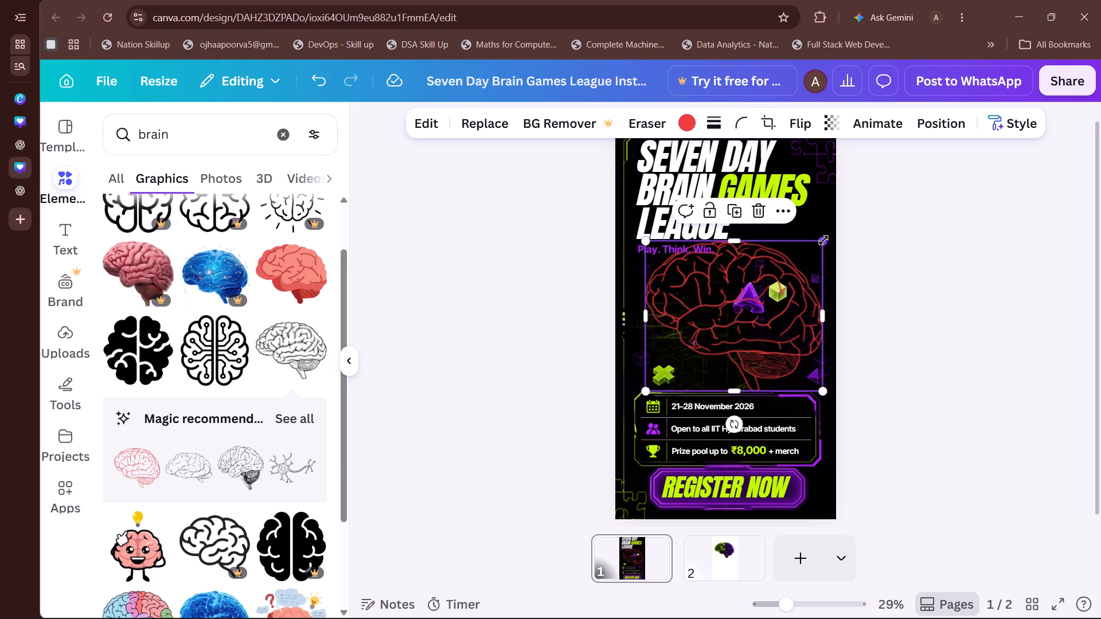
left_click_drag(824, 241, 803, 282)
left_click_drag(731, 326, 733, 326)
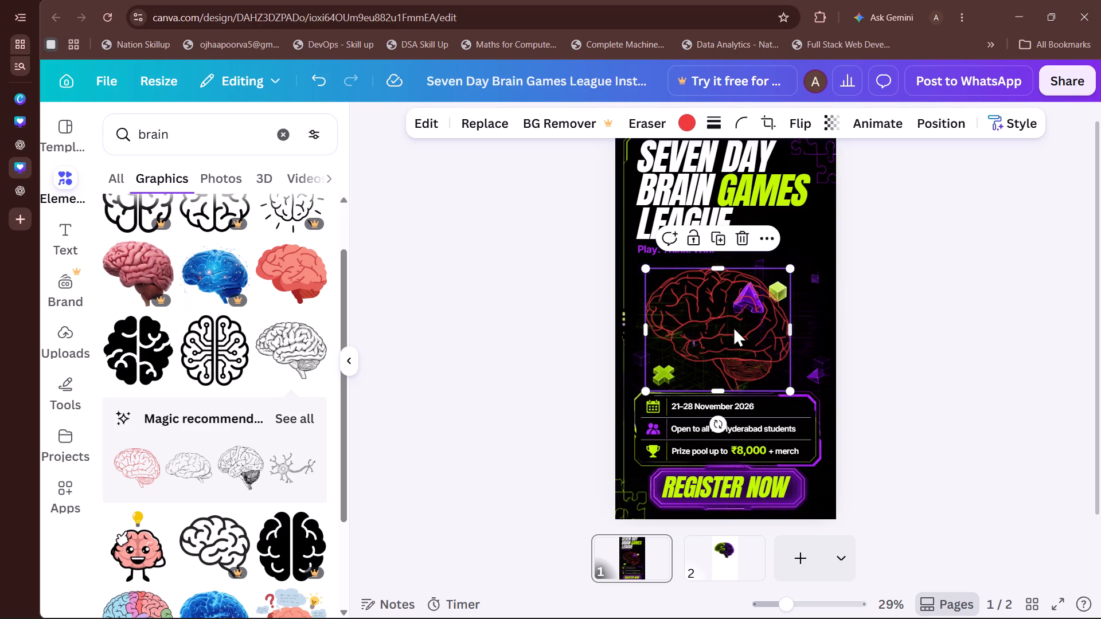
left_click_drag(733, 326, 747, 326)
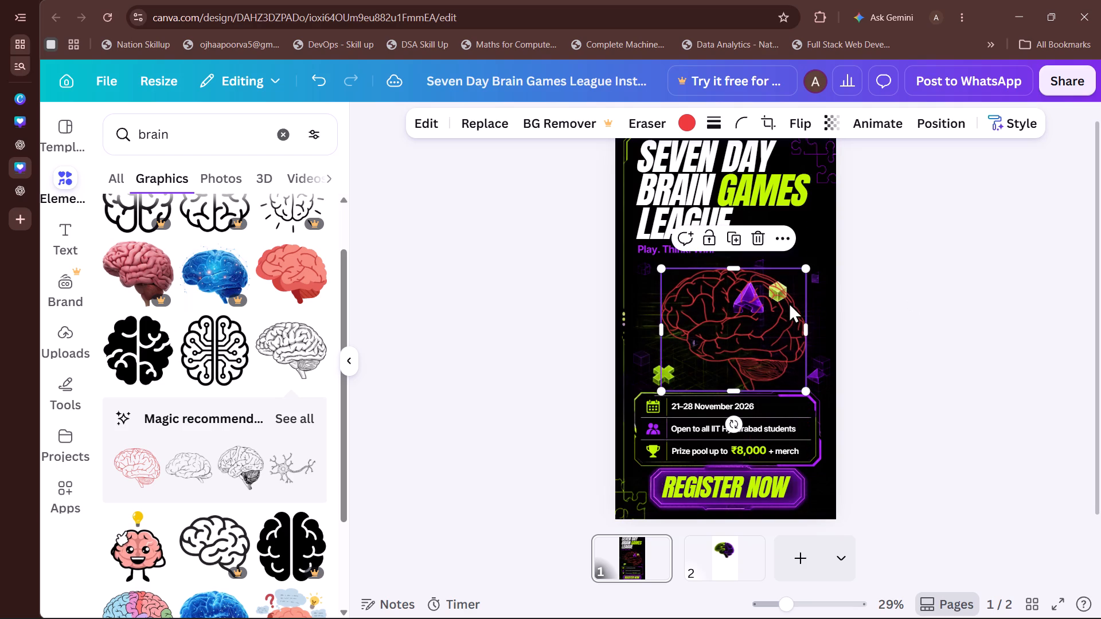
left_click_drag(809, 269, 822, 258)
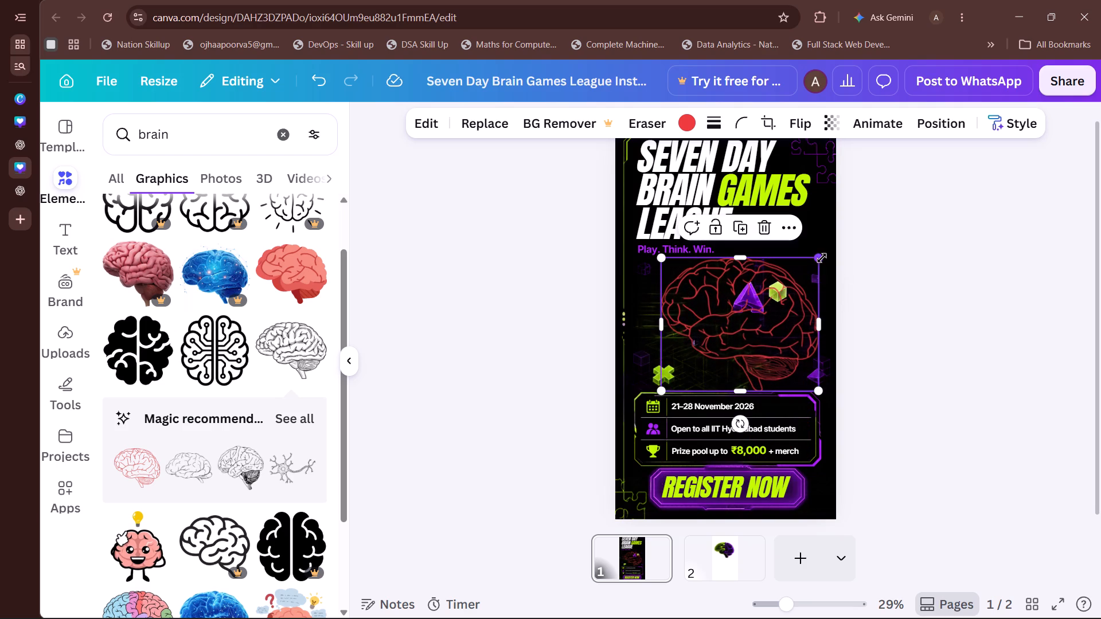
left_click_drag(749, 312, 741, 314)
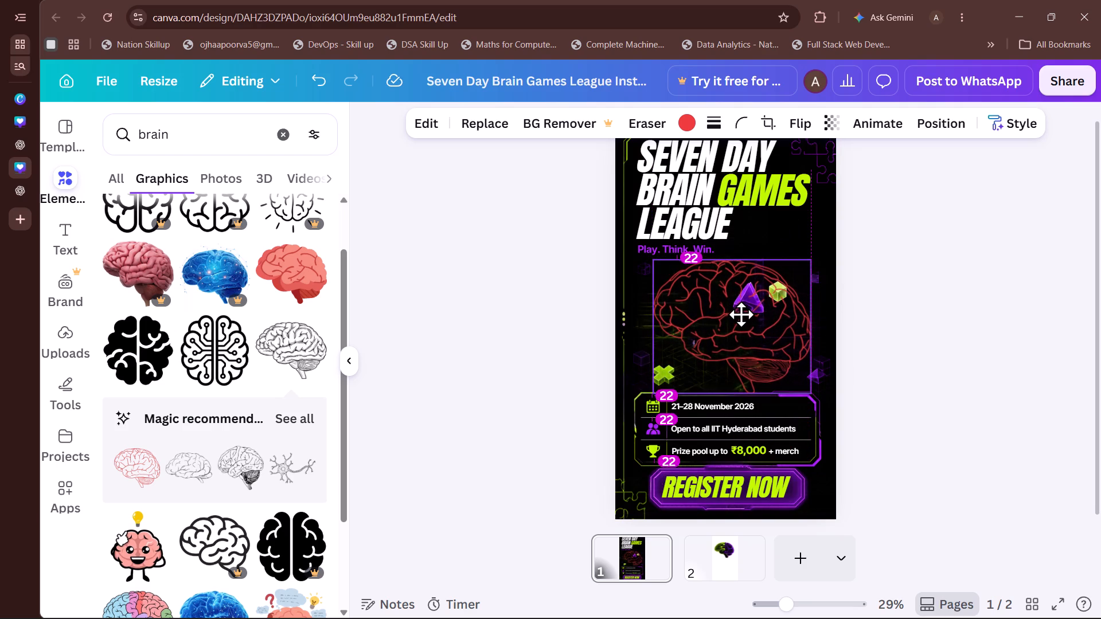
left_click_drag(741, 314, 740, 314)
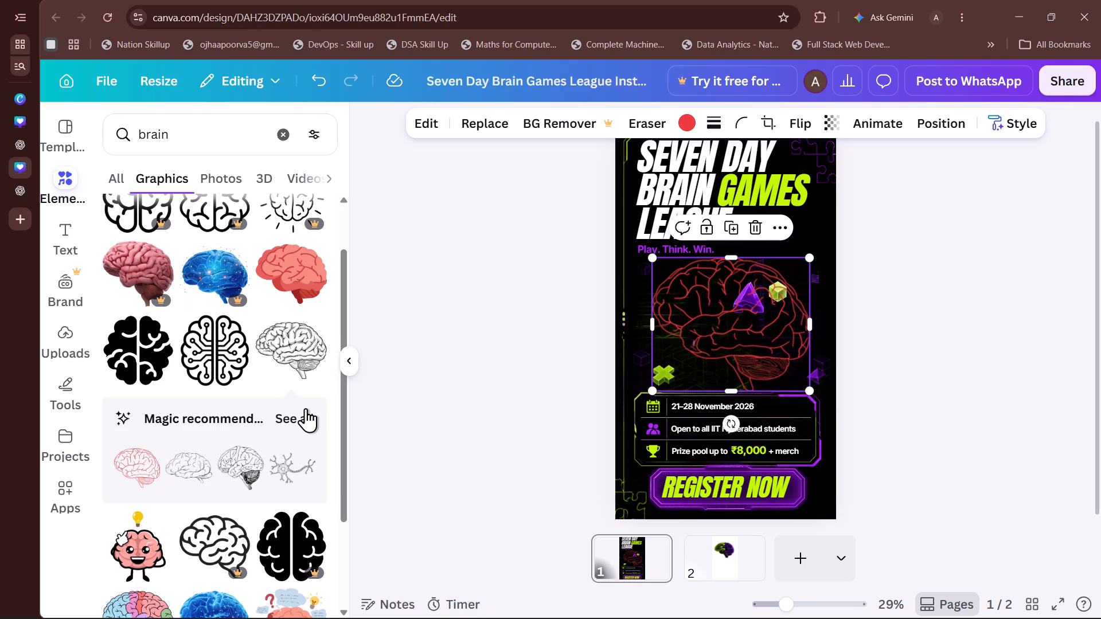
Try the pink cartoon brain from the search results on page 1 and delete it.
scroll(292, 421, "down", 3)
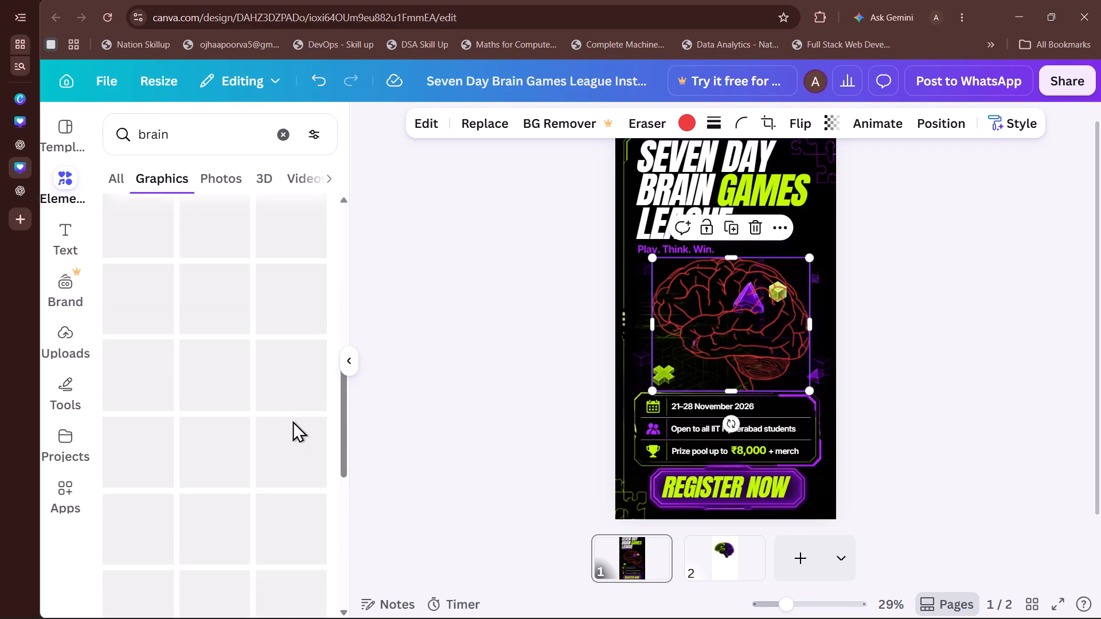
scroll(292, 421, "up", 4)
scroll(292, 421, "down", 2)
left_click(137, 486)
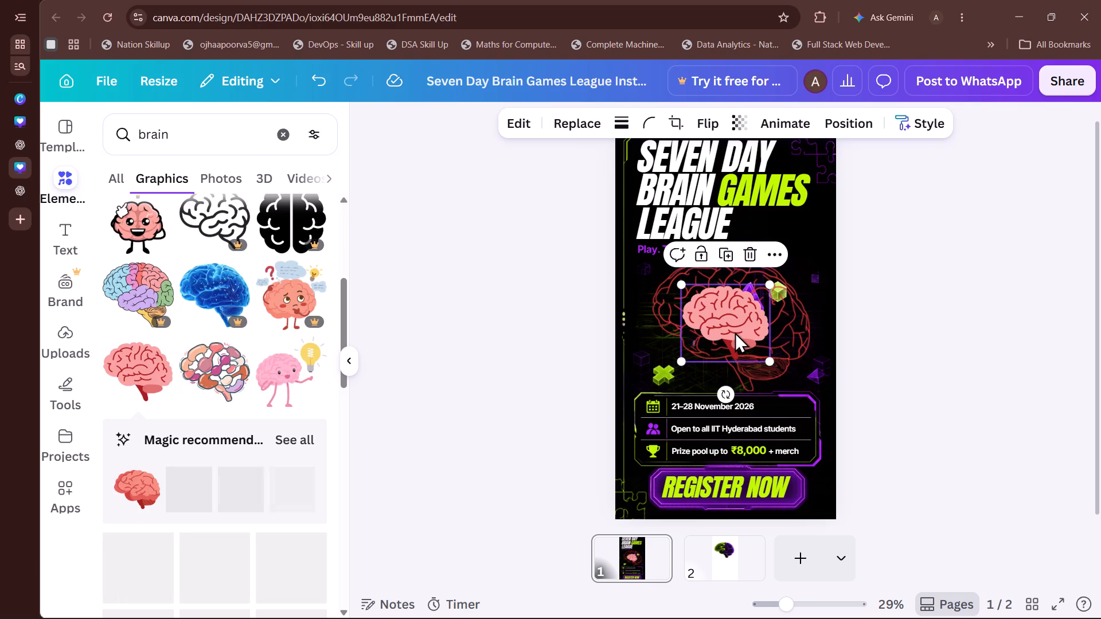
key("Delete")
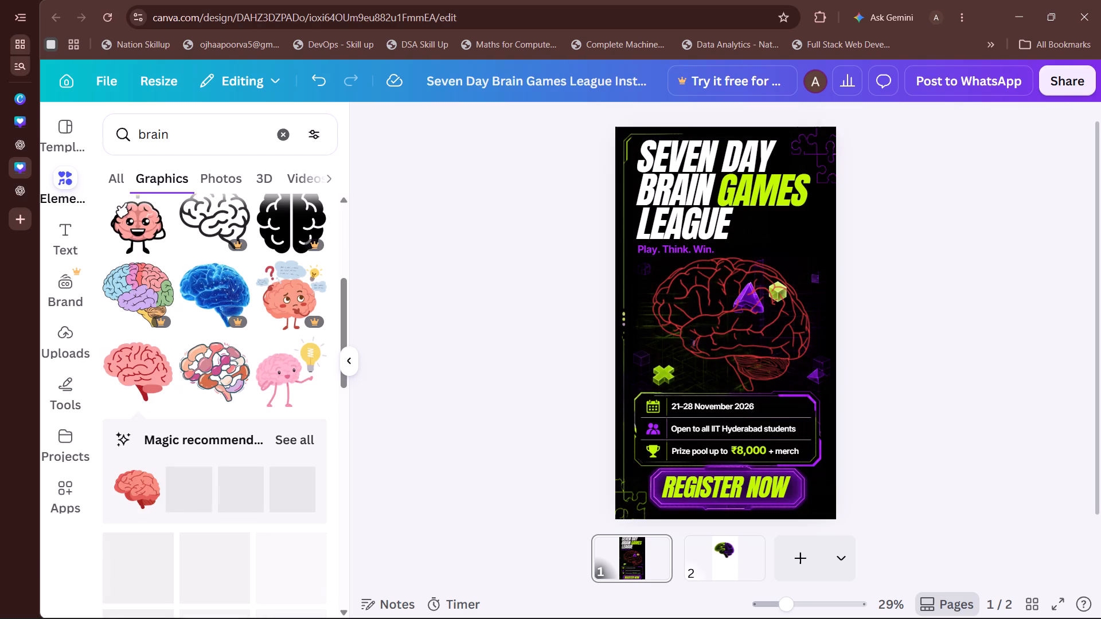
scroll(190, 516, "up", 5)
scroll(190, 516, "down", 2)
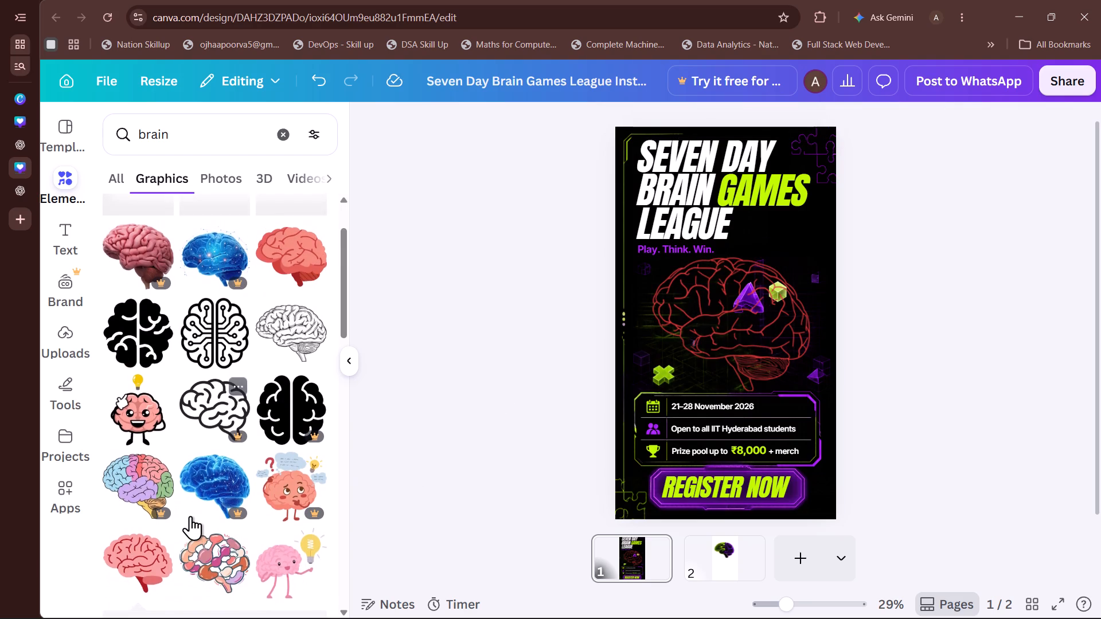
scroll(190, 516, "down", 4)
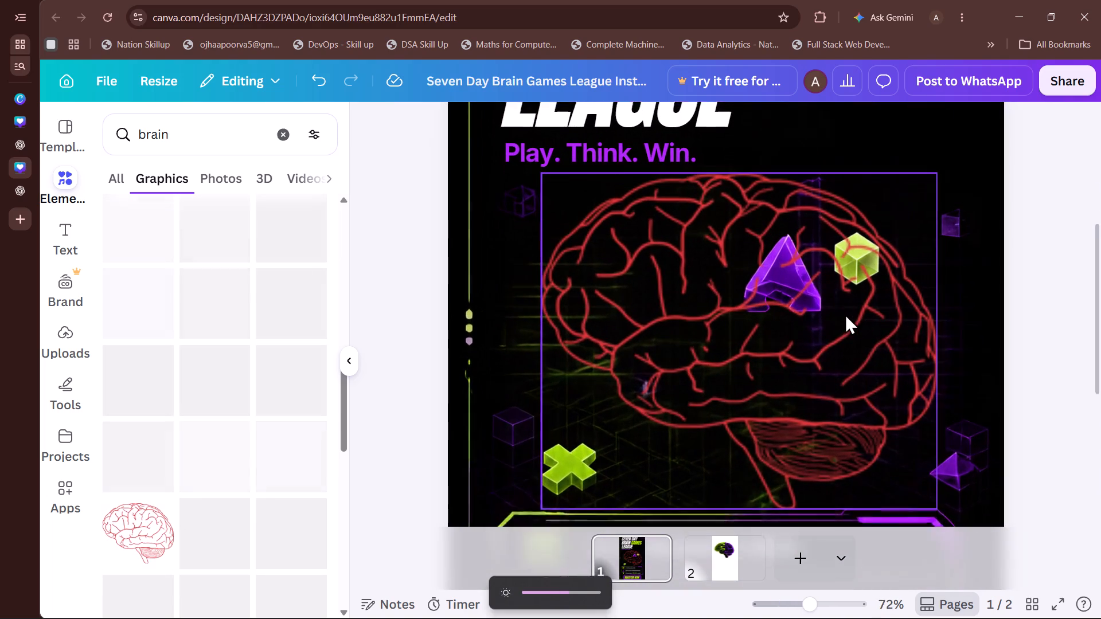
Nudge the red brain outline slightly down and to the left, just above the event details box.
left_click(805, 405)
scroll(809, 402, "down", 1)
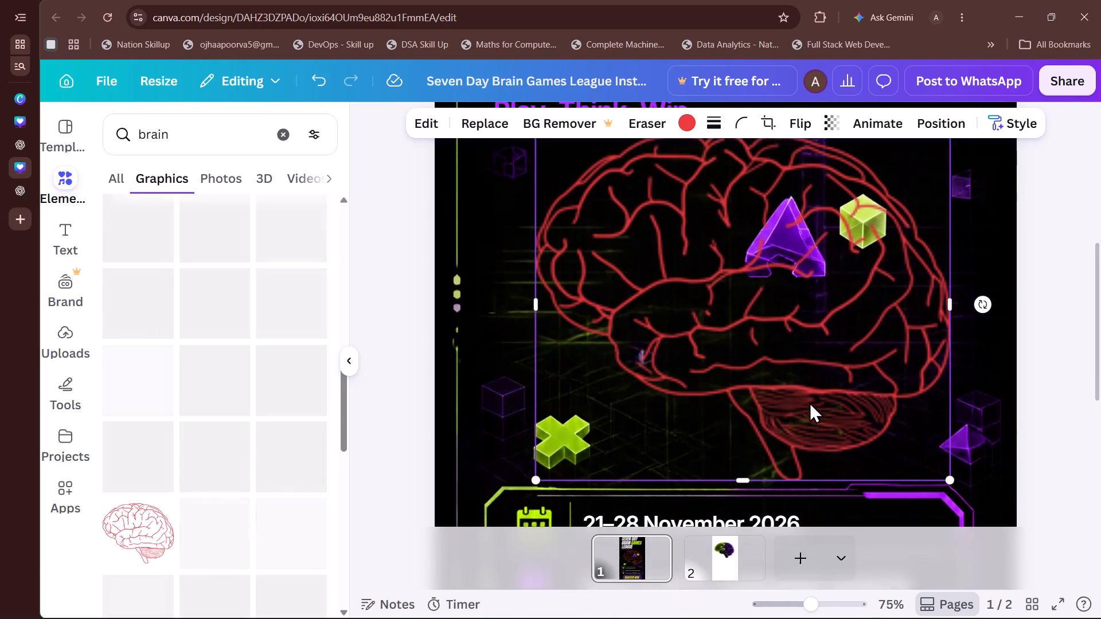
scroll(809, 402, "down", 1)
left_click_drag(787, 352, 767, 359)
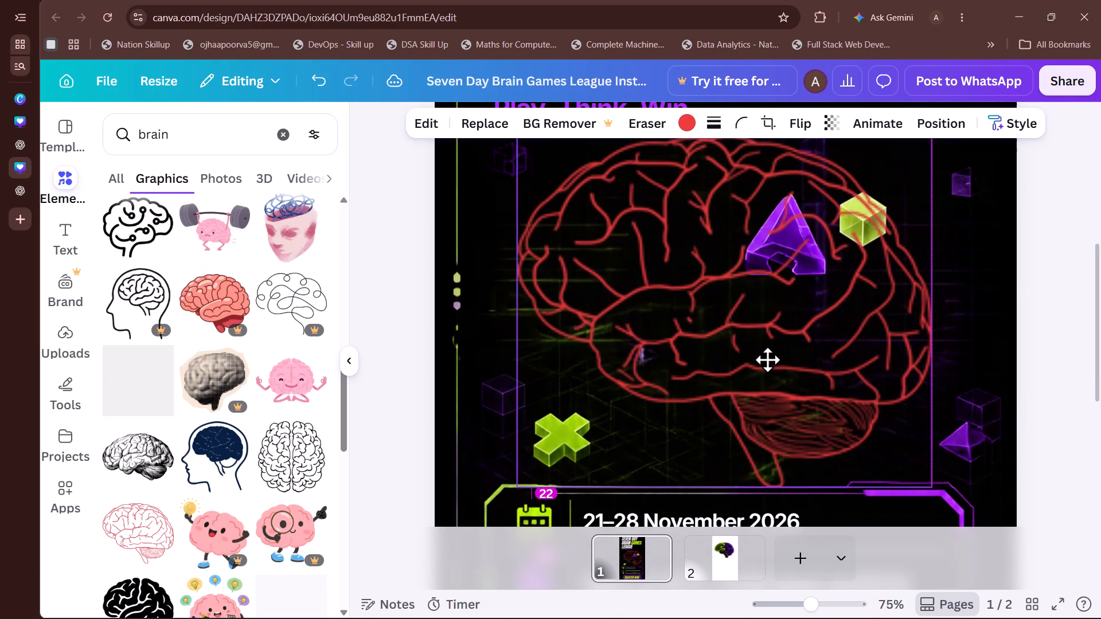
left_click_drag(767, 359, 774, 362)
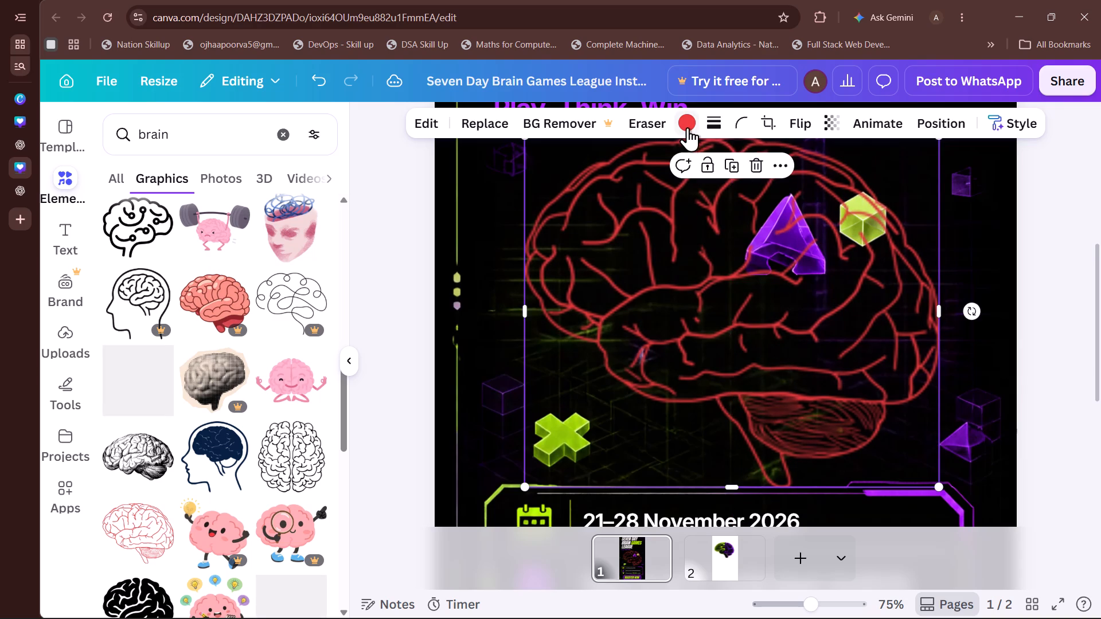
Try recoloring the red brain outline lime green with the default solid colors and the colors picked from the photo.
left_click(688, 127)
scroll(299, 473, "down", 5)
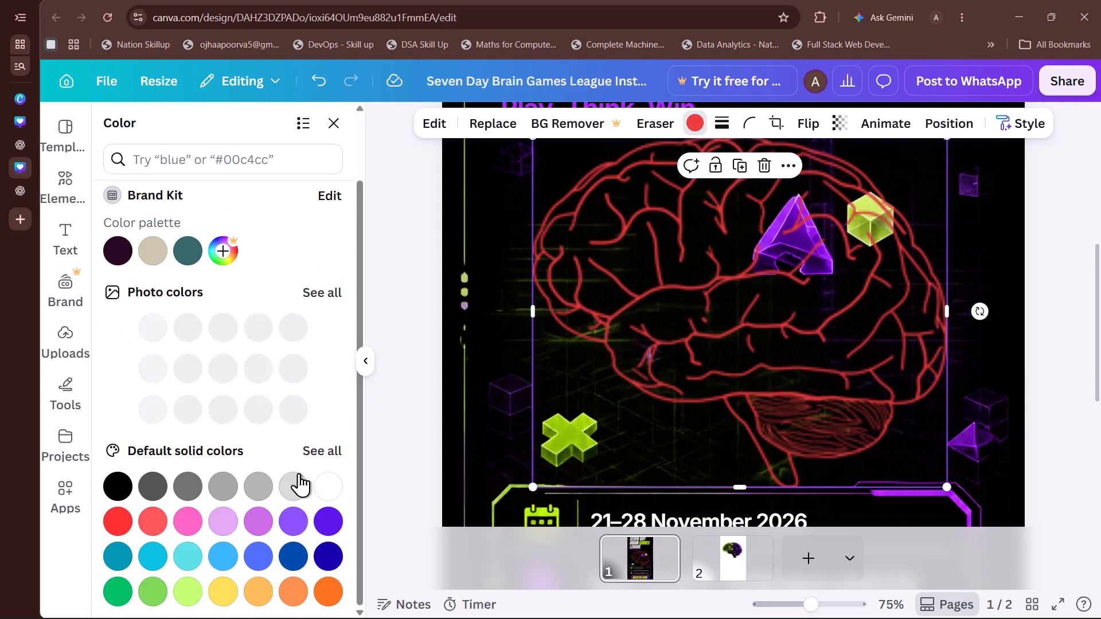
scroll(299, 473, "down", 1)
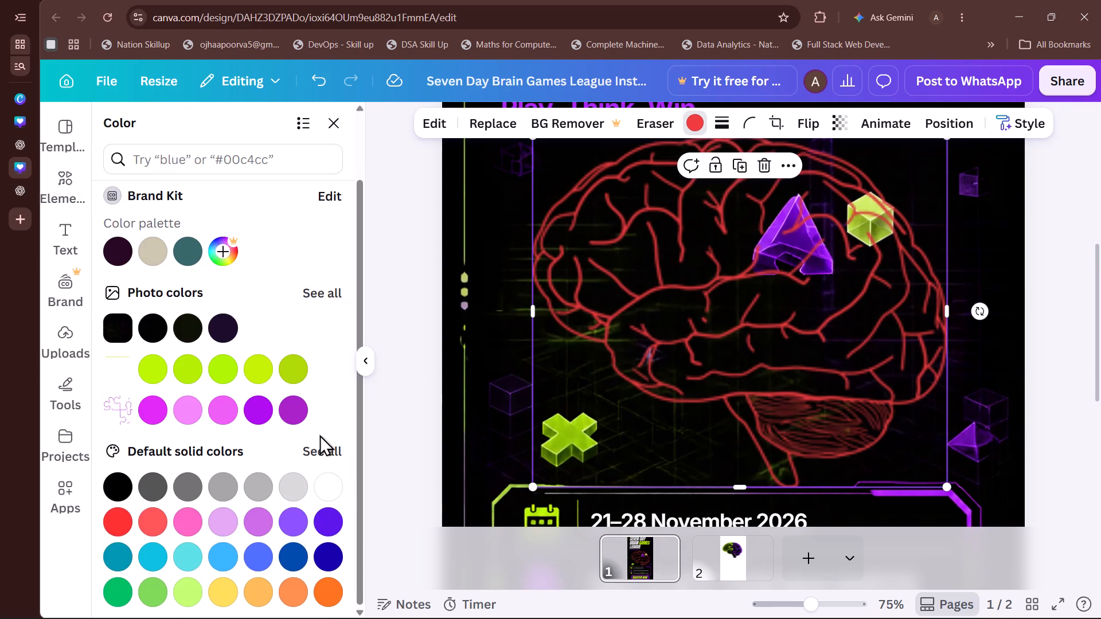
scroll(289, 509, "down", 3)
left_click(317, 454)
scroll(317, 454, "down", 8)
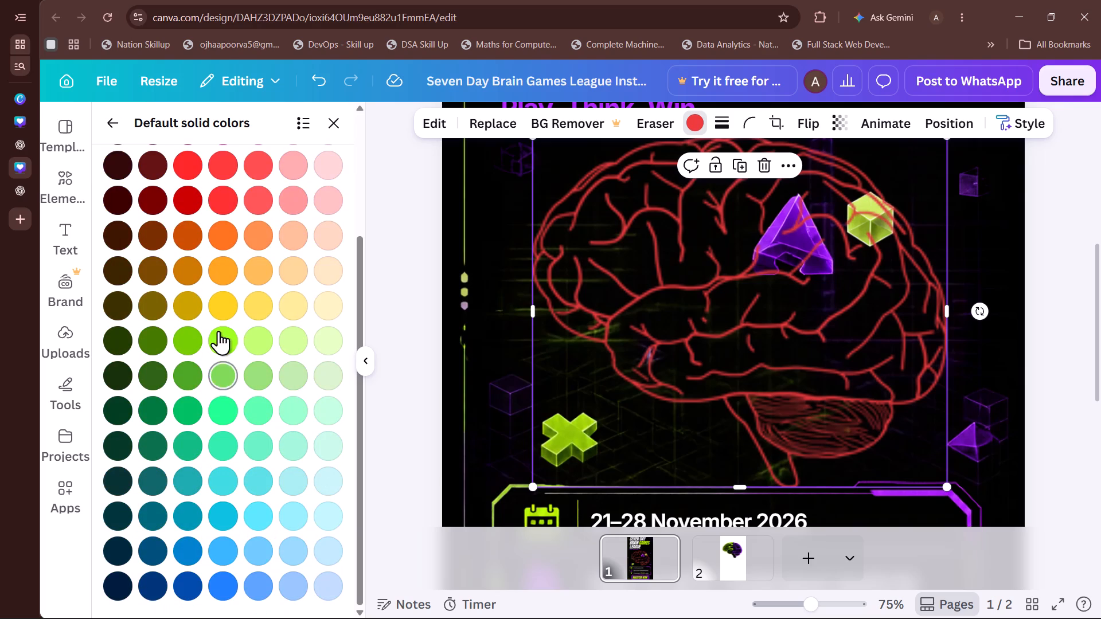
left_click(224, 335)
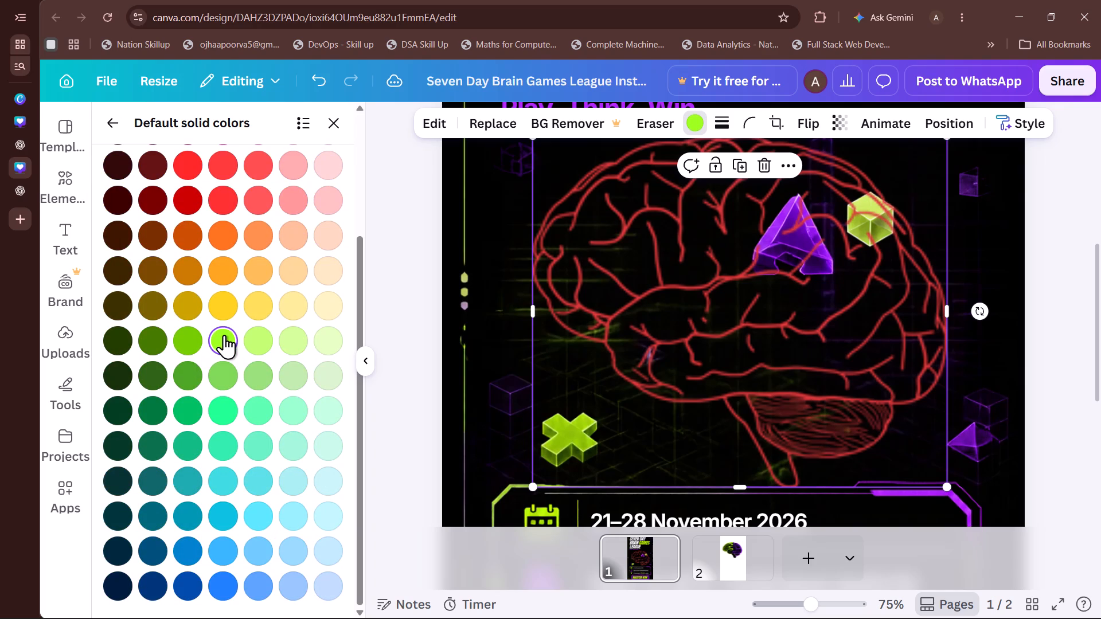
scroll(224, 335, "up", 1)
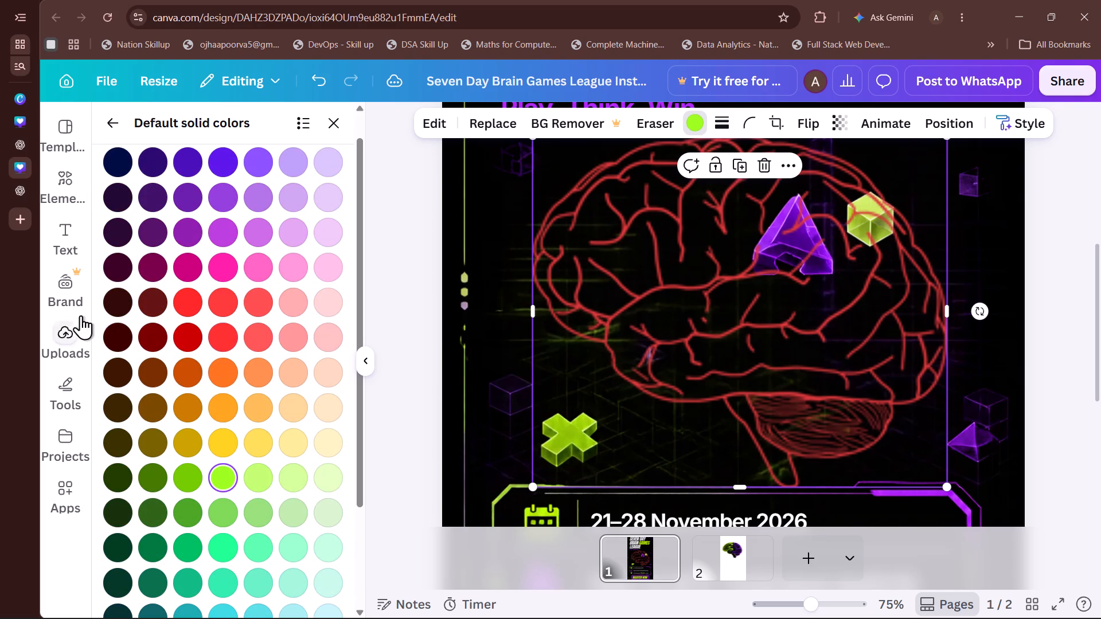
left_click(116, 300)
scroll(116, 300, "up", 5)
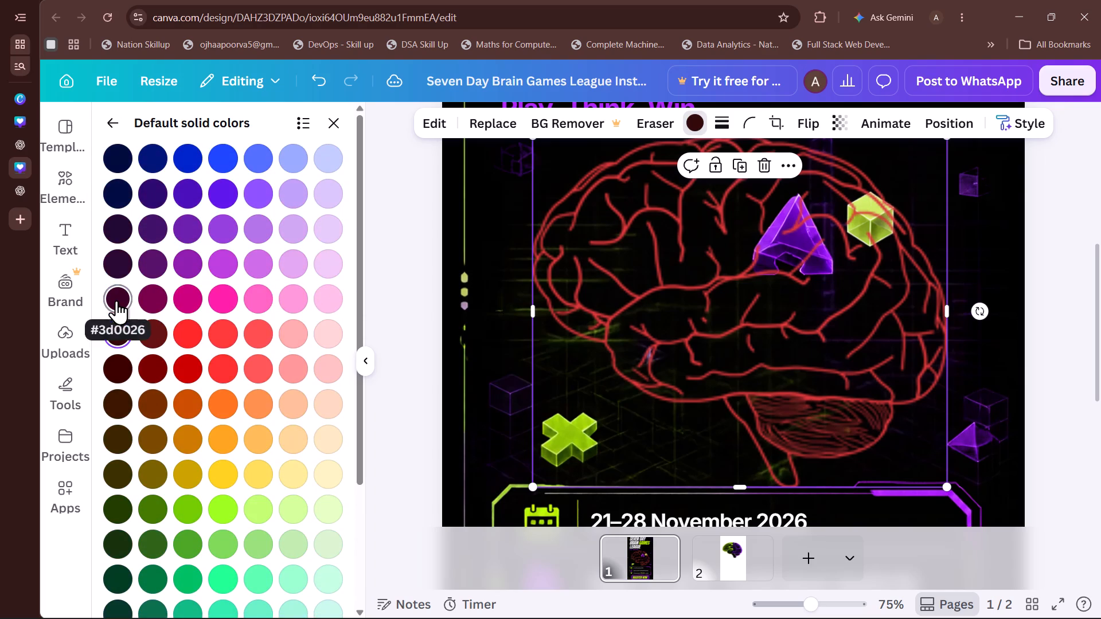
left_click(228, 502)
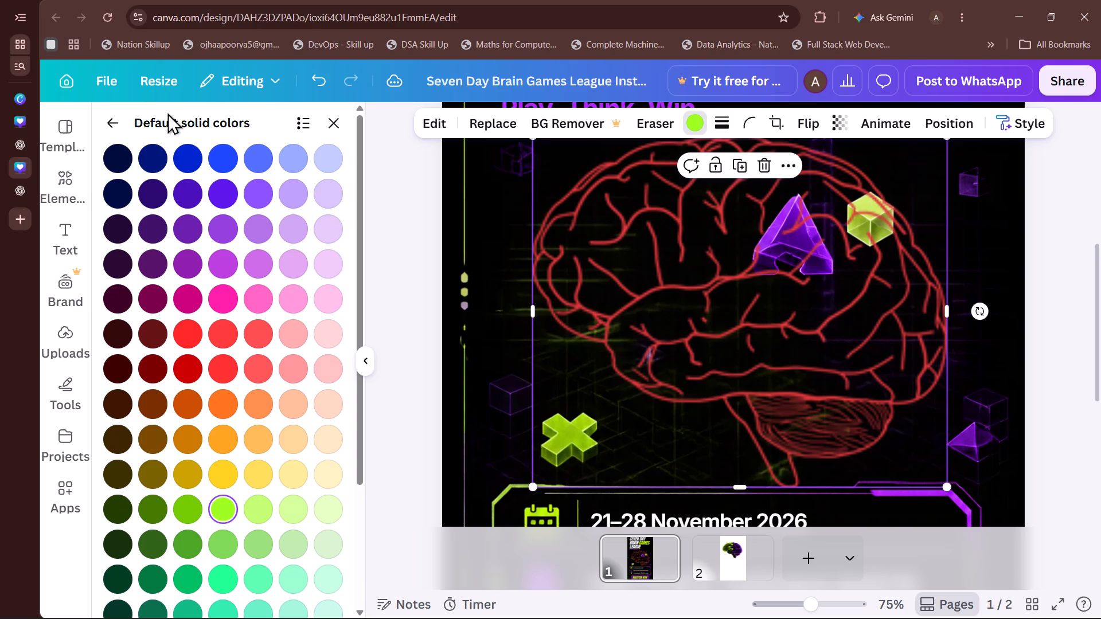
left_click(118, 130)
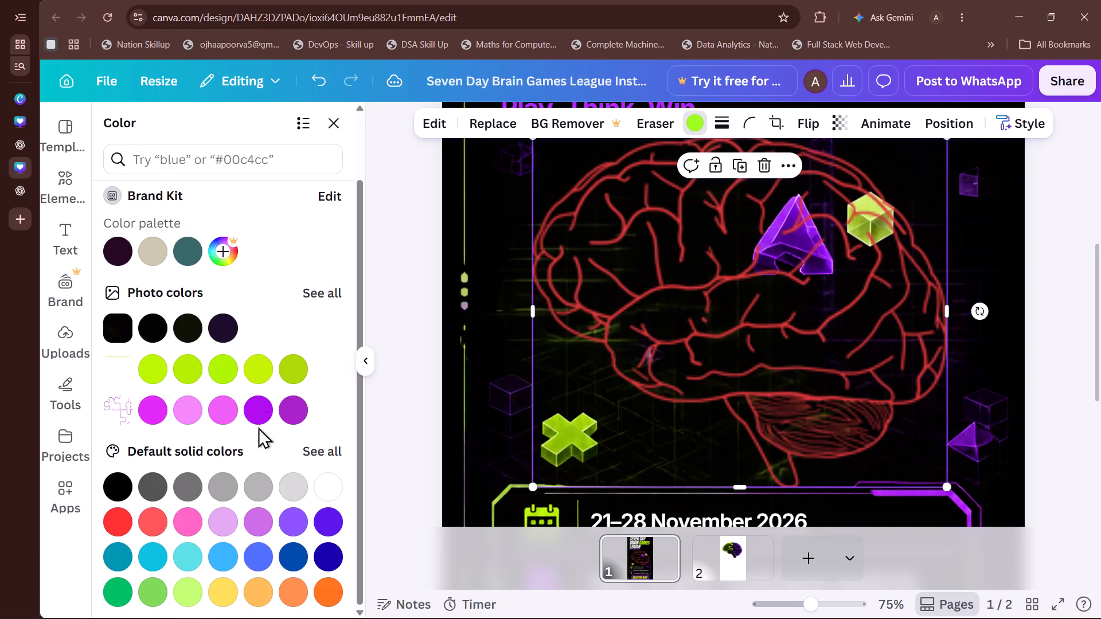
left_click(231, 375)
Delete the red brain outline from page 1.
left_click(592, 395)
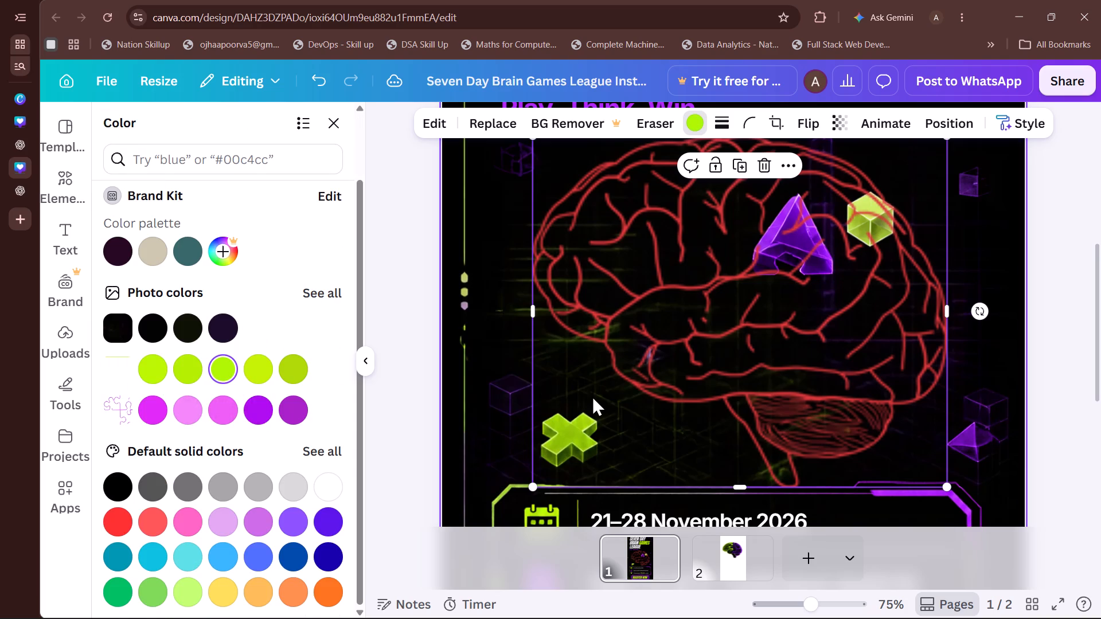
key("Delete")
left_click(592, 395)
key("Delete")
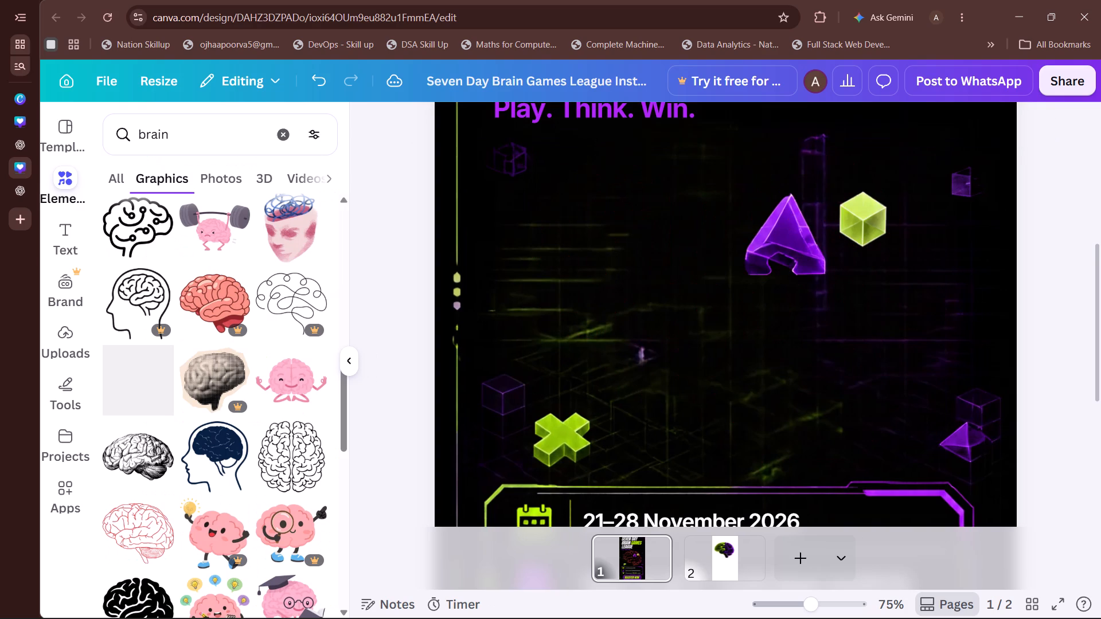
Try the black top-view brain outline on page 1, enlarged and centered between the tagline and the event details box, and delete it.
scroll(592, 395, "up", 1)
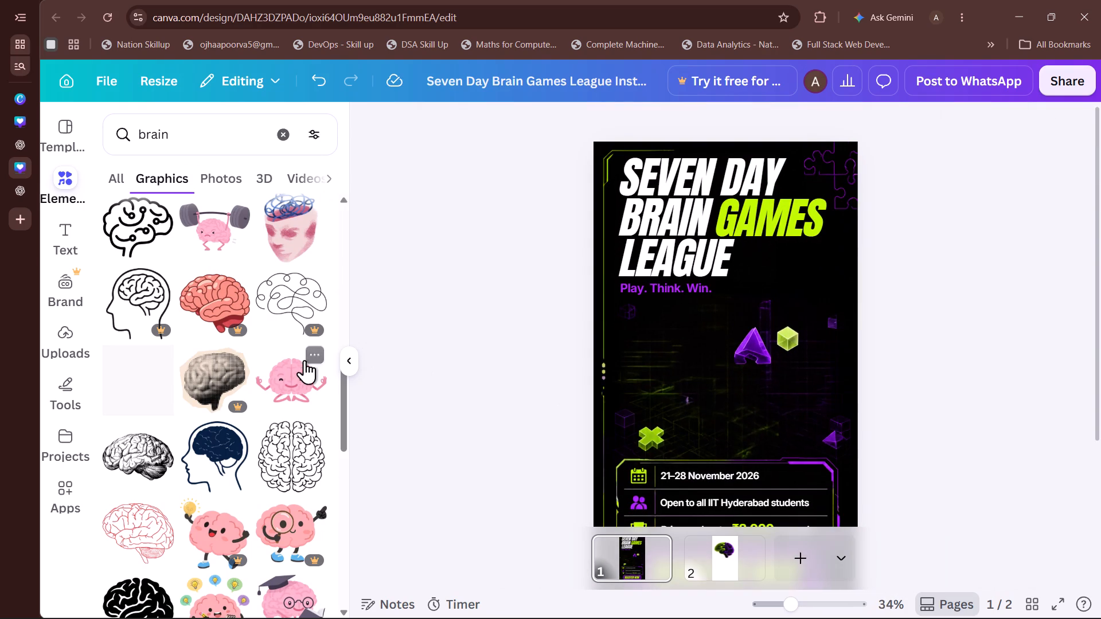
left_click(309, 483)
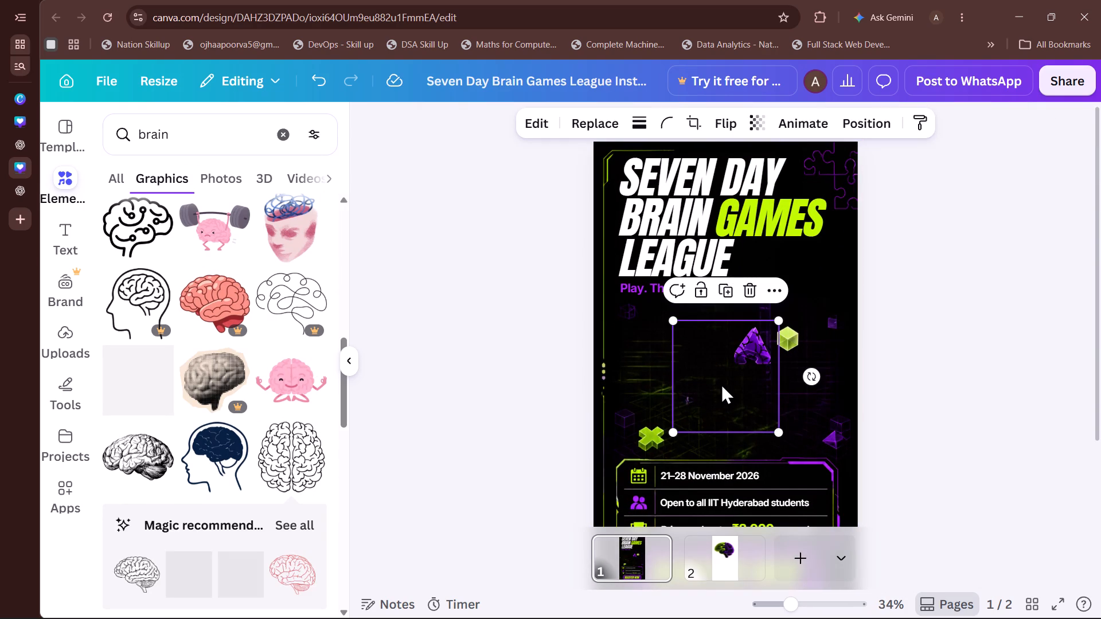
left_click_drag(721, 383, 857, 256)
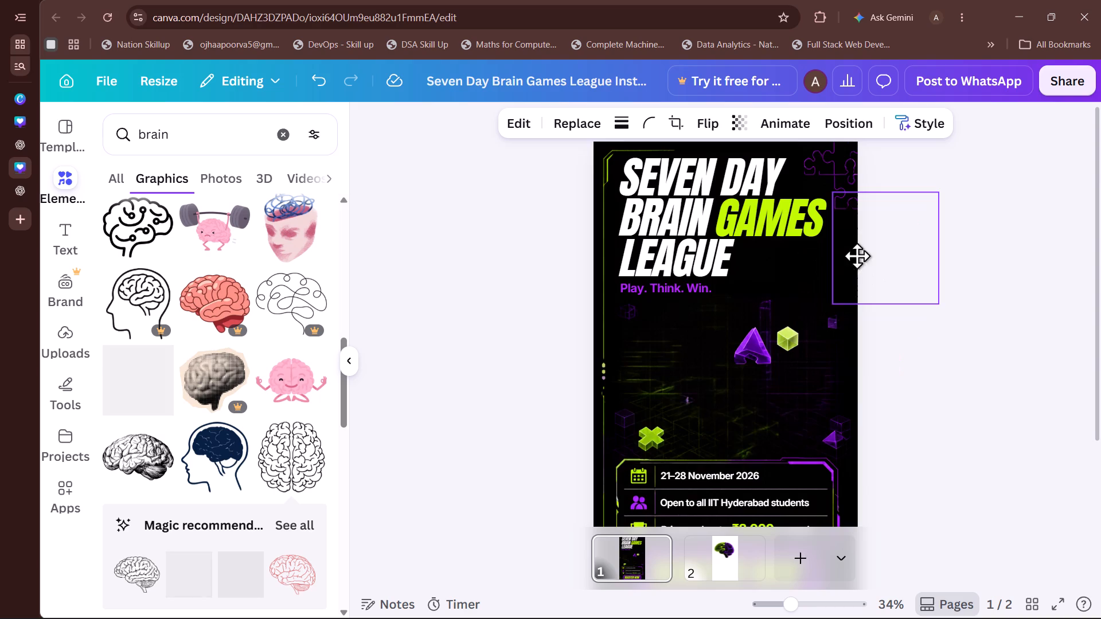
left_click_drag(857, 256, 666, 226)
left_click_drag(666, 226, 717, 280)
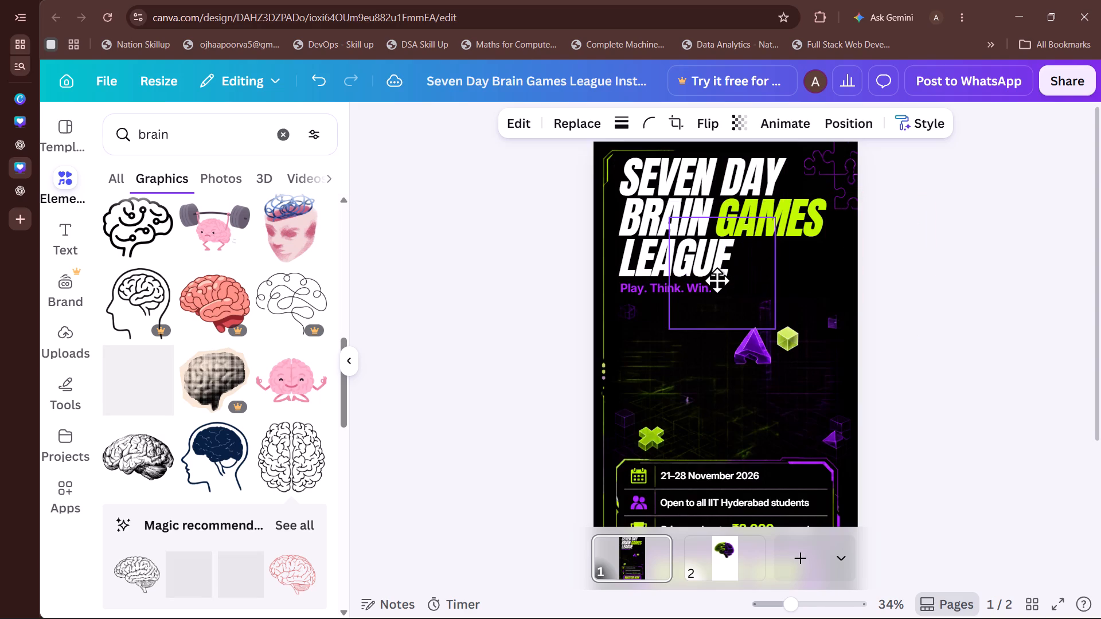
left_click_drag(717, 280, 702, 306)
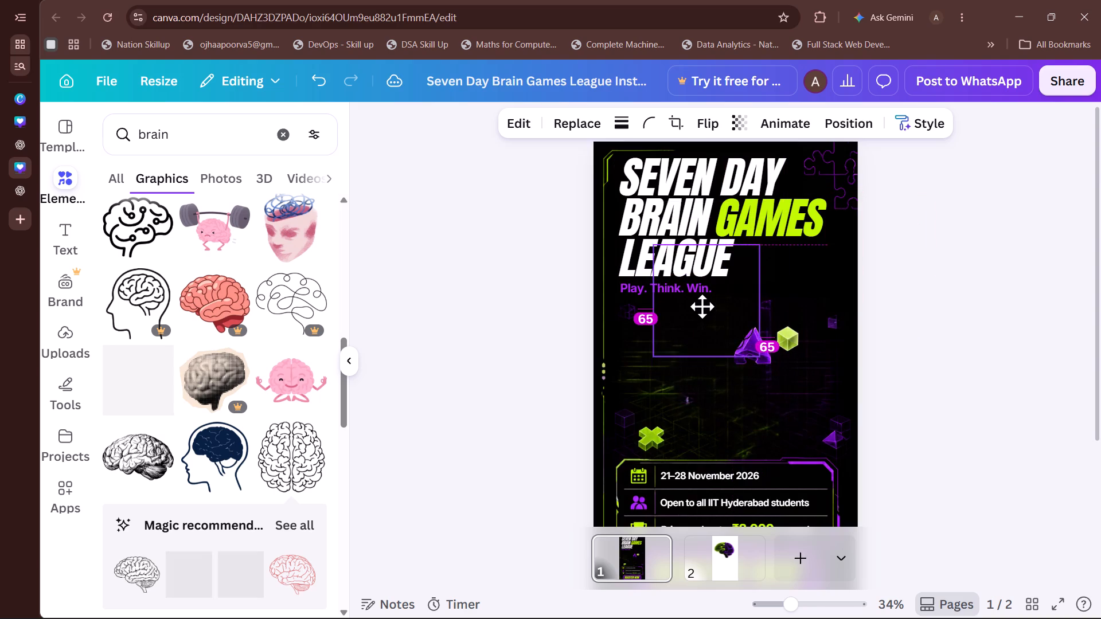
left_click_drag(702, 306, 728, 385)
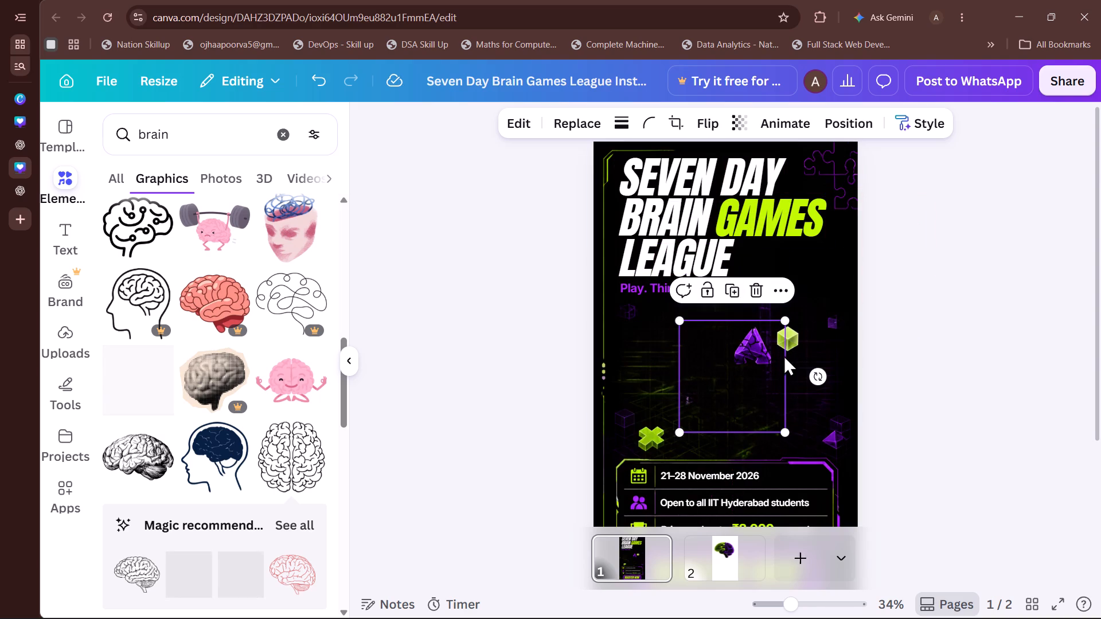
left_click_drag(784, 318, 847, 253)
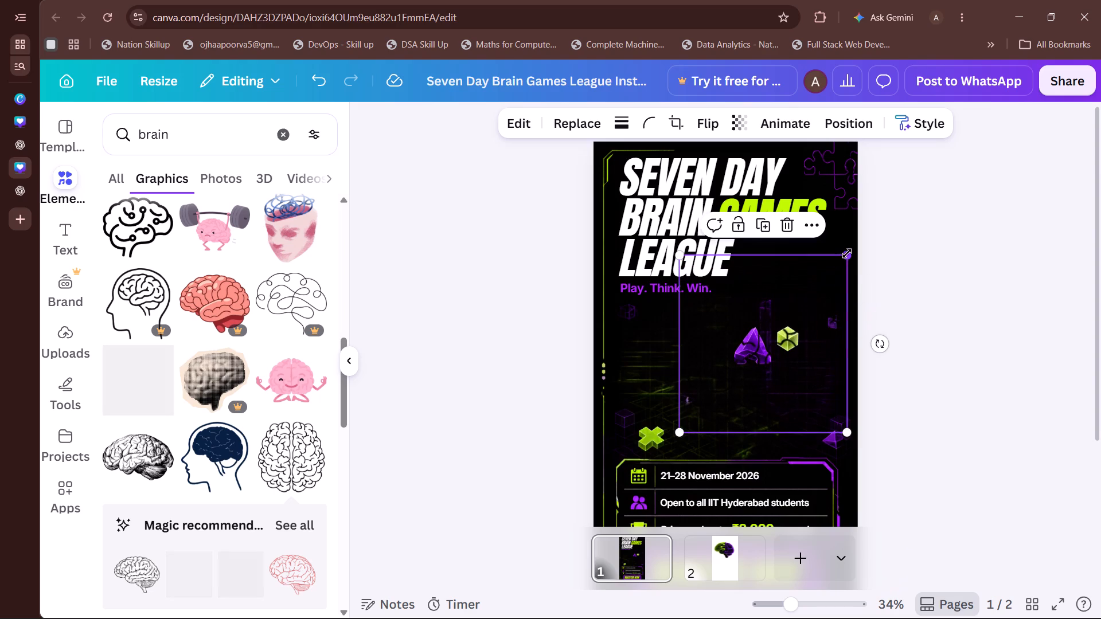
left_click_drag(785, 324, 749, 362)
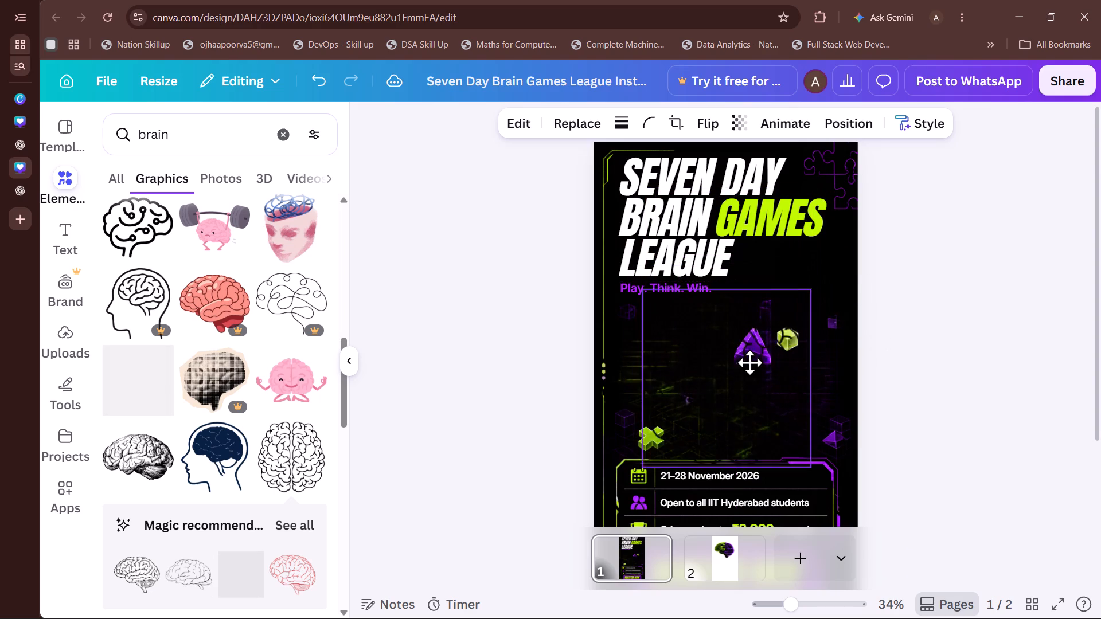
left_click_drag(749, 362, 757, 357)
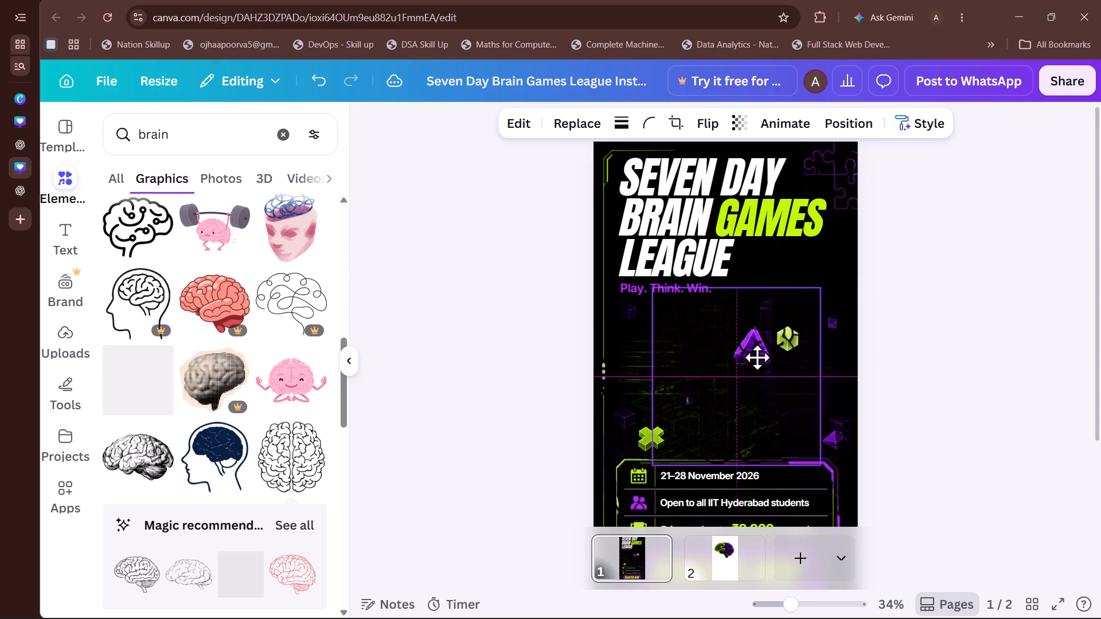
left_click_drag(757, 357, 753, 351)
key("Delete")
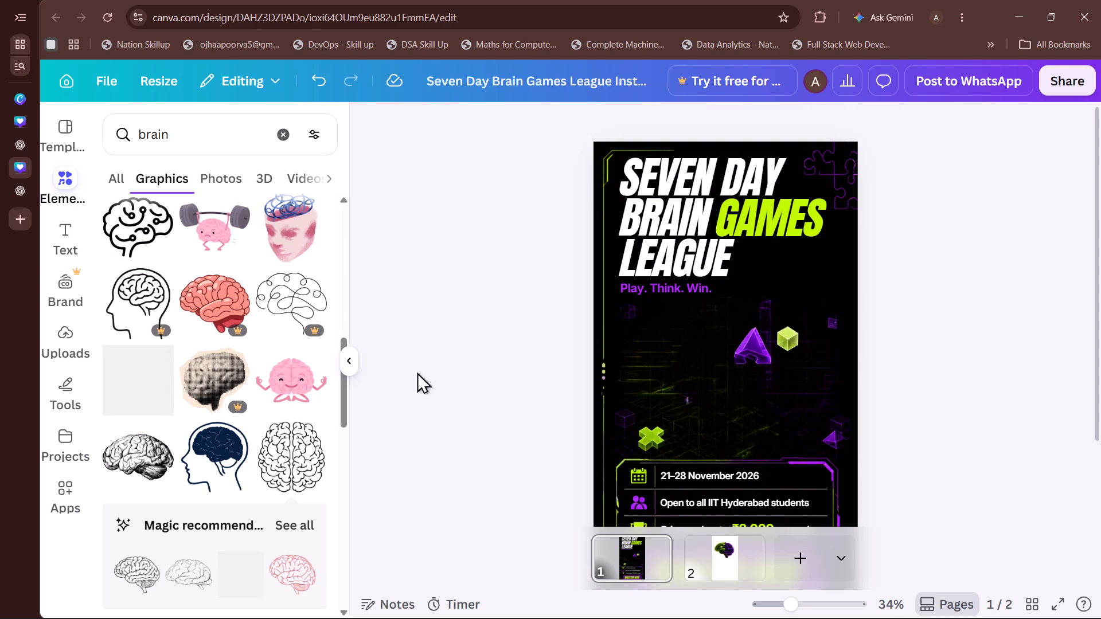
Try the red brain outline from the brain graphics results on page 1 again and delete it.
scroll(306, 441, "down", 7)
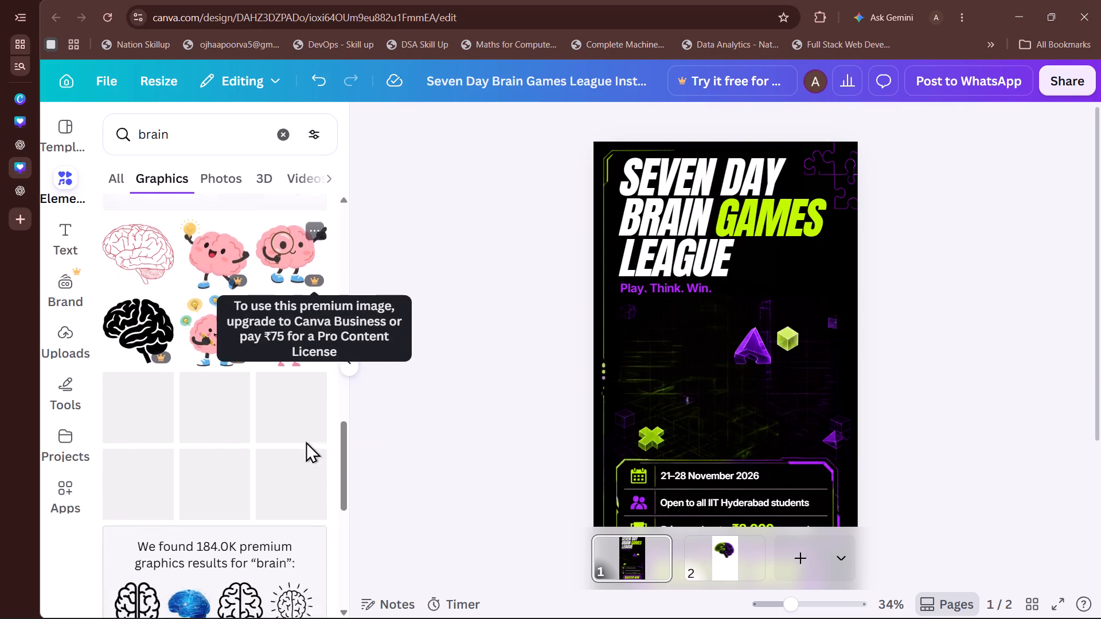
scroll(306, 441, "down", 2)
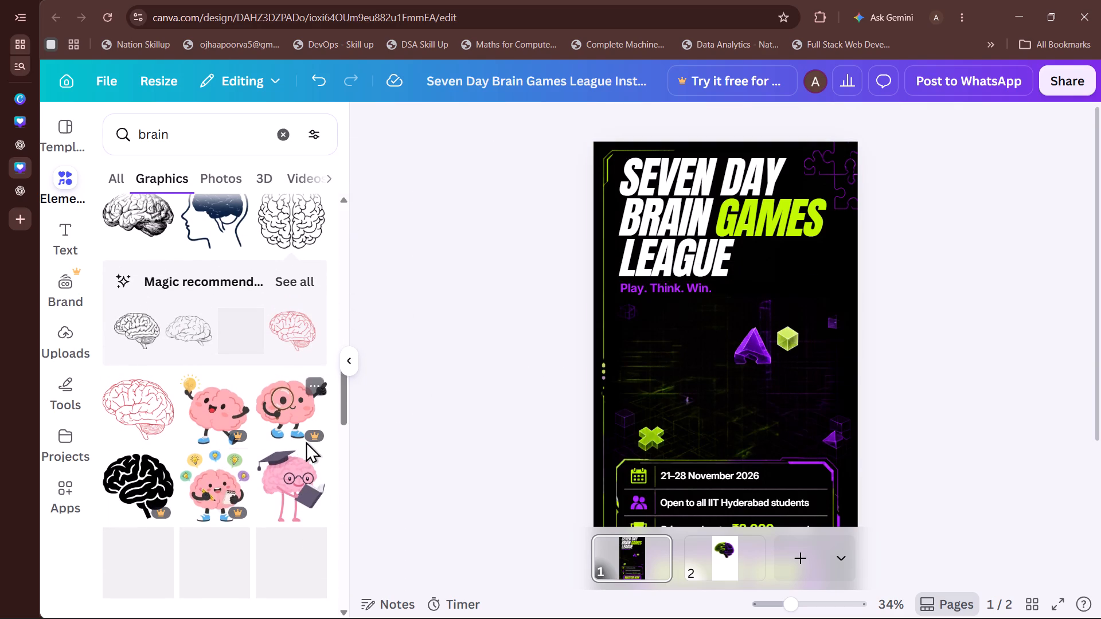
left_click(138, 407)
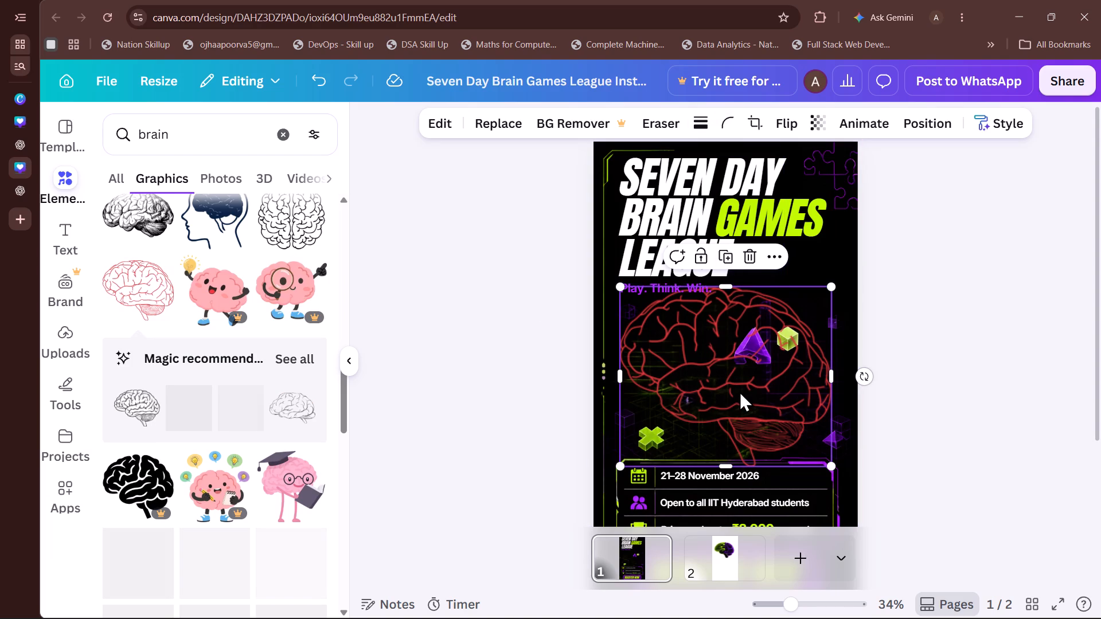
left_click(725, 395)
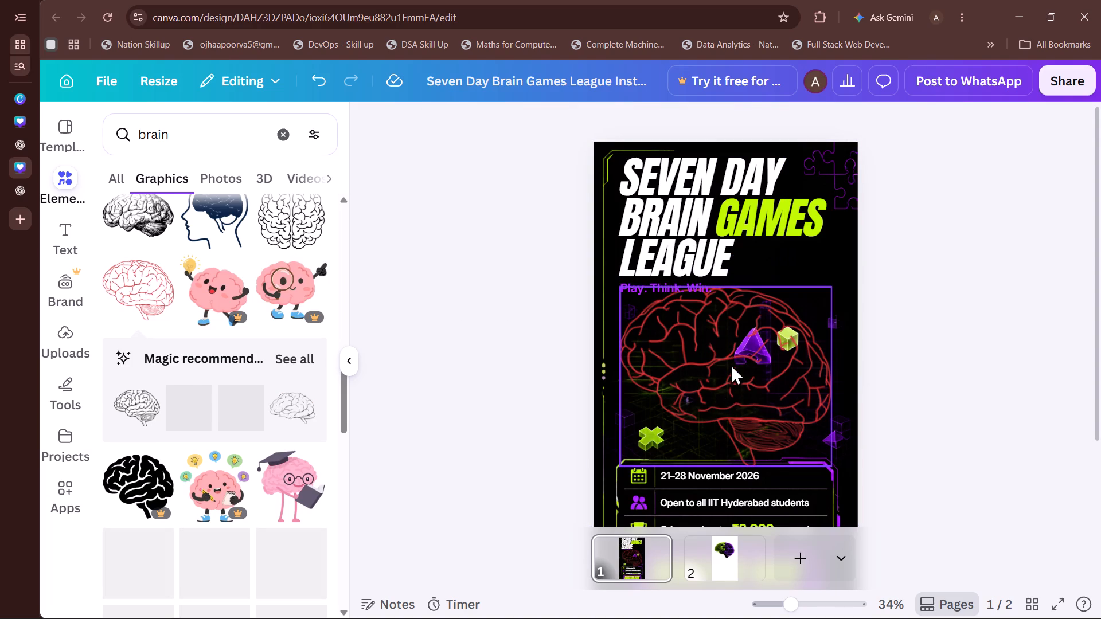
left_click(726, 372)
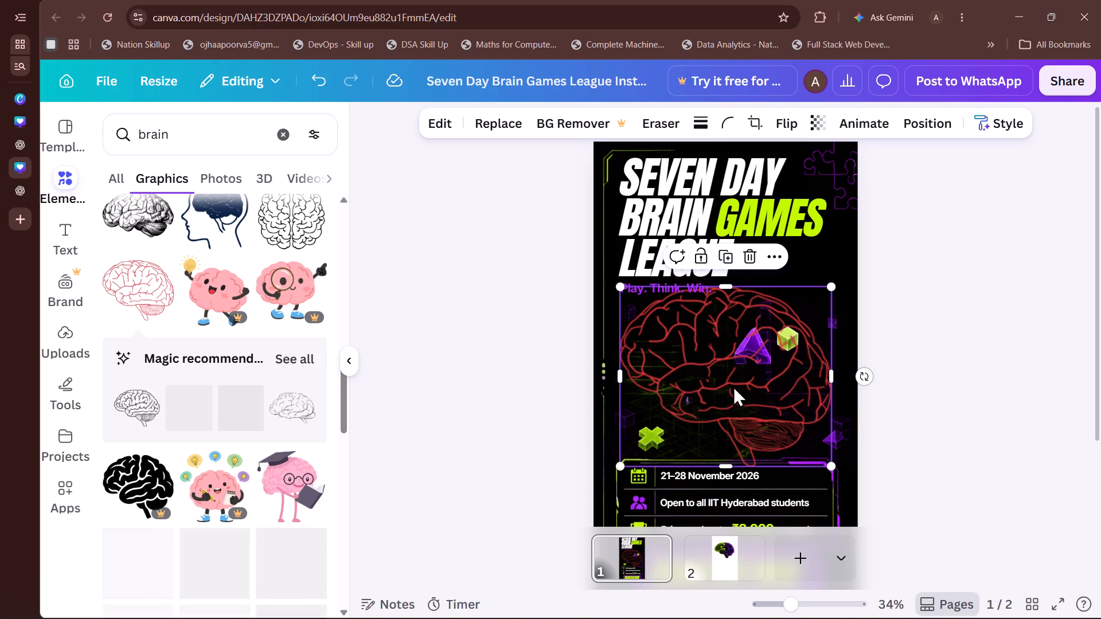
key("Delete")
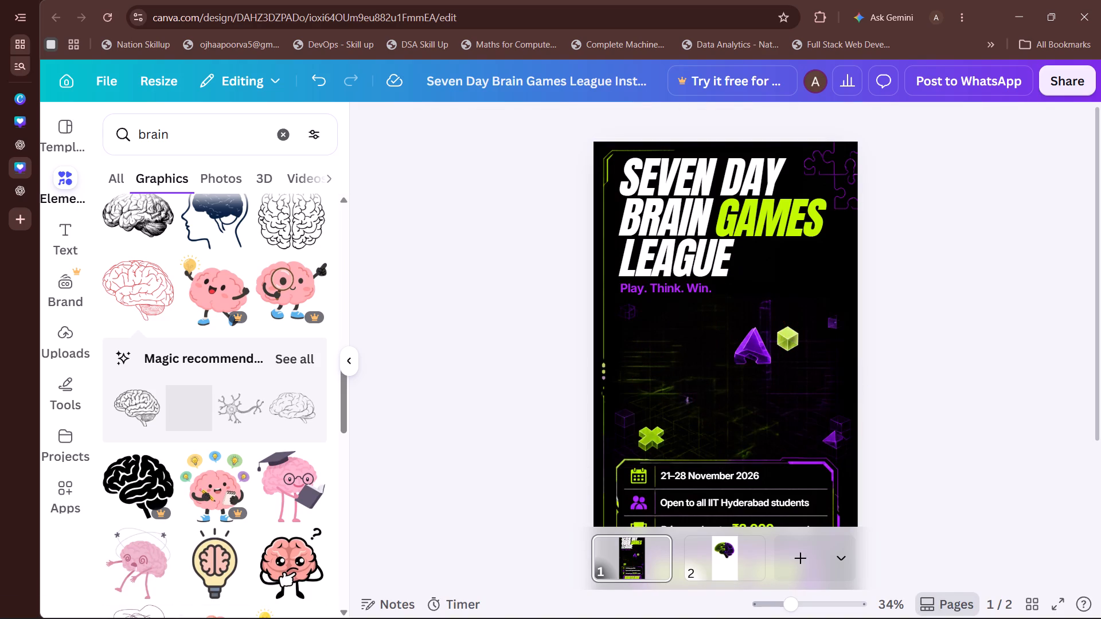
Browse the brain graphics results and their full set of magic recommendations for a suitable central brain graphic.
scroll(243, 506, "down", 4)
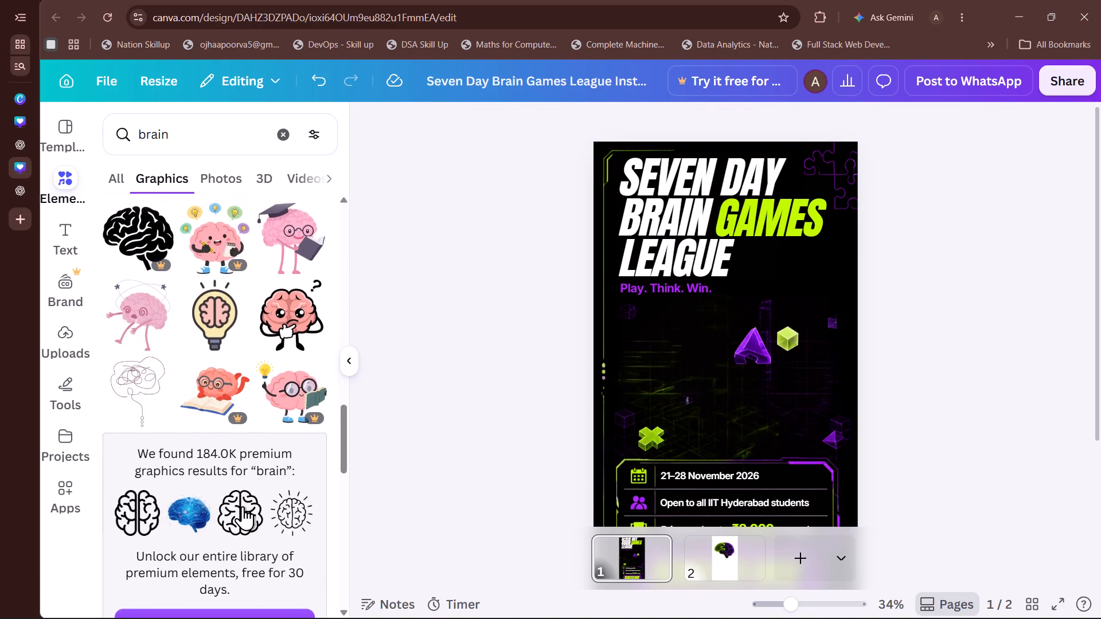
scroll(243, 506, "down", 5)
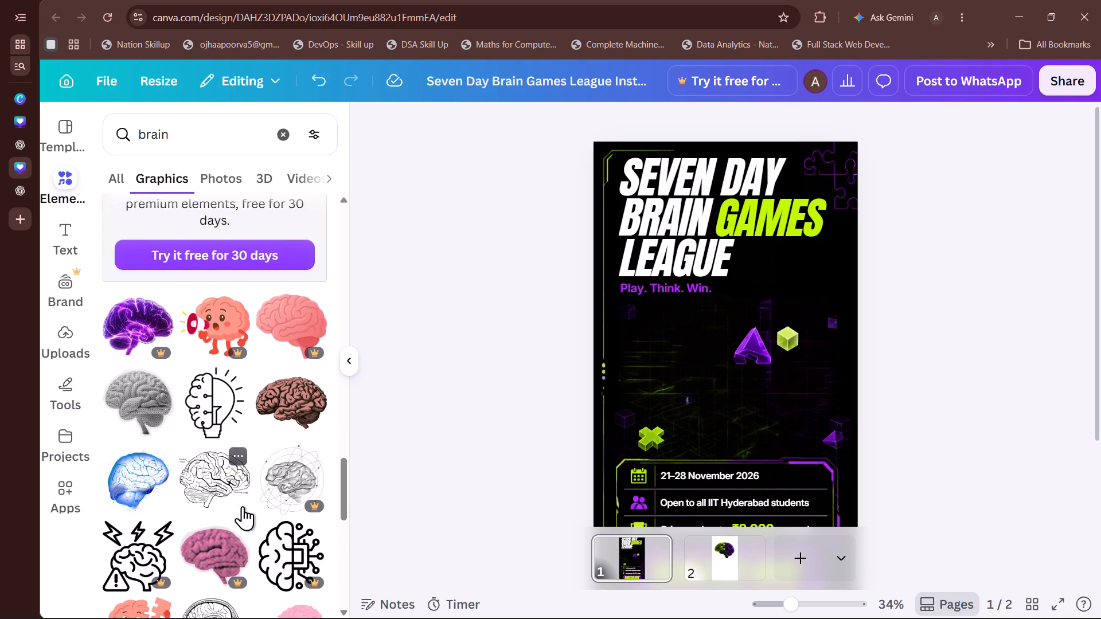
scroll(243, 506, "down", 4)
scroll(243, 506, "up", 6)
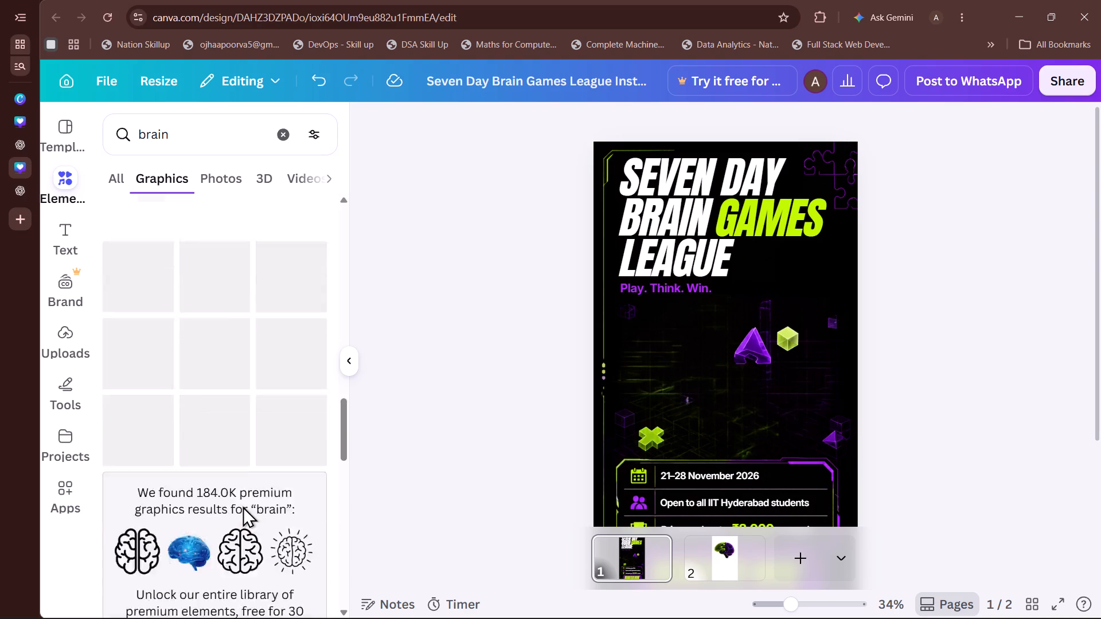
scroll(243, 506, "down", 2)
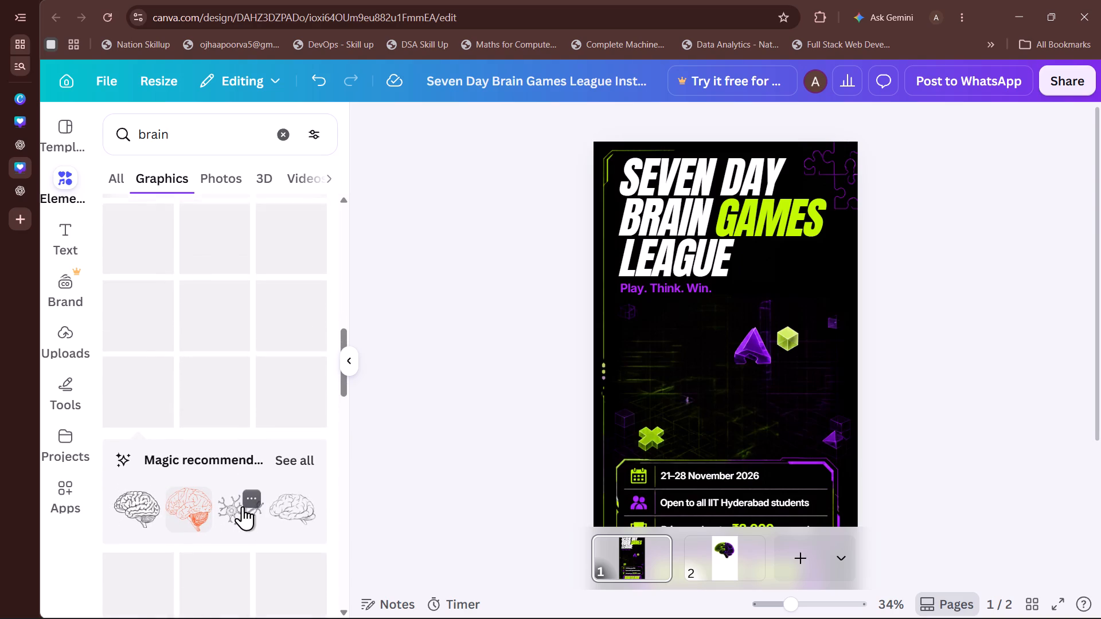
scroll(243, 506, "down", 2)
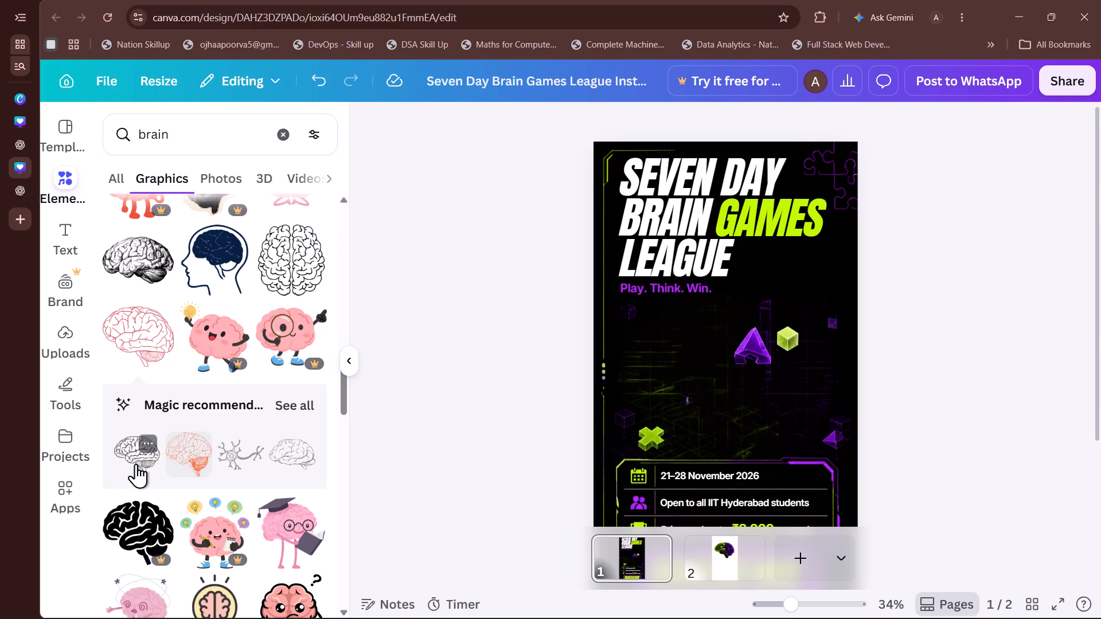
left_click(298, 407)
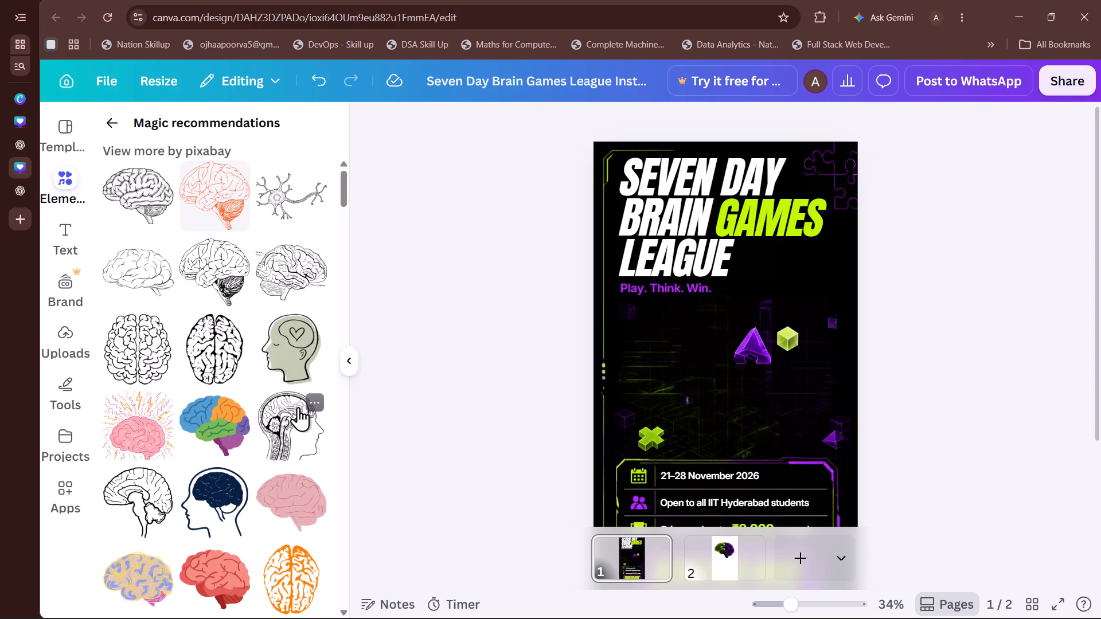
scroll(298, 407, "down", 7)
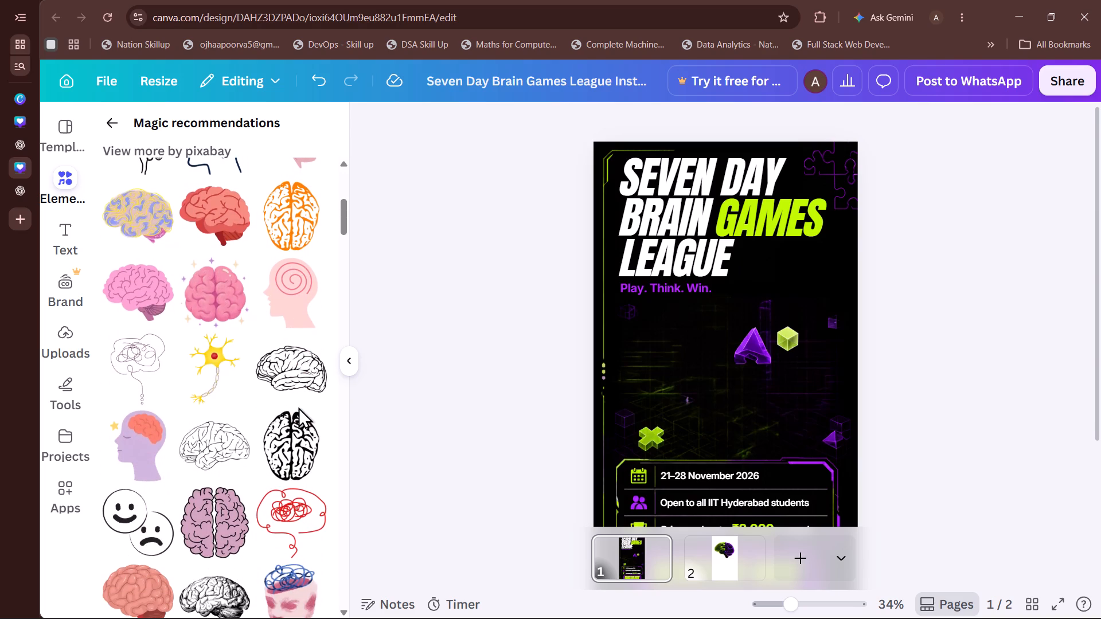
scroll(298, 407, "up", 7)
left_click(114, 119)
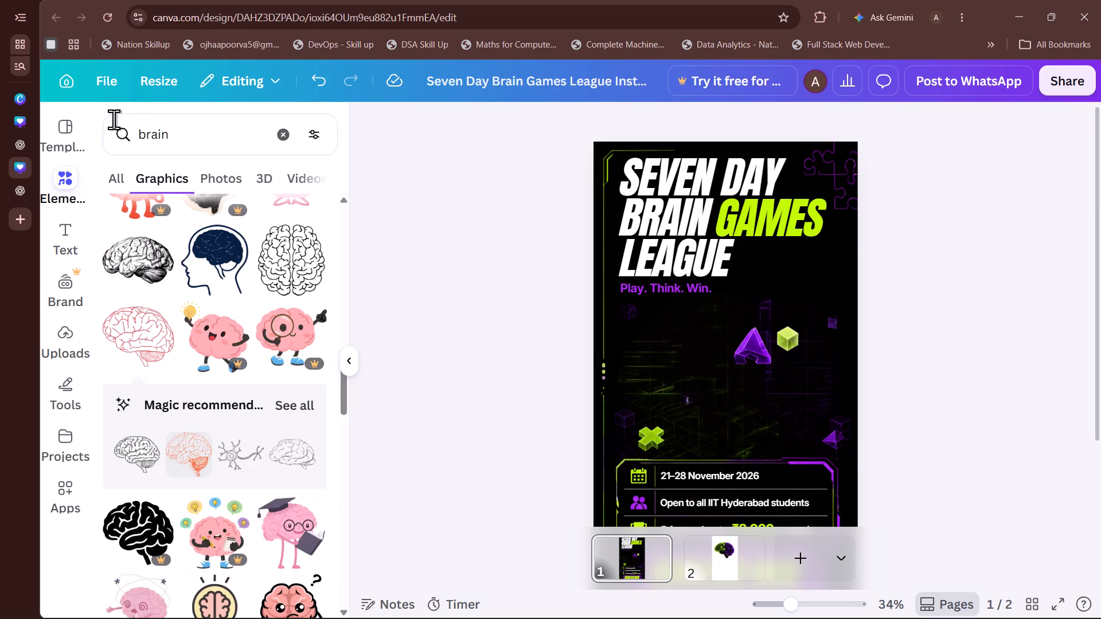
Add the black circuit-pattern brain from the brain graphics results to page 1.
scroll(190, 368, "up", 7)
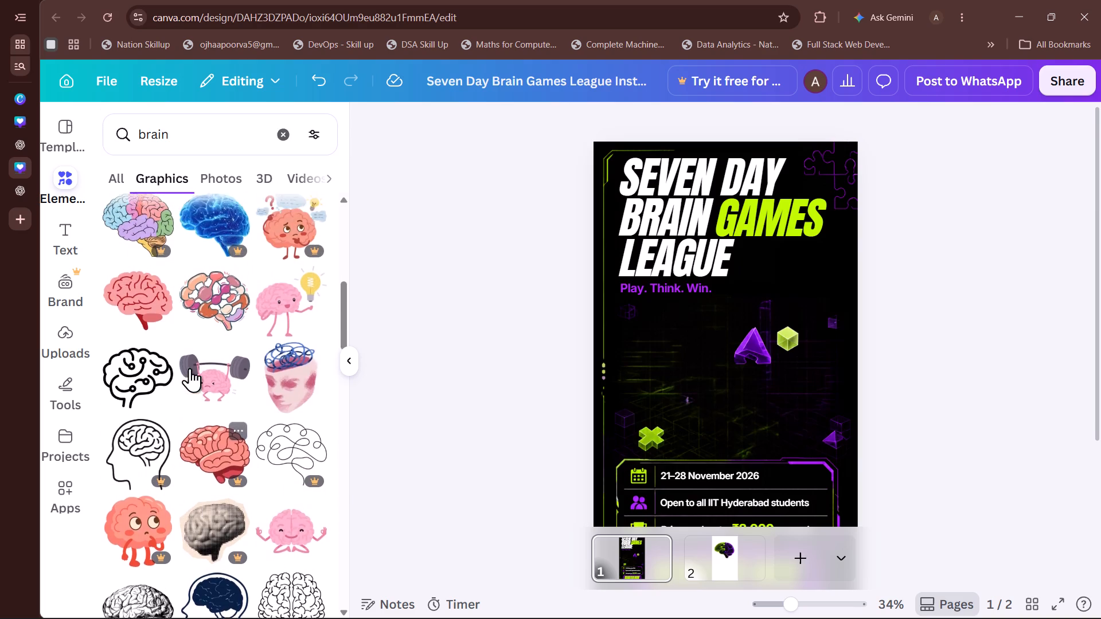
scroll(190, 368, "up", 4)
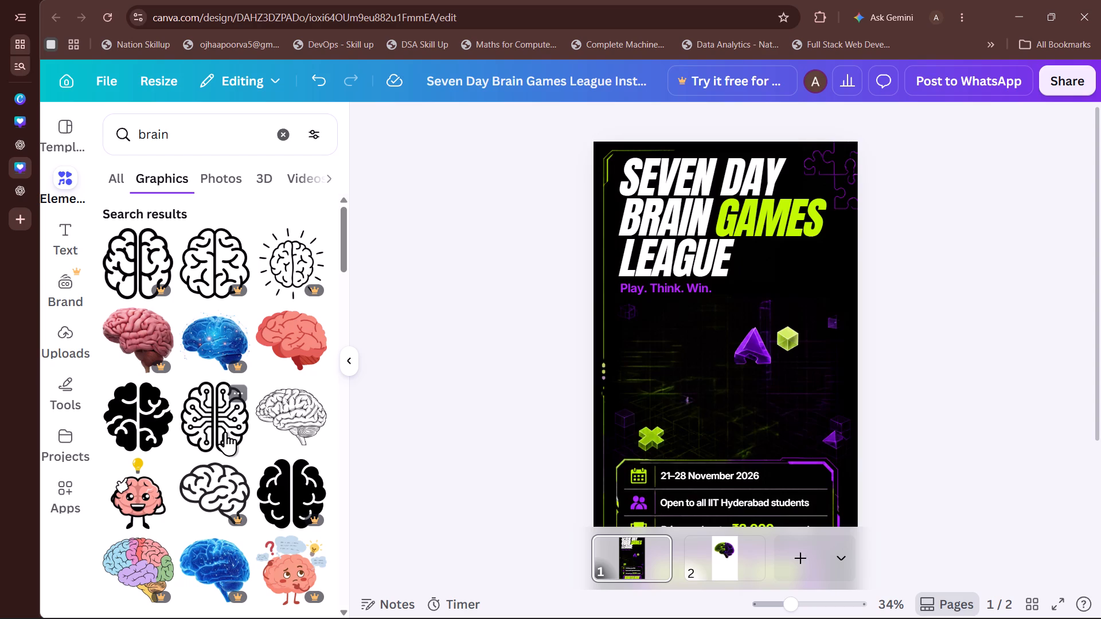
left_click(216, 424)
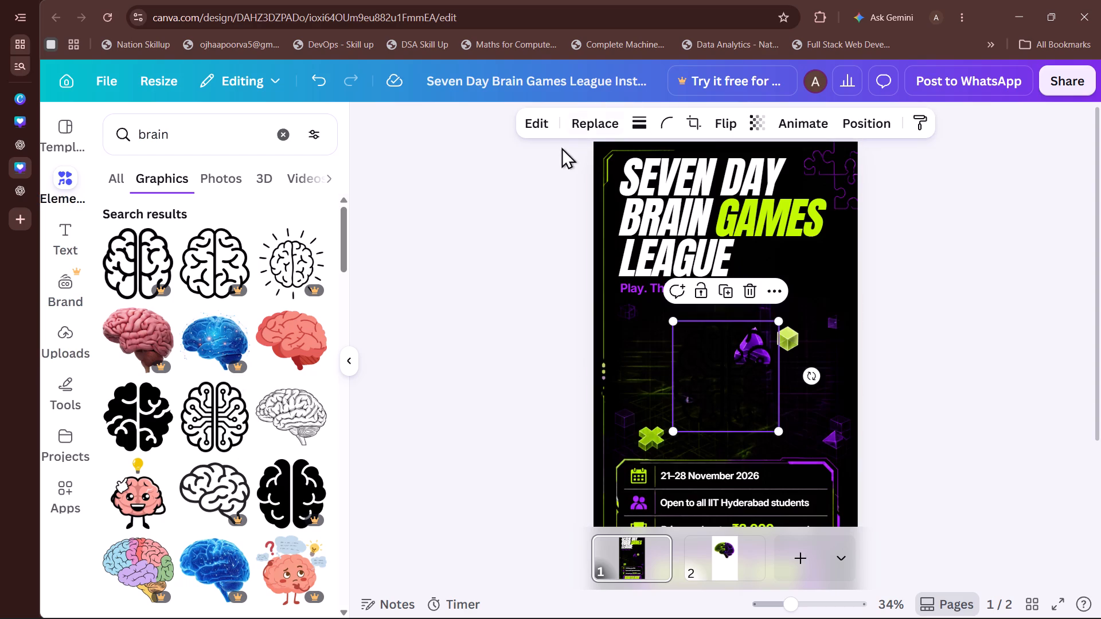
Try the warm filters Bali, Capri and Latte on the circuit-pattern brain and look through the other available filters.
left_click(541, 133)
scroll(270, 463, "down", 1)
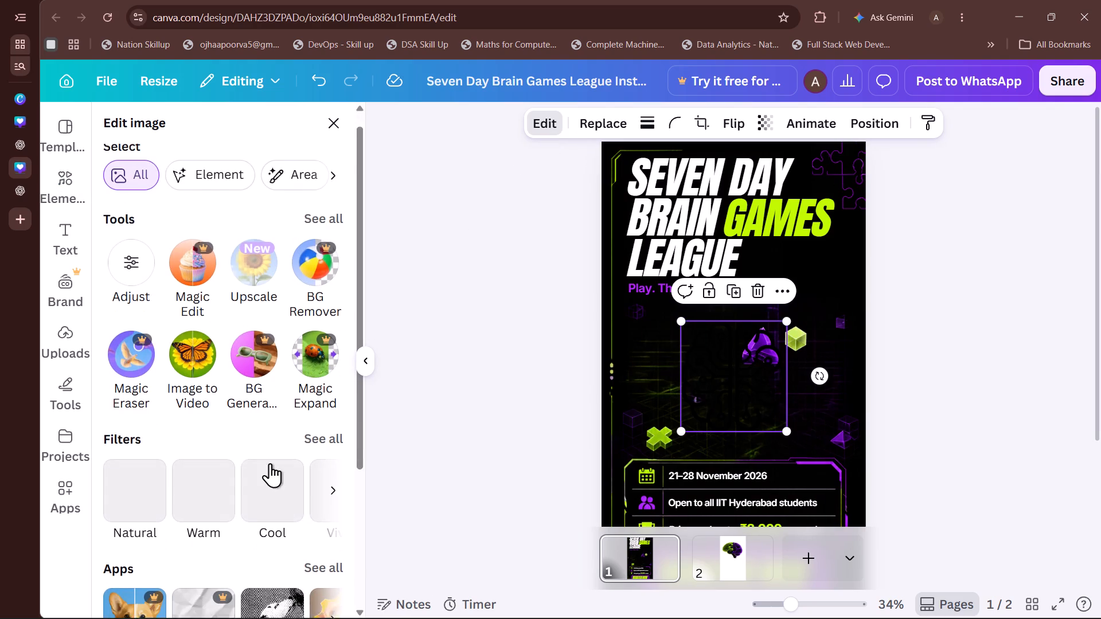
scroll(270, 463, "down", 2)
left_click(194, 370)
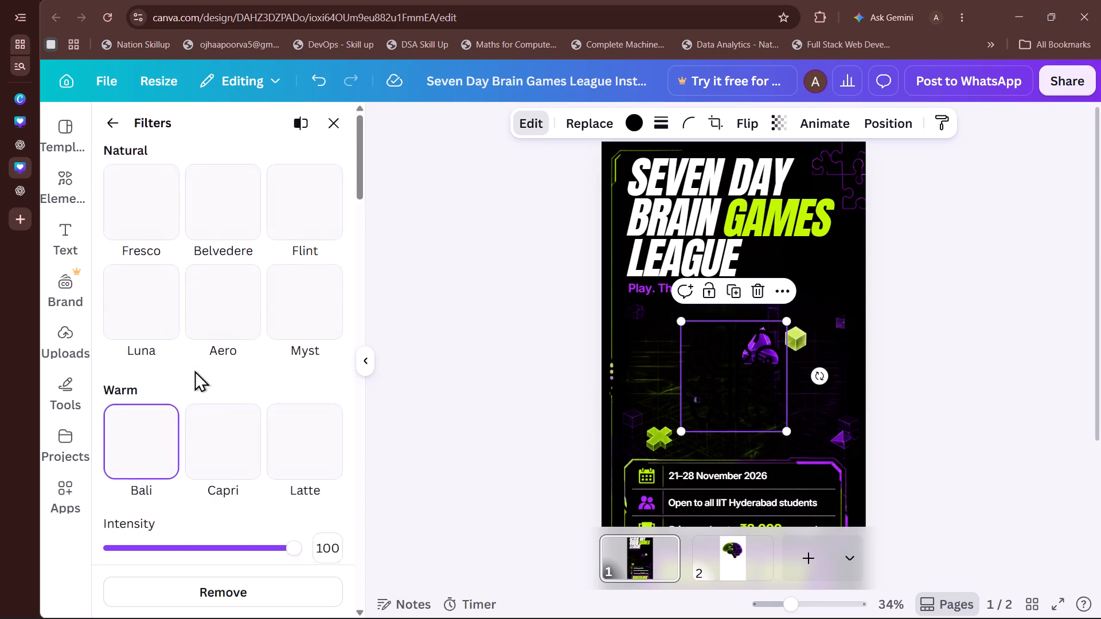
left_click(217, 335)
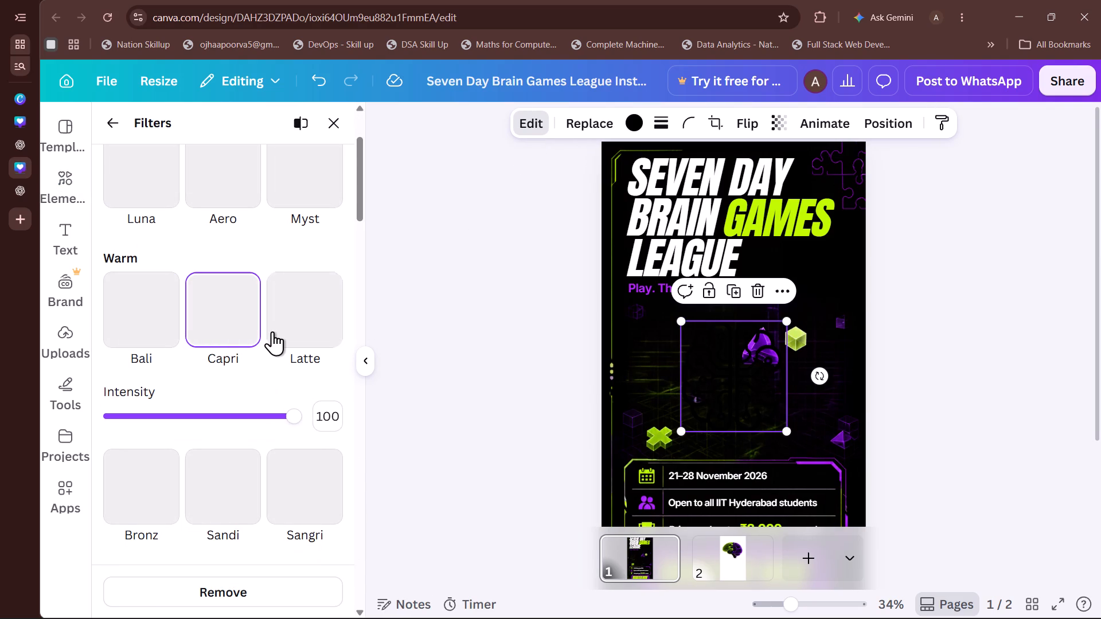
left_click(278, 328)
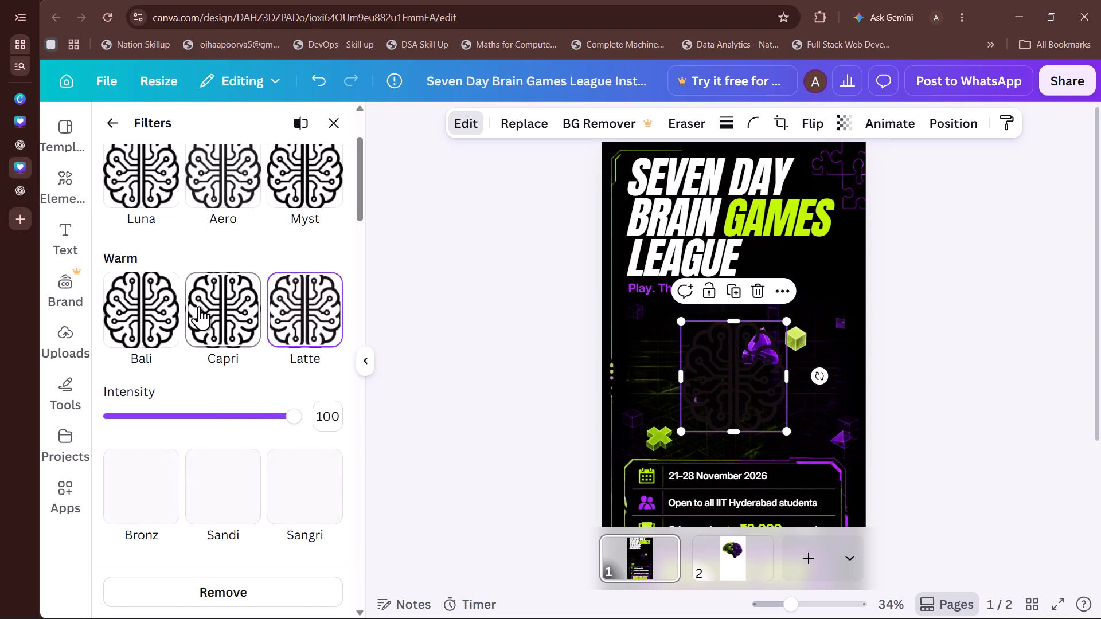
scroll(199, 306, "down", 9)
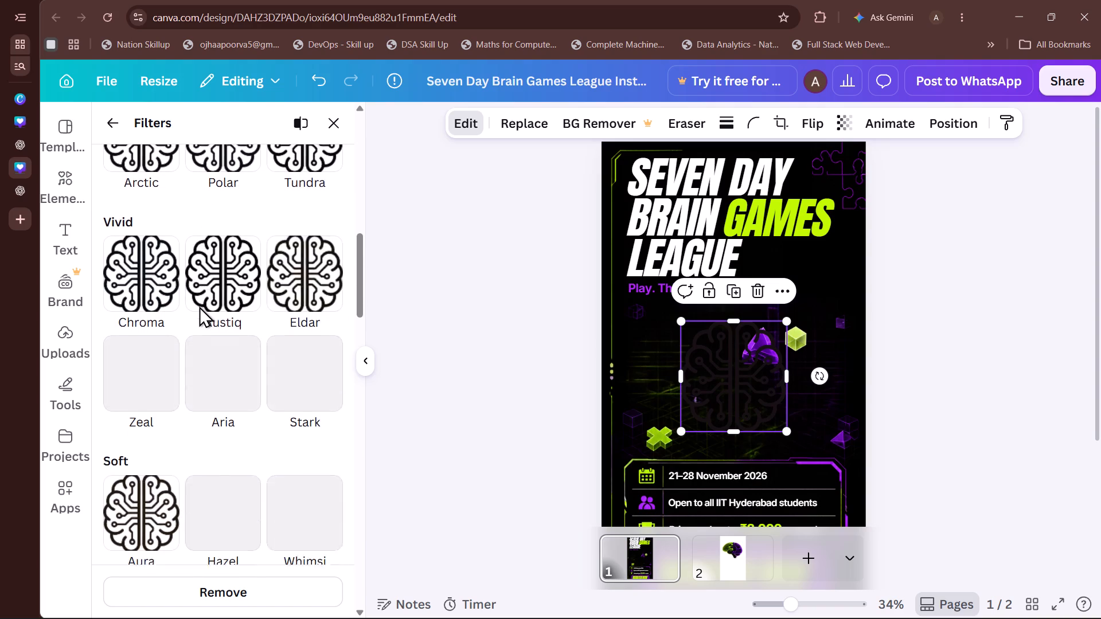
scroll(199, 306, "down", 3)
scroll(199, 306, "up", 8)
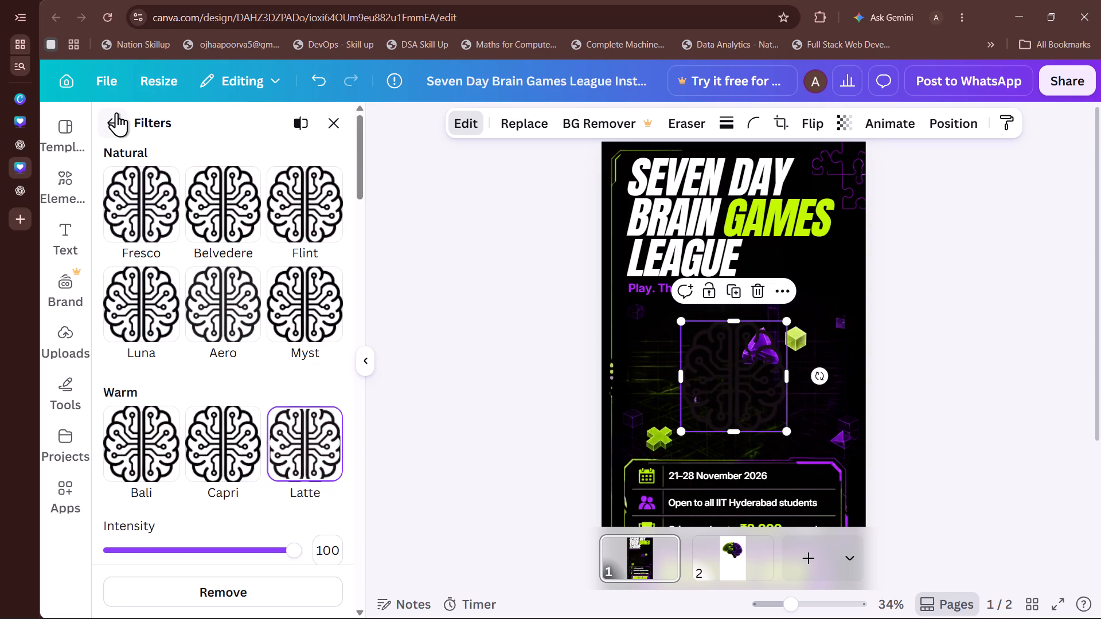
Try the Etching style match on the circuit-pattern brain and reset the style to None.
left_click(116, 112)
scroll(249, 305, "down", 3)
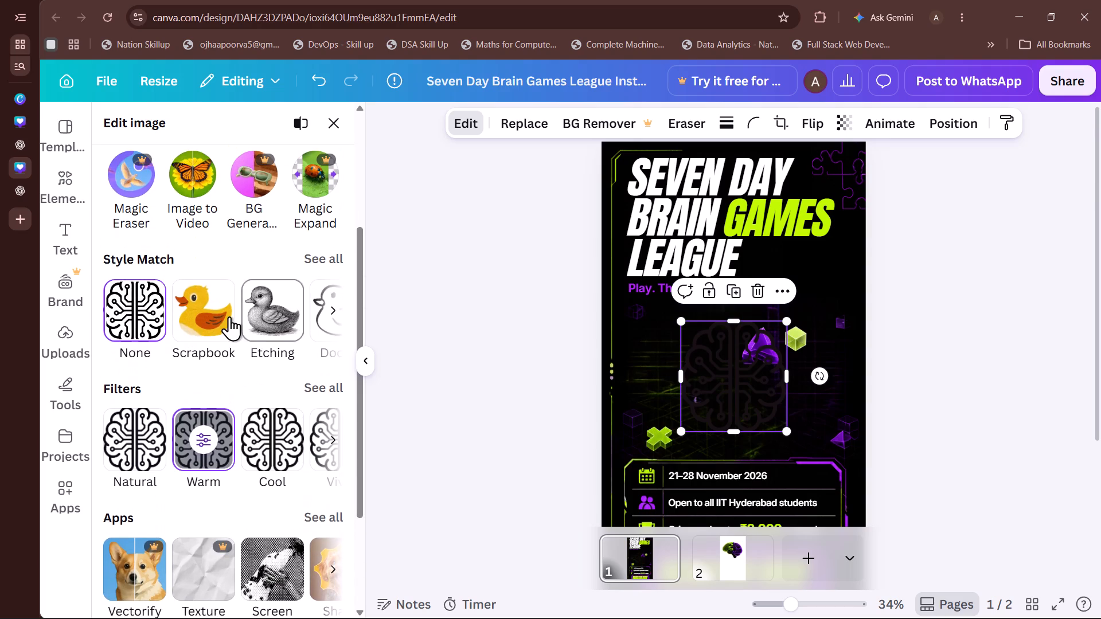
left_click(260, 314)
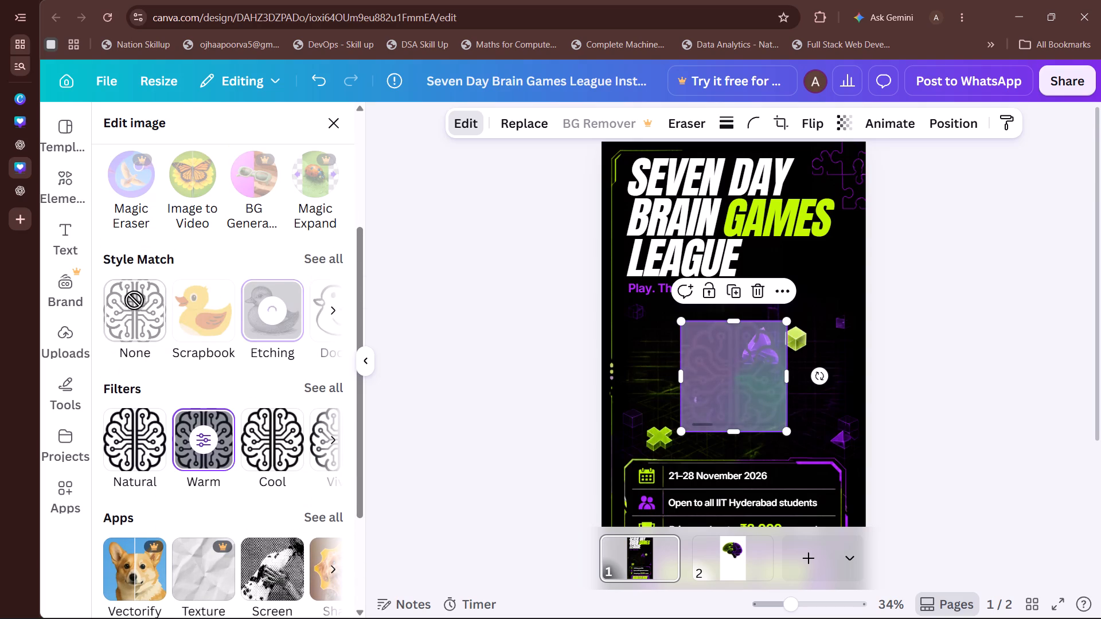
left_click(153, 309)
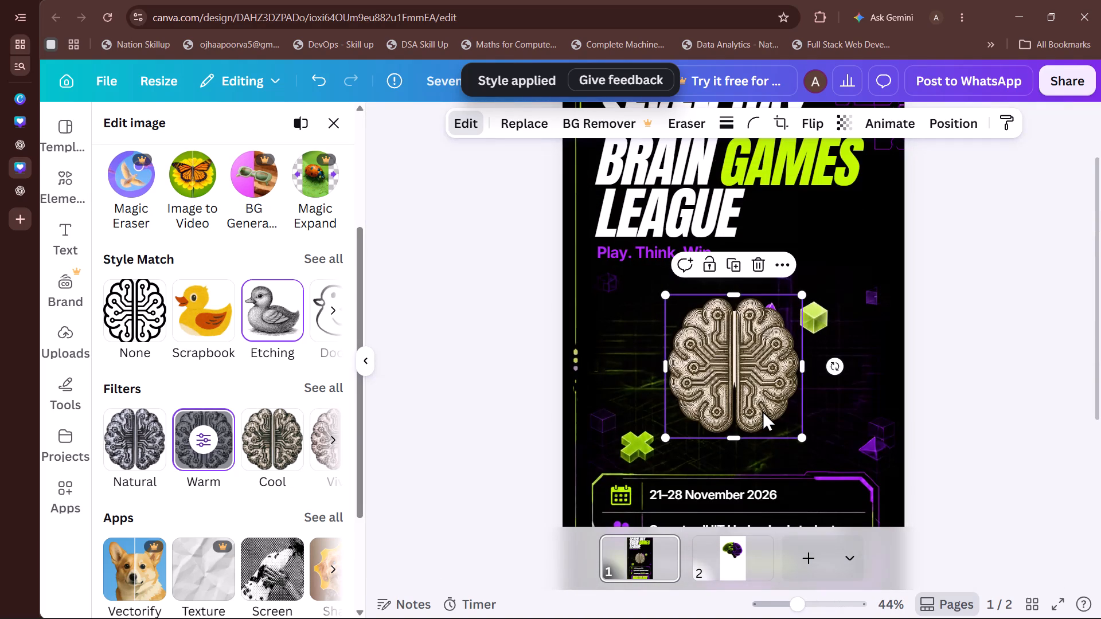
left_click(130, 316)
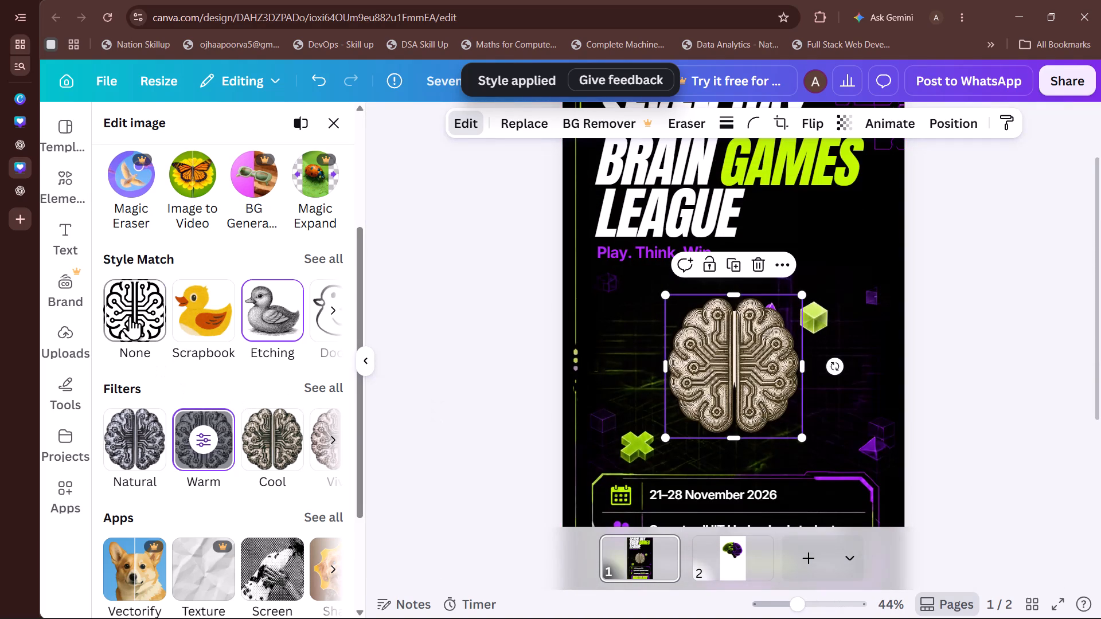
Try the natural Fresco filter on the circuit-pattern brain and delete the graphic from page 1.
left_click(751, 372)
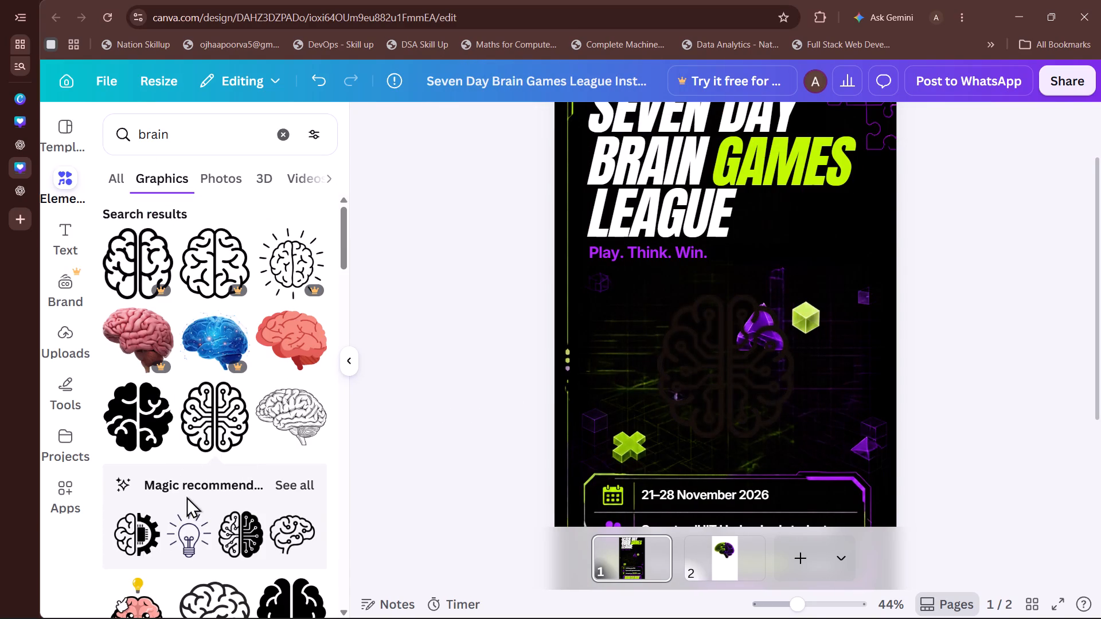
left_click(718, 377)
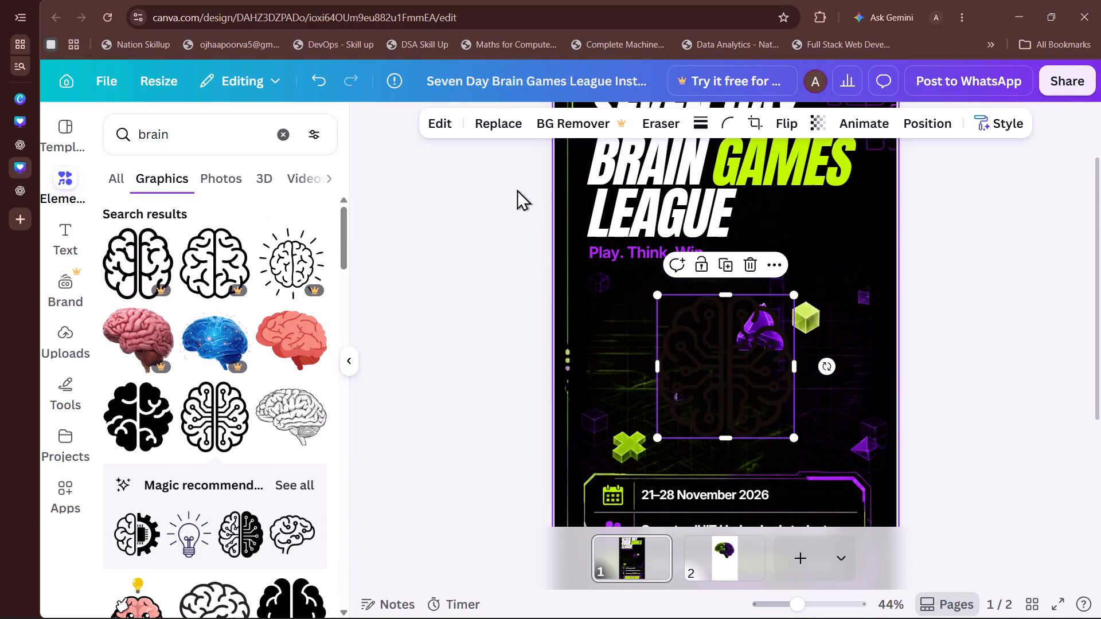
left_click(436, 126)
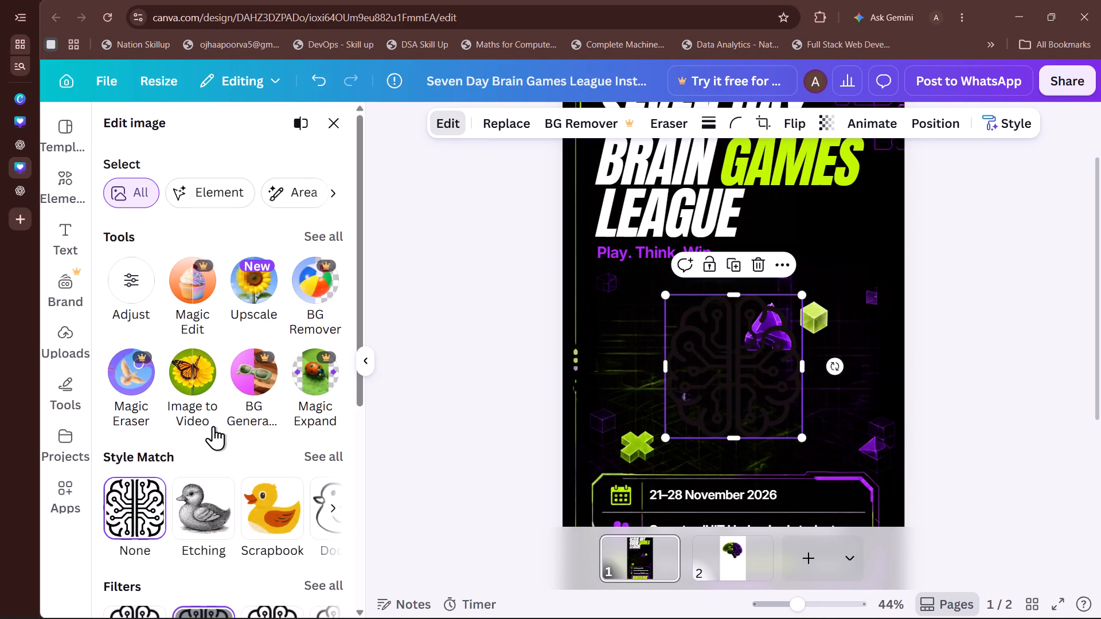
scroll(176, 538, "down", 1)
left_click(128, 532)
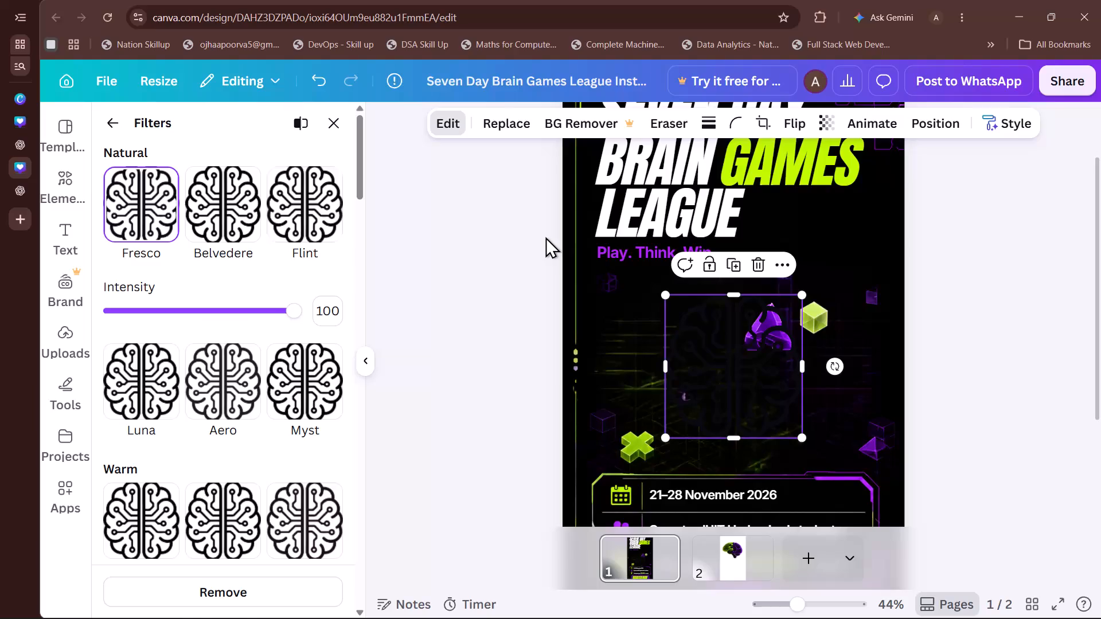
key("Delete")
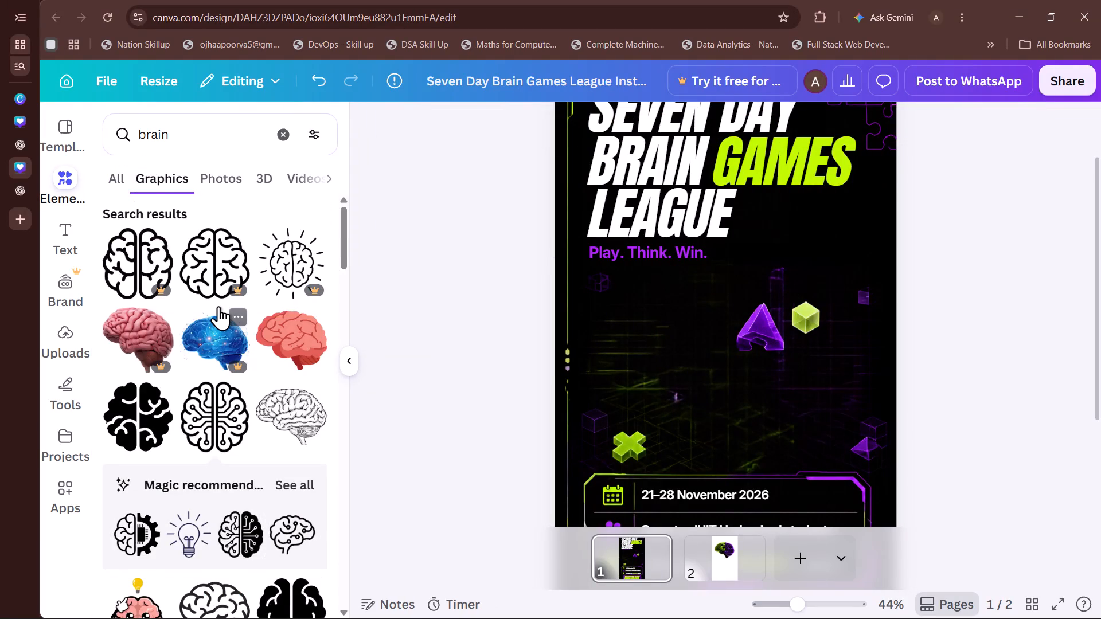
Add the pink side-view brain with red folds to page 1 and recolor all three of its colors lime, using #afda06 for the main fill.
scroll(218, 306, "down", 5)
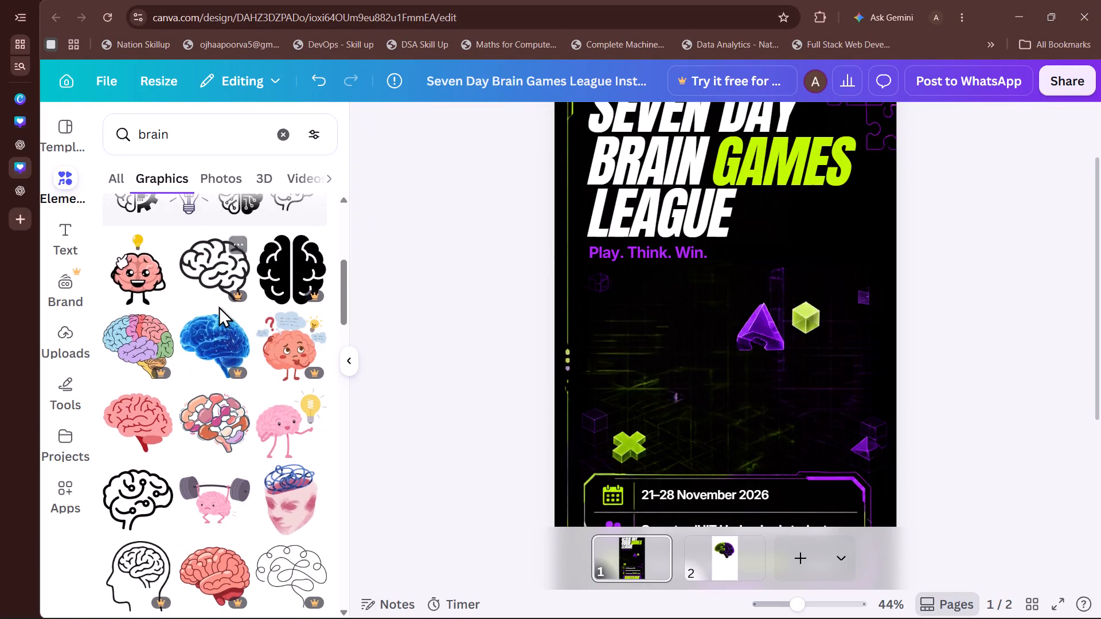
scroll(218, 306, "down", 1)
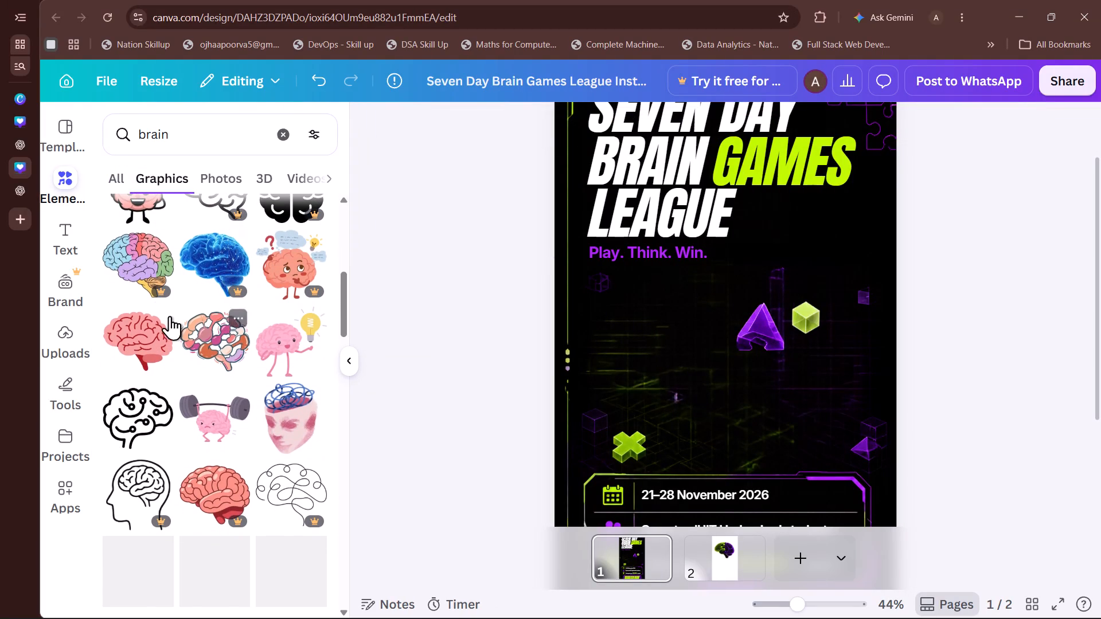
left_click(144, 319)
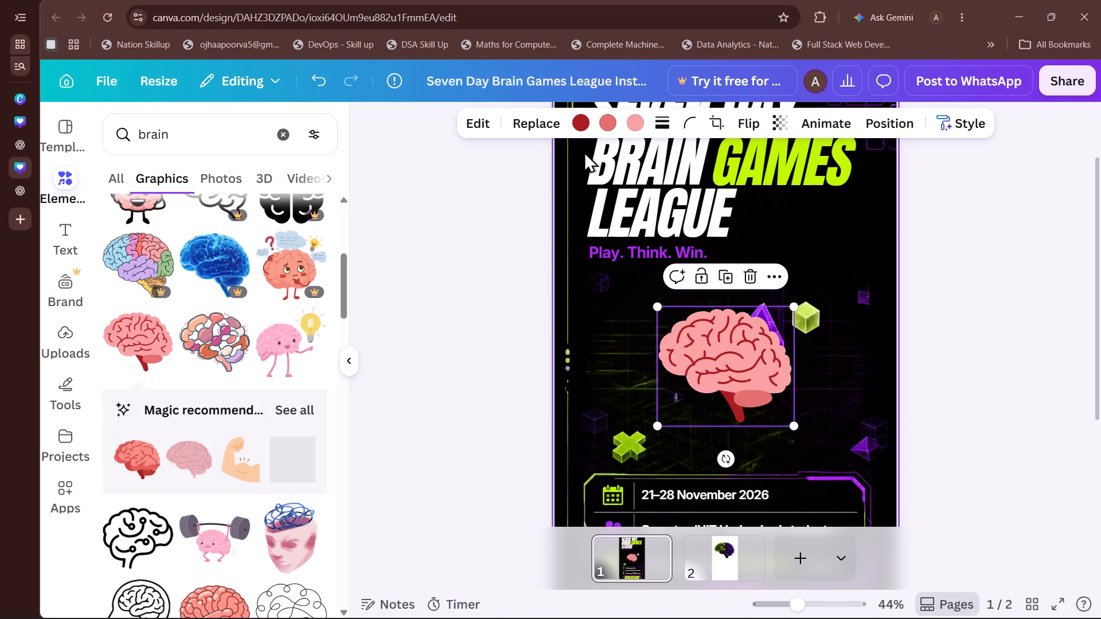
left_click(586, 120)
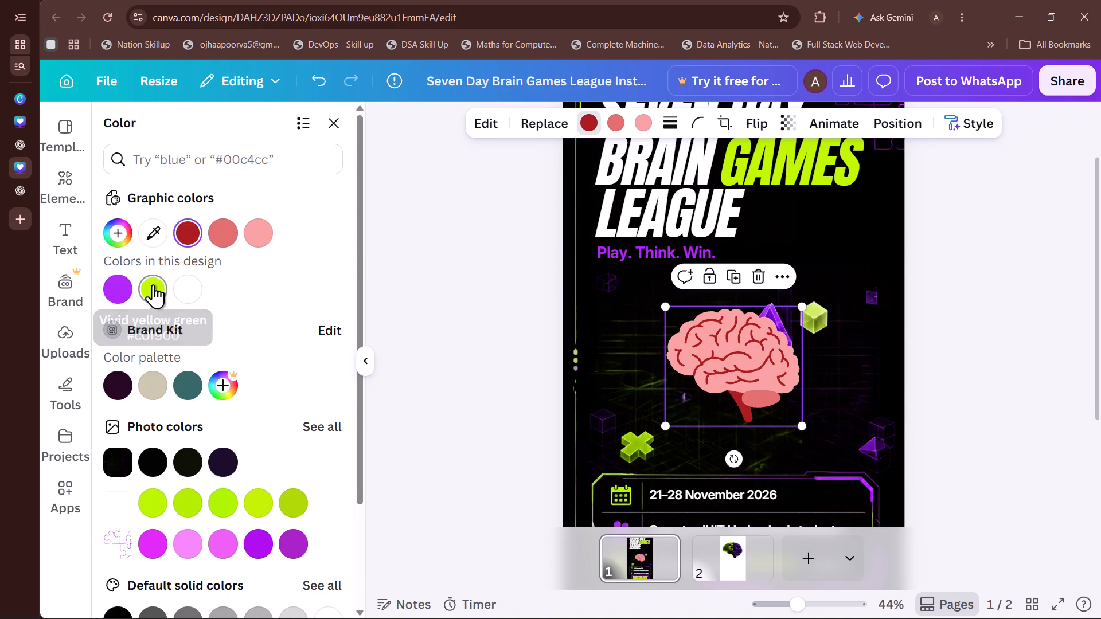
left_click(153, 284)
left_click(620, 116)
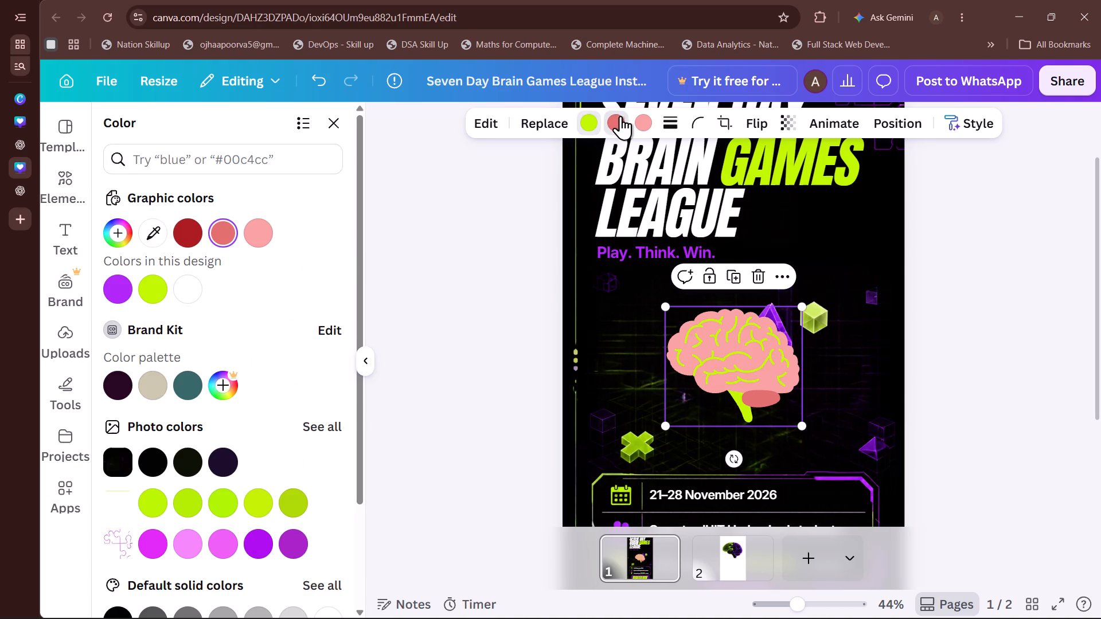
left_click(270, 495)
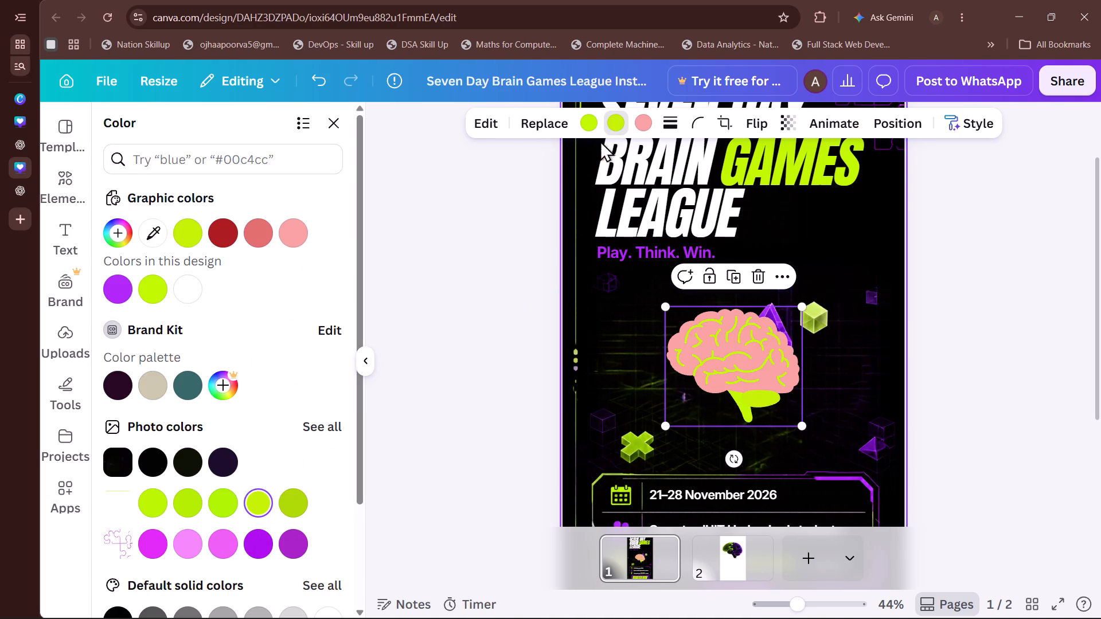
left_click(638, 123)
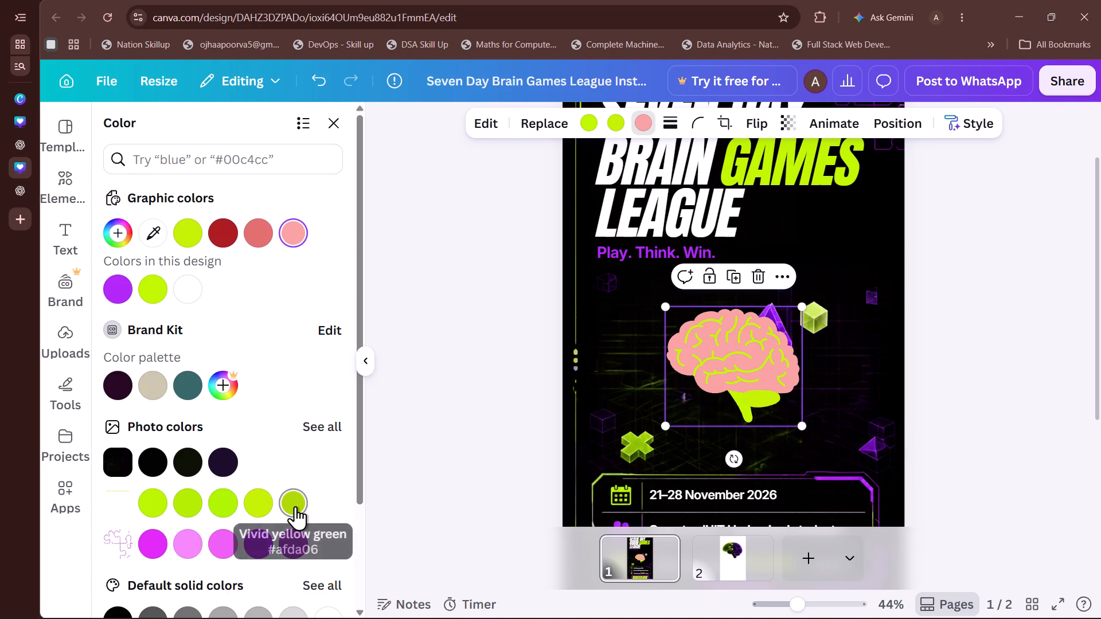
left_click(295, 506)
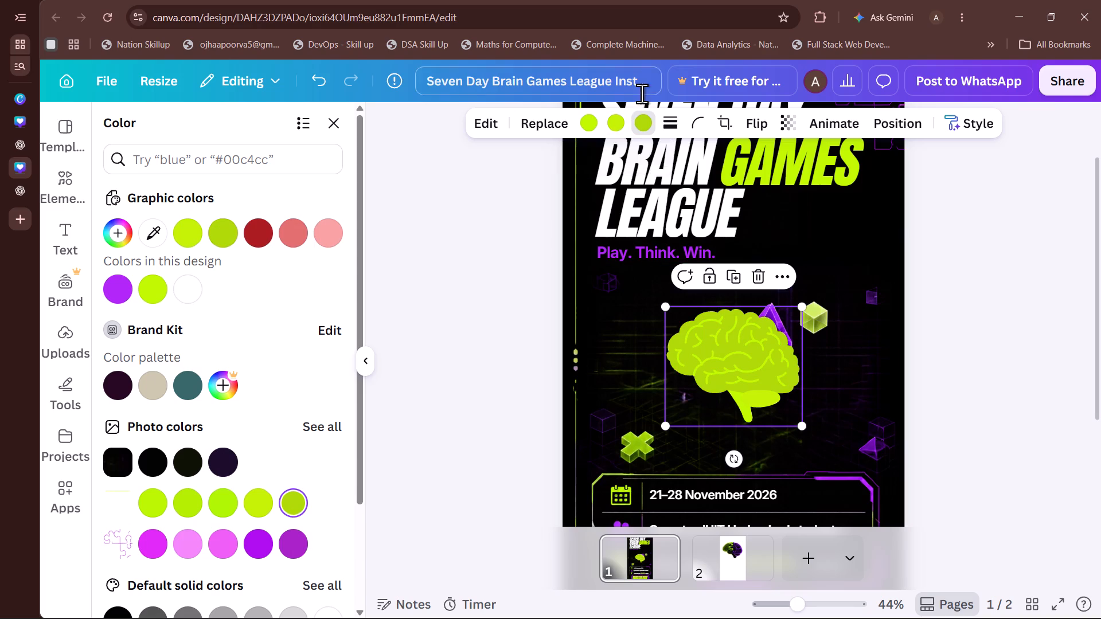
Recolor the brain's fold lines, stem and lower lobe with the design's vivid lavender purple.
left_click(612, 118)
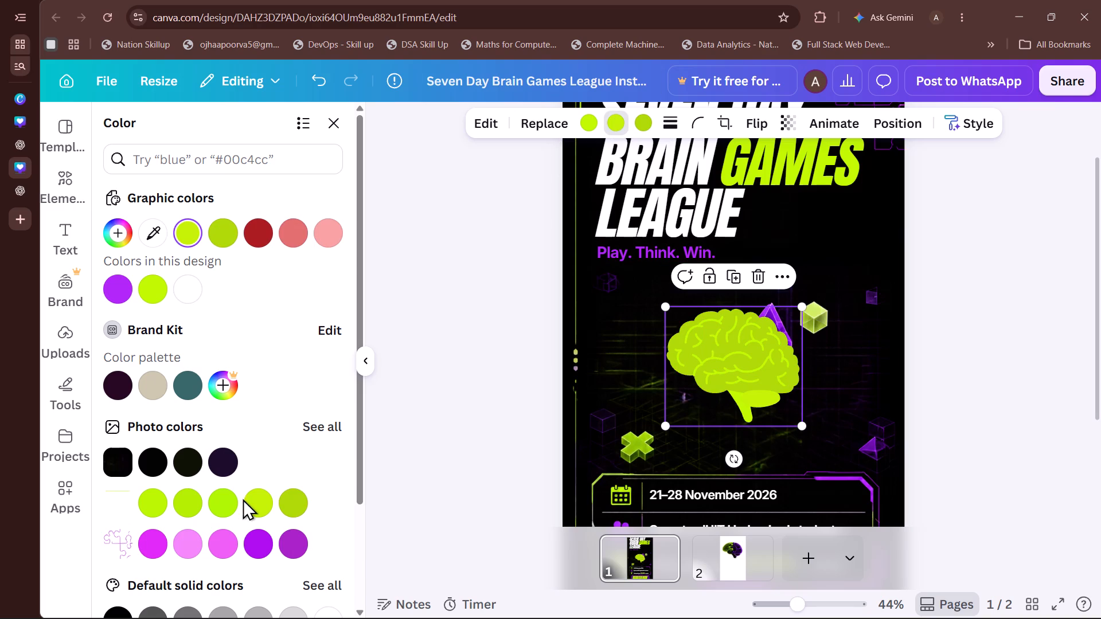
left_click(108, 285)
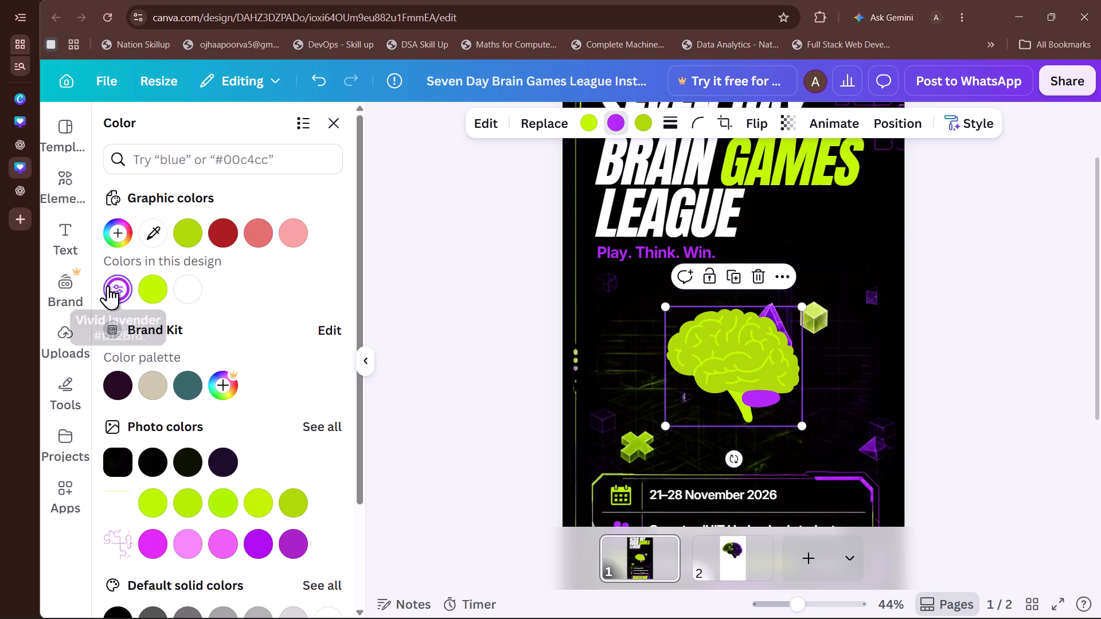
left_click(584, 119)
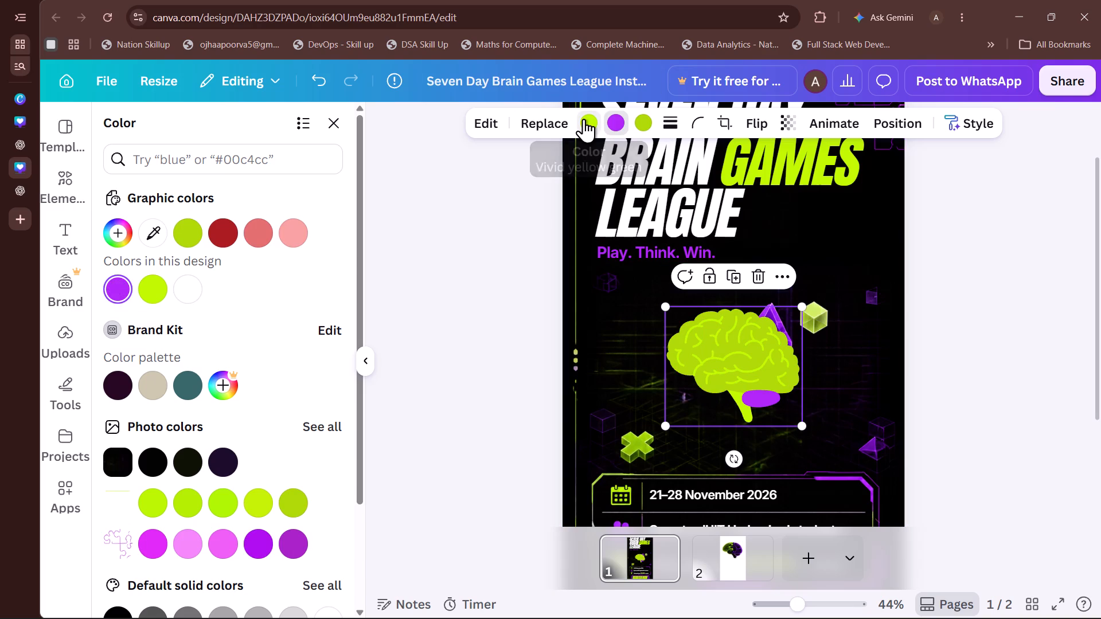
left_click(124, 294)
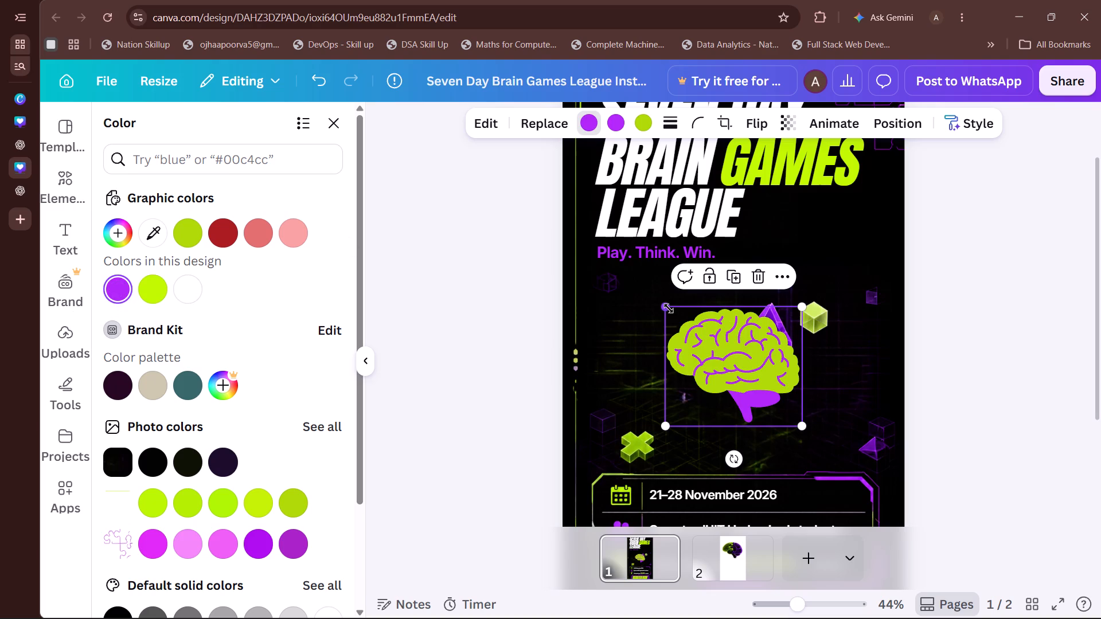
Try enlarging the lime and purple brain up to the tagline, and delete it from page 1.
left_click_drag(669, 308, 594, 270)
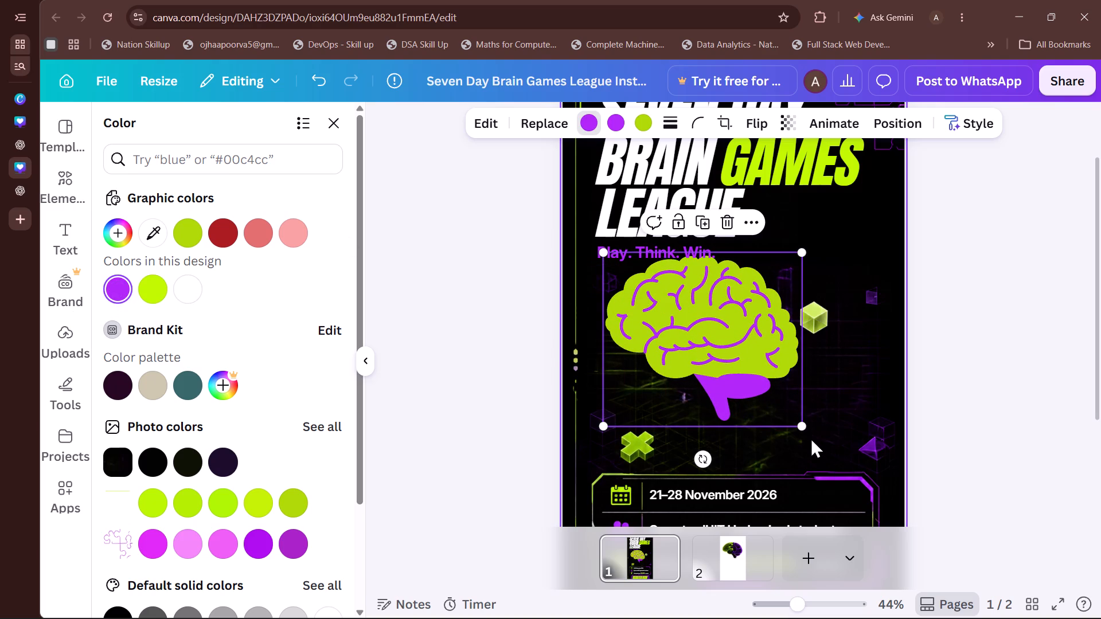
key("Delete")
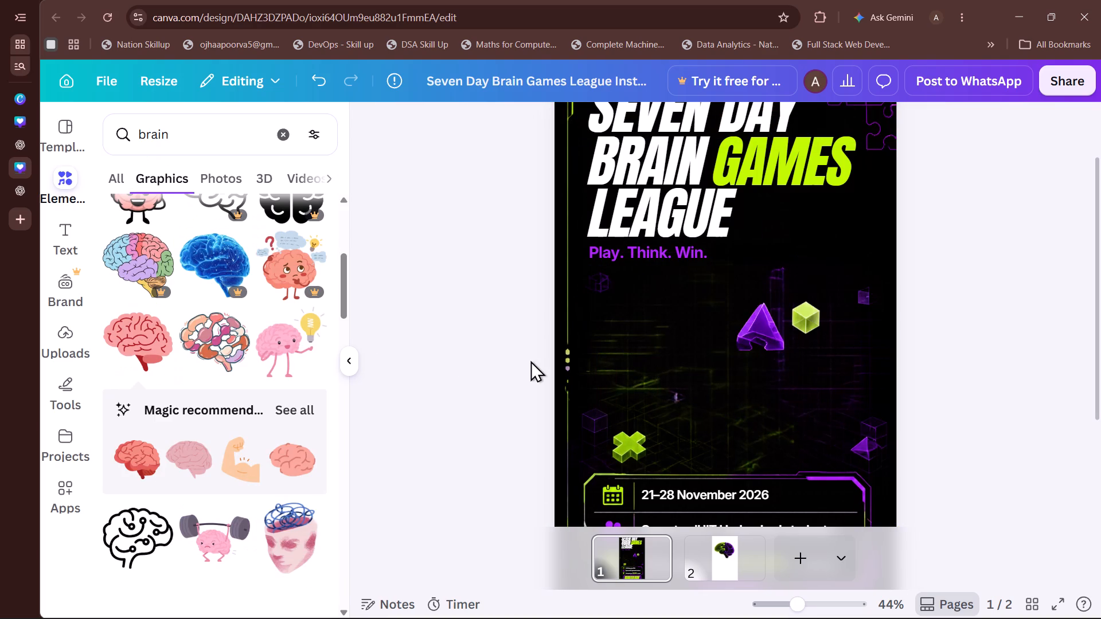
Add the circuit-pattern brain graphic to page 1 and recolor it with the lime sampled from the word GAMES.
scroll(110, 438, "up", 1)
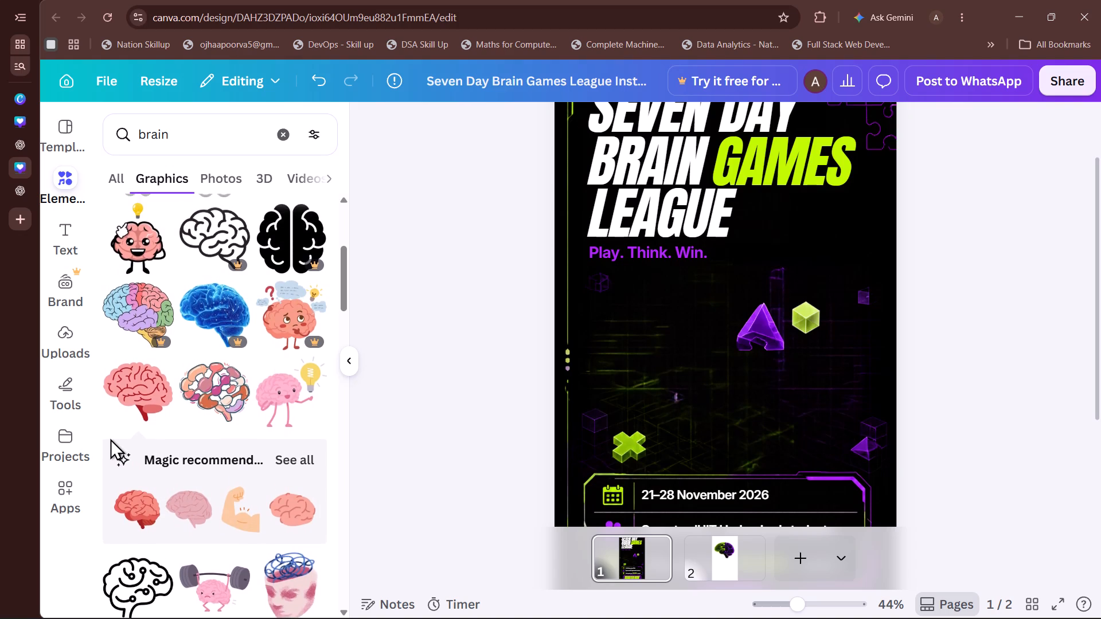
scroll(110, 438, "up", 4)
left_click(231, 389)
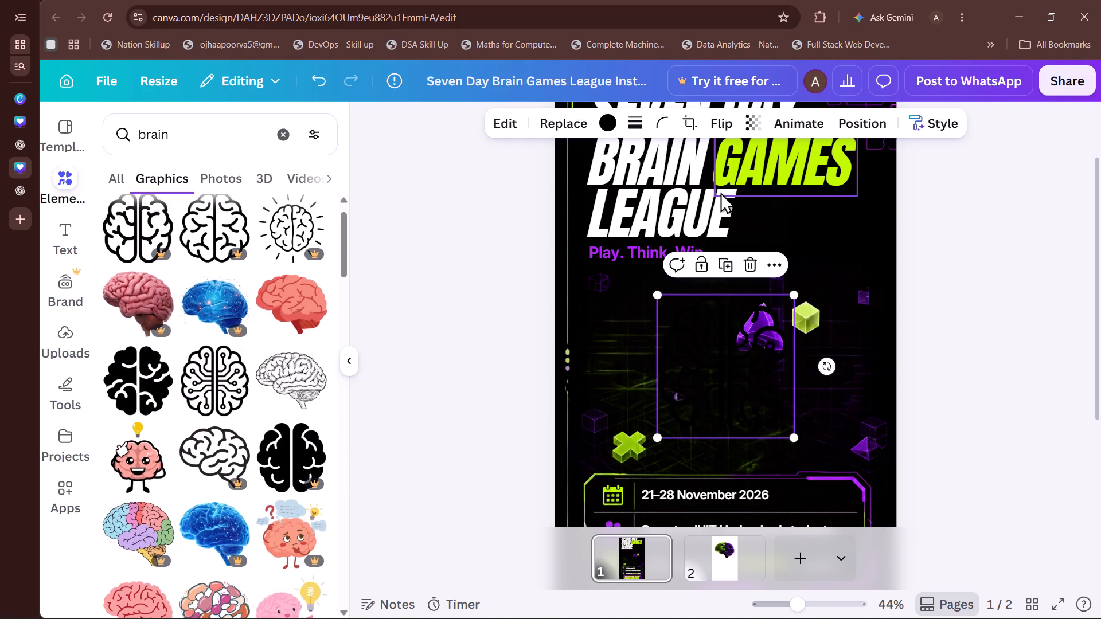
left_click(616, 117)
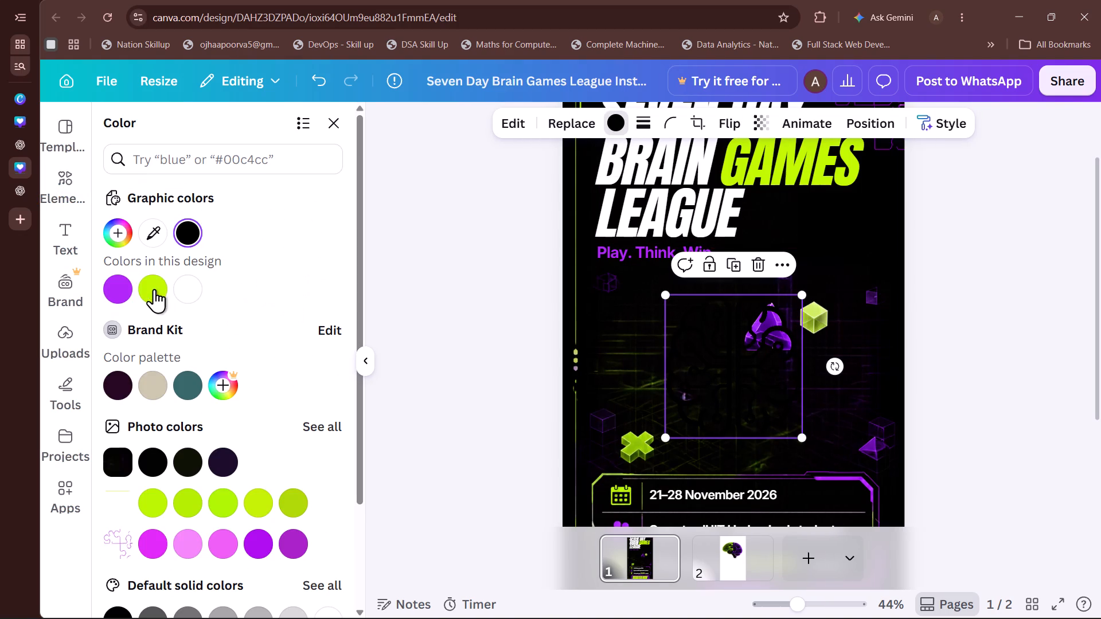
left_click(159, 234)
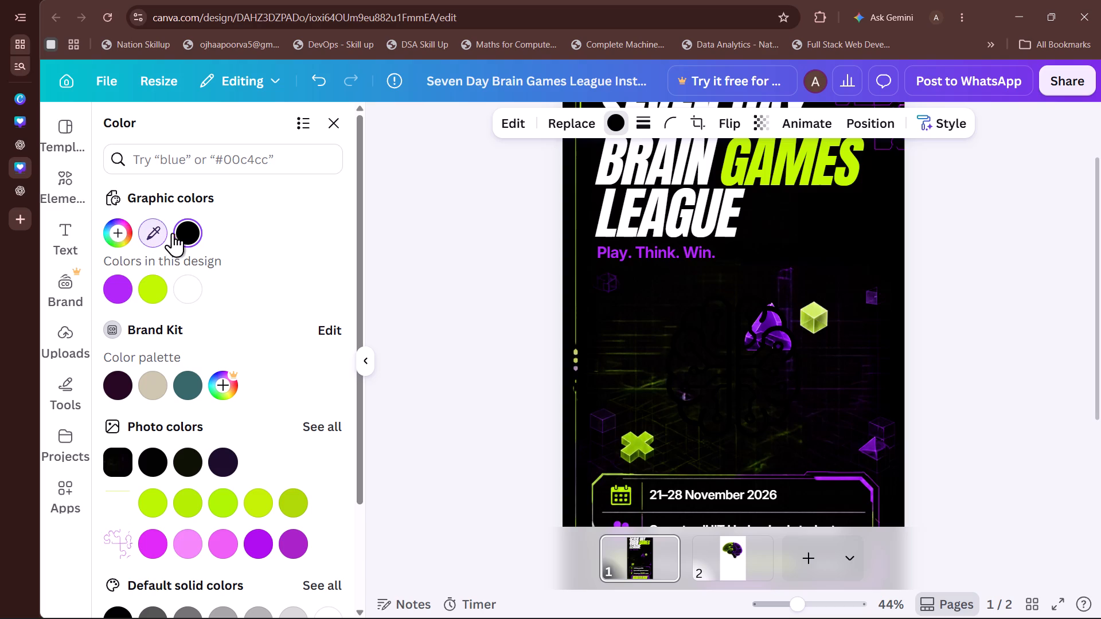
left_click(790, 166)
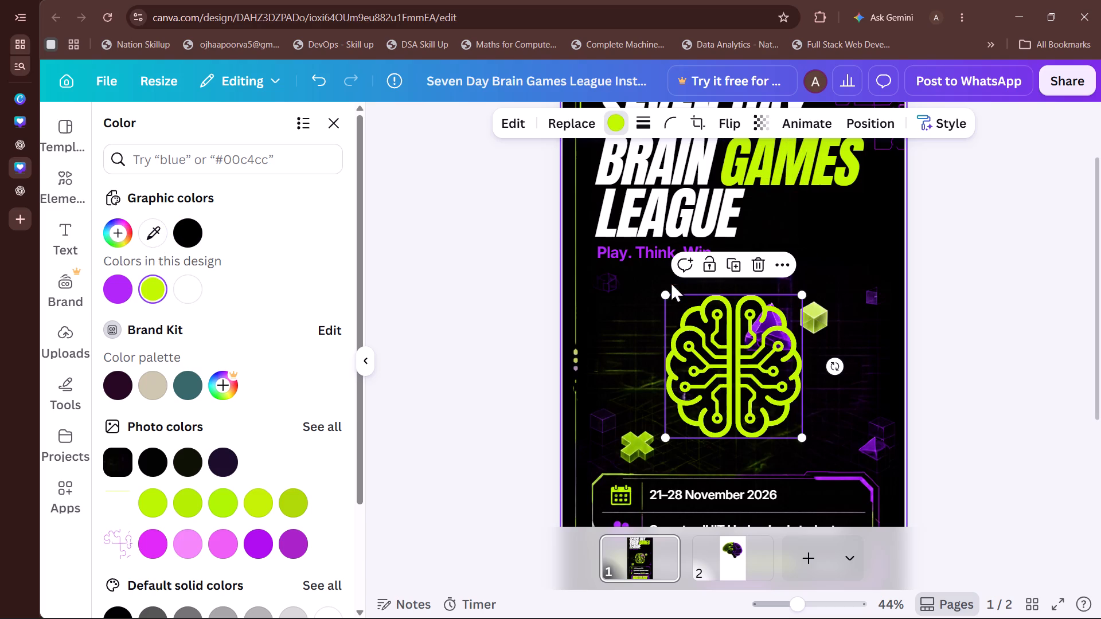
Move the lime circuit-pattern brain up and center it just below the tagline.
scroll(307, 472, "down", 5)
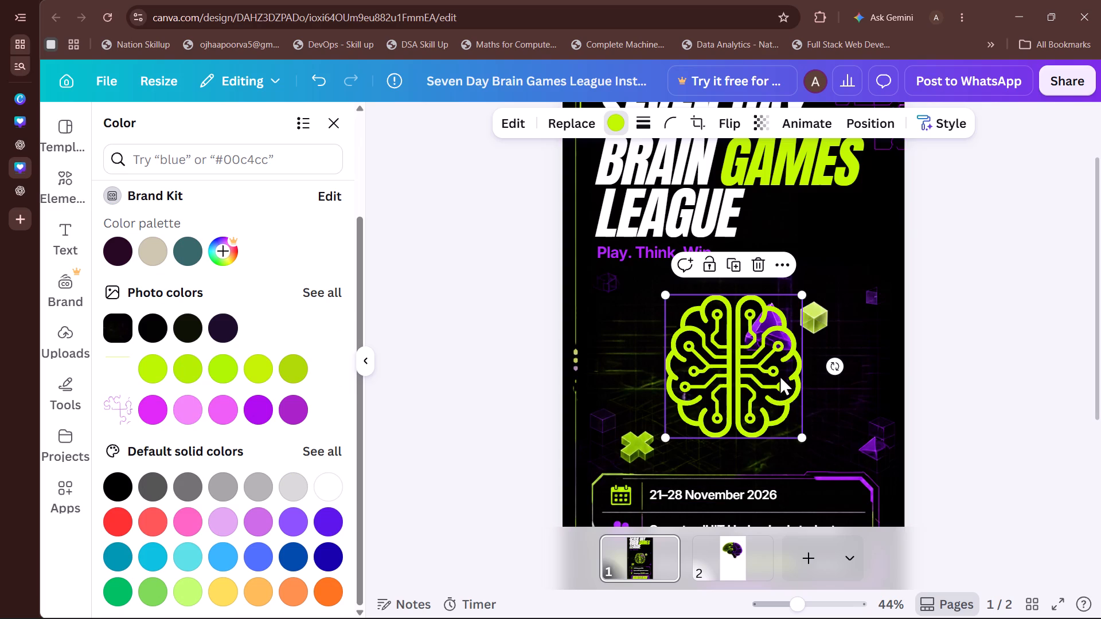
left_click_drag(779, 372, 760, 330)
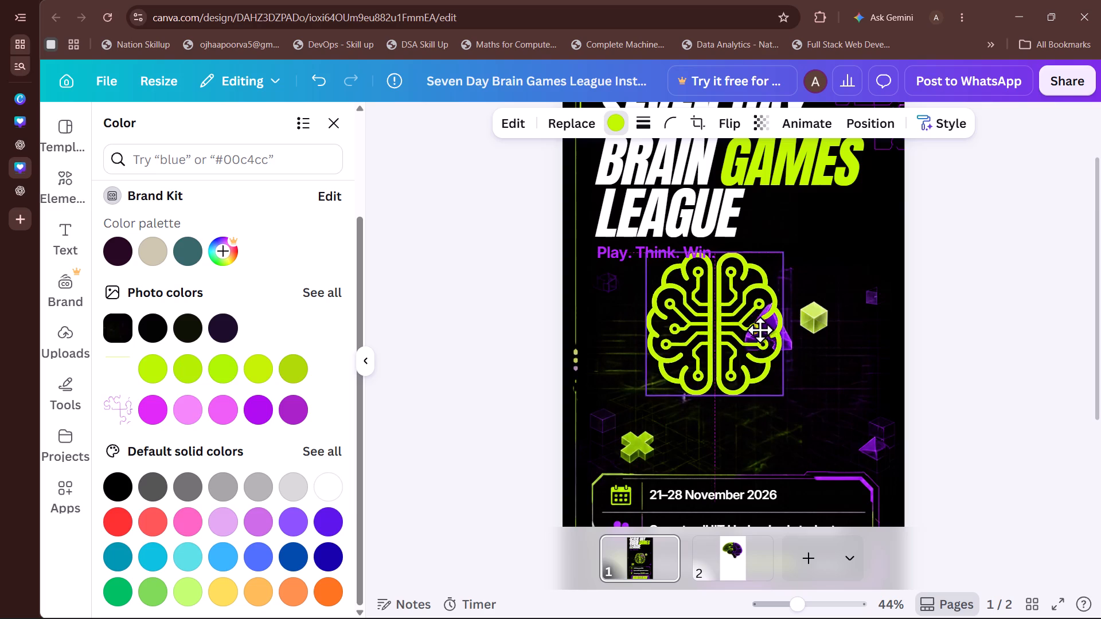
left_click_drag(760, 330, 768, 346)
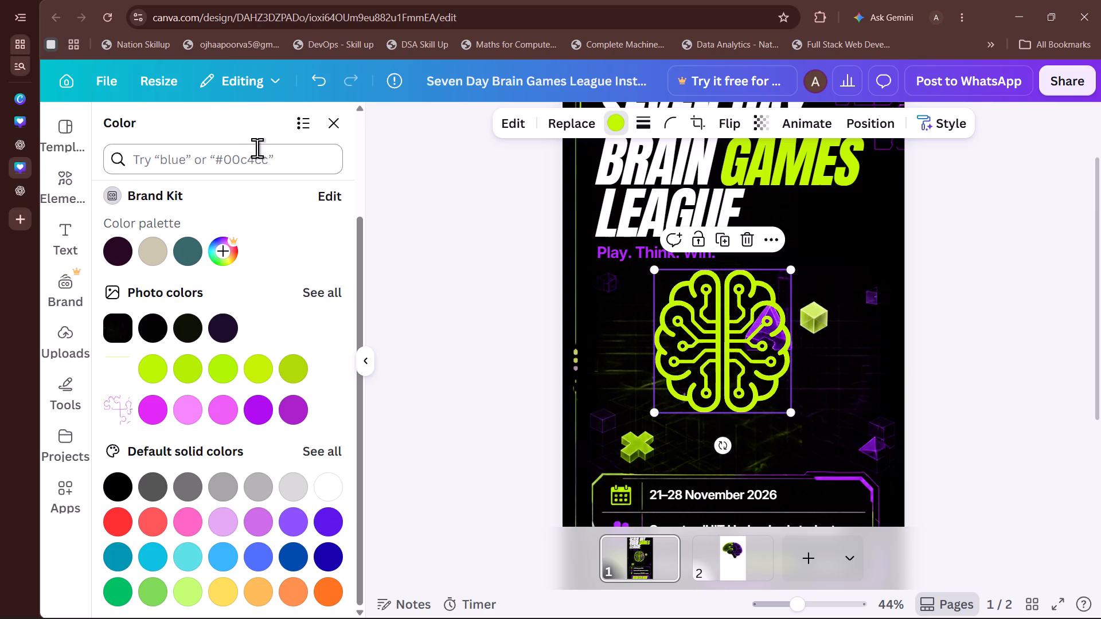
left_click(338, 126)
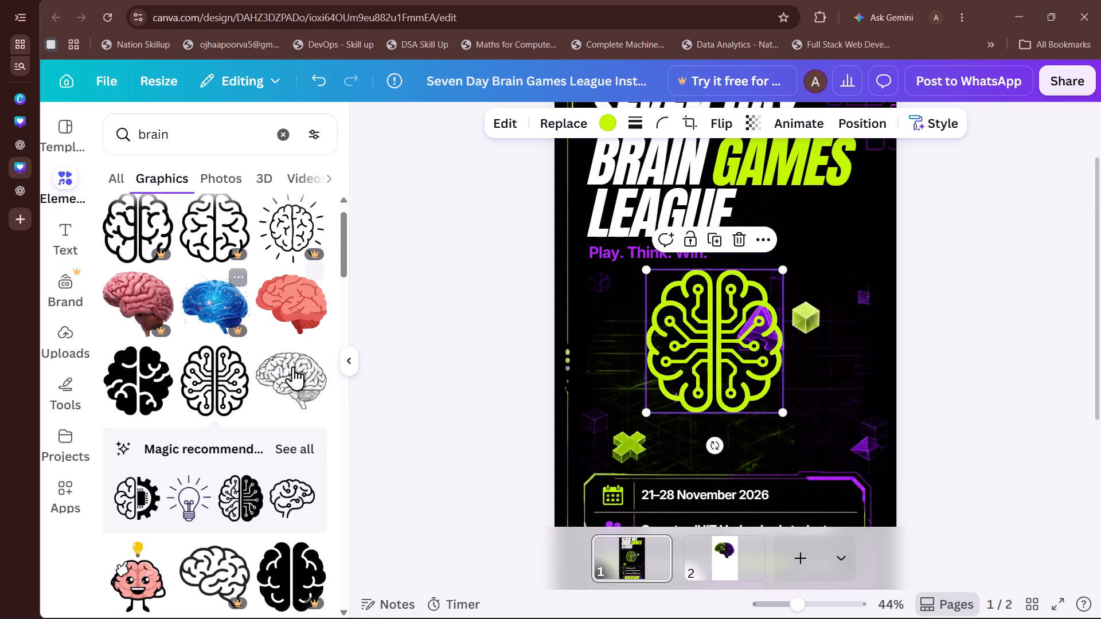
Add the white side-view brain and its recommended red outline brain to page 1, recolor the outline brain lime and move it aside over the title.
left_click(303, 386)
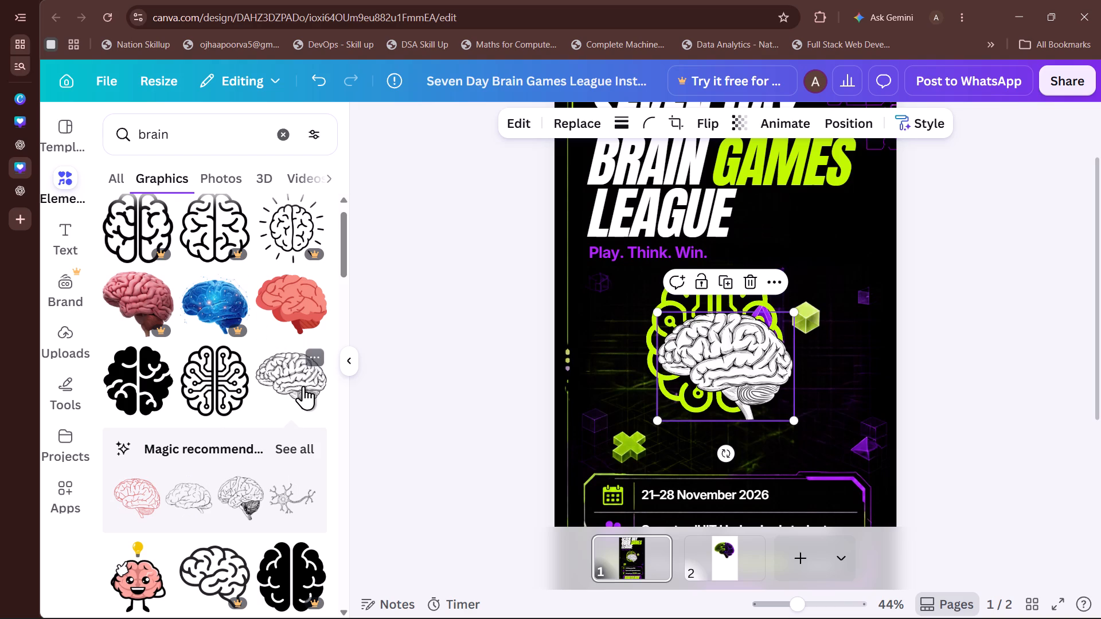
left_click(139, 499)
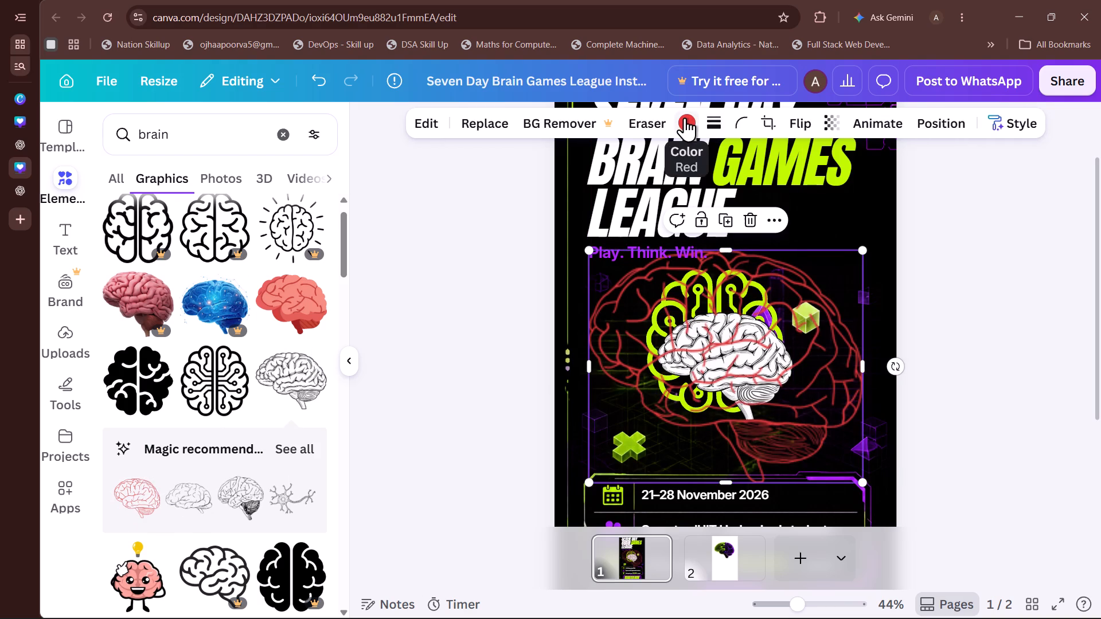
left_click(685, 117)
left_click(283, 437)
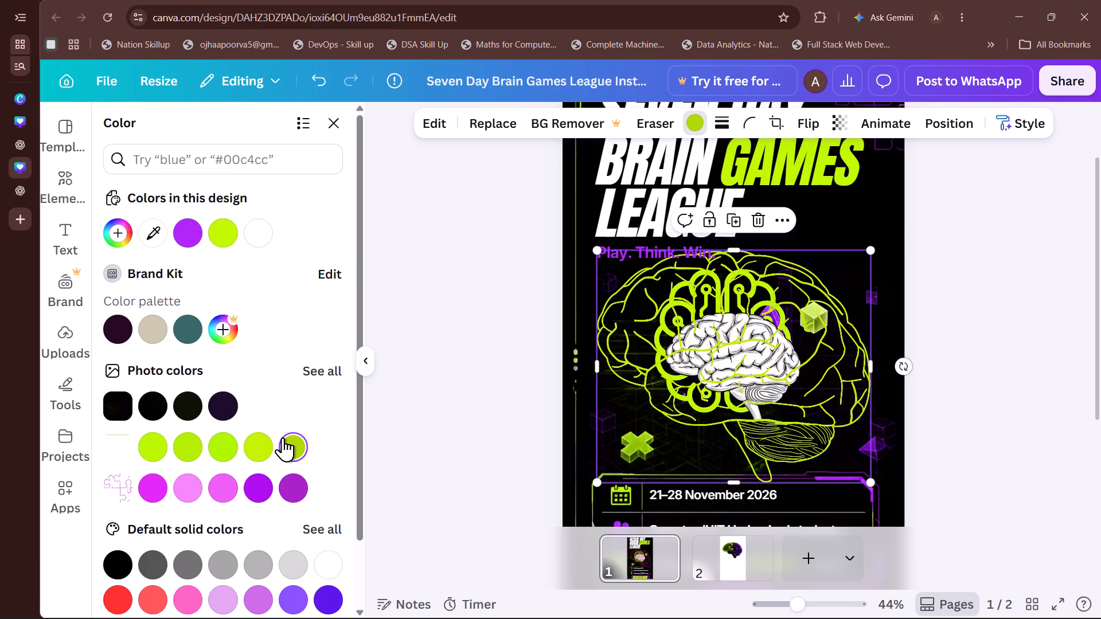
left_click_drag(750, 350, 833, 186)
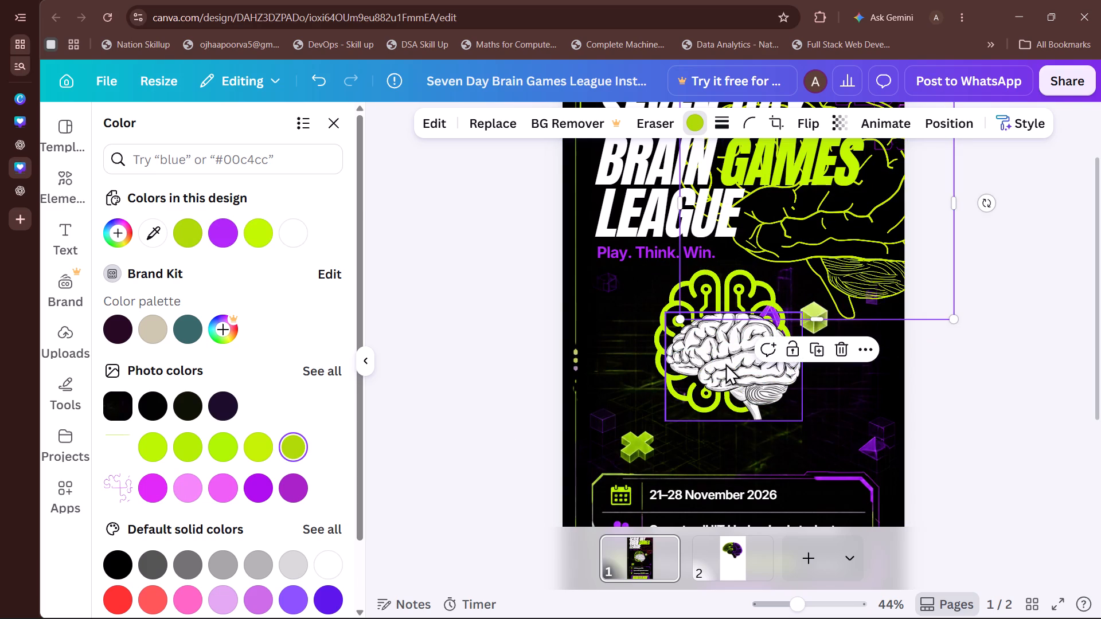
Delete the white side-view brain from page 1.
left_click(720, 369)
left_click_drag(720, 369, 702, 396)
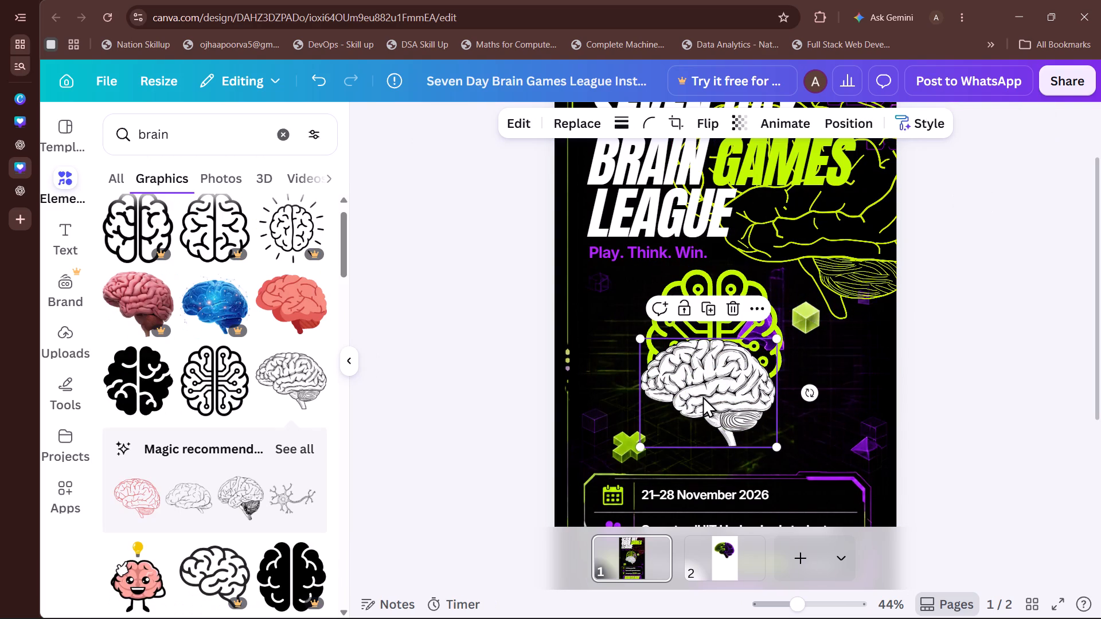
double_click(702, 396)
left_click(702, 396)
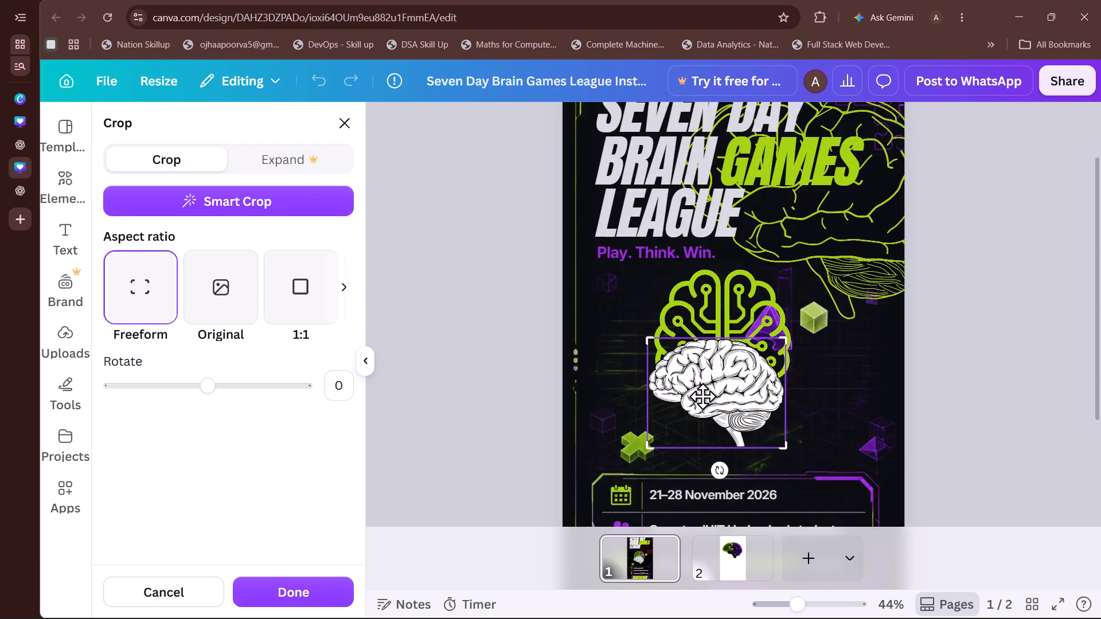
left_click(702, 396)
key("Delete")
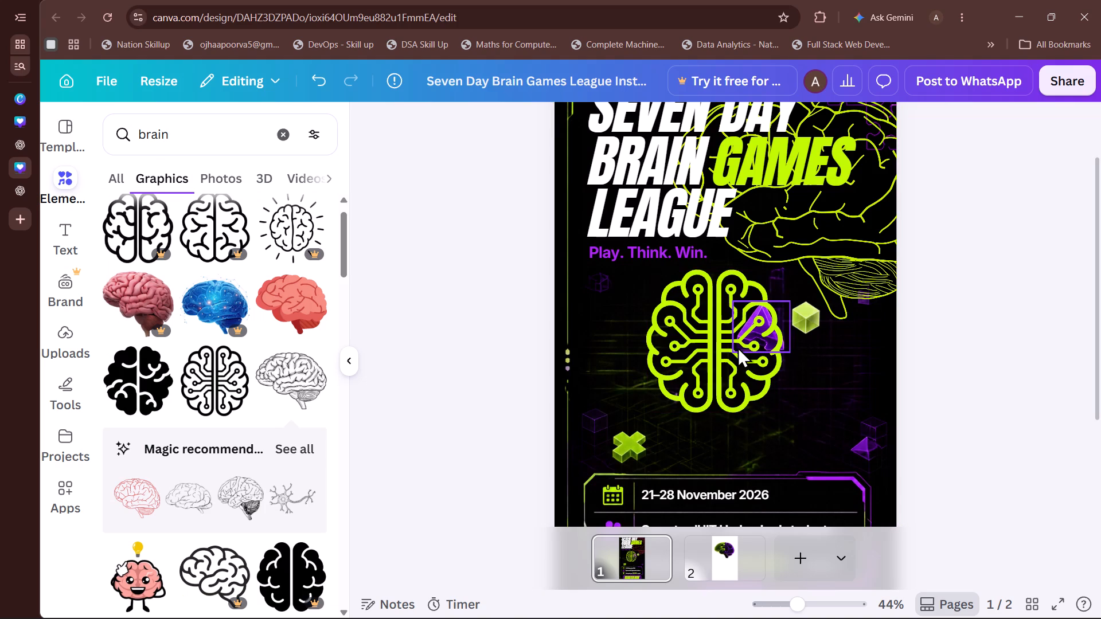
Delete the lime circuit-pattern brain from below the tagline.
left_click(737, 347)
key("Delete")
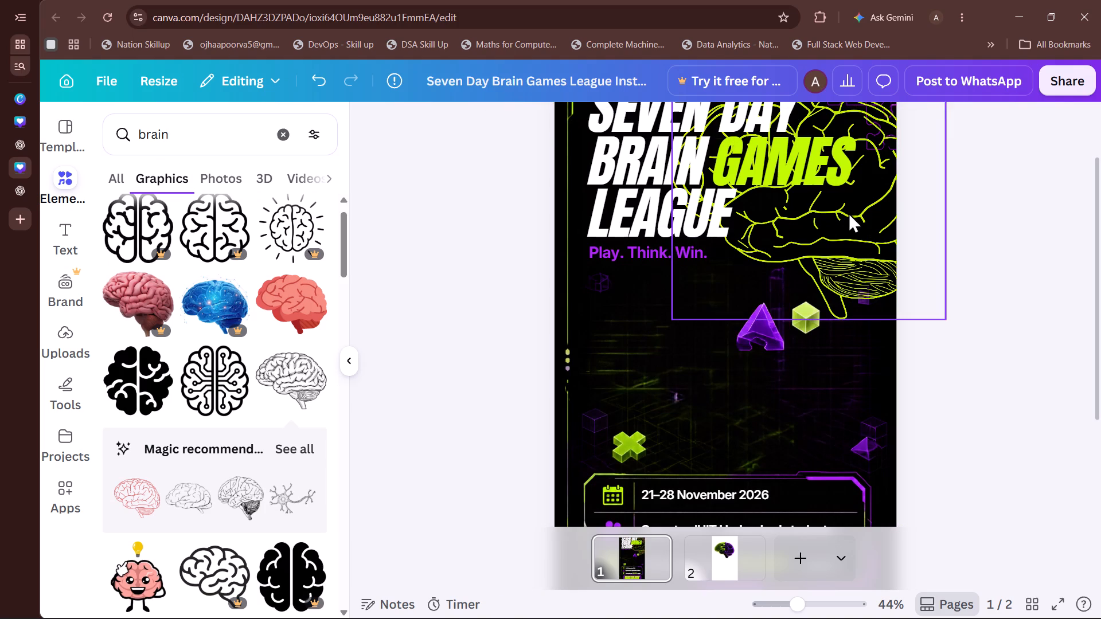
Move the lime outline brain into the gap between tagline and date box, and shrink it to fit centered there.
left_click_drag(848, 212, 776, 367)
left_click_drag(870, 243, 851, 270)
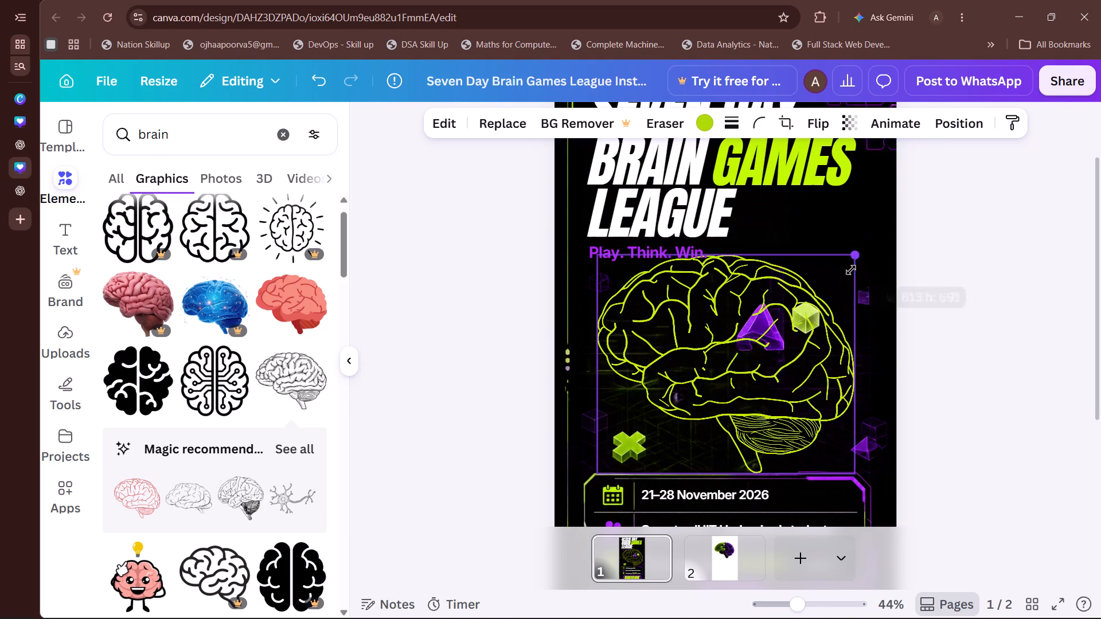
left_click_drag(851, 270, 831, 294)
left_click_drag(709, 392, 728, 393)
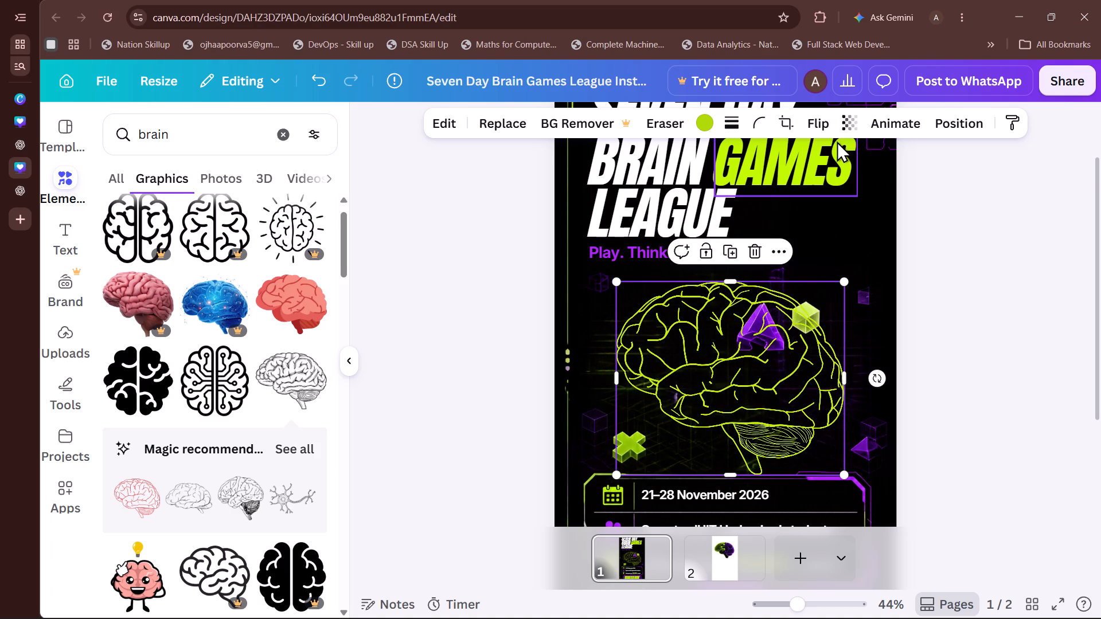
Recolor the outline brain with the design's vivid lavender #b126f8.
left_click(701, 130)
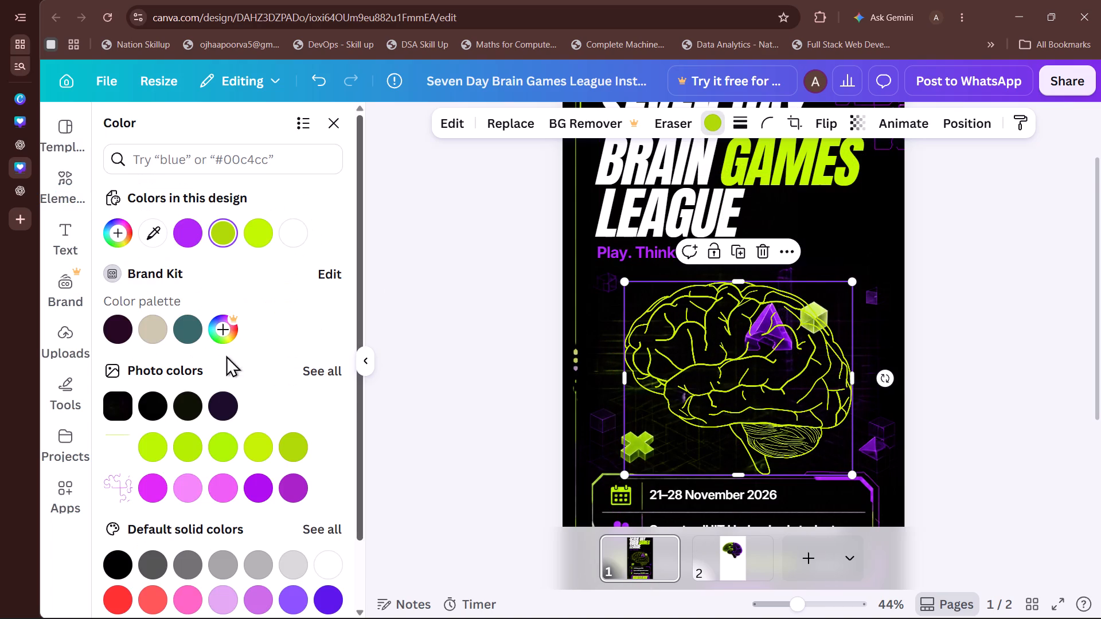
left_click(192, 235)
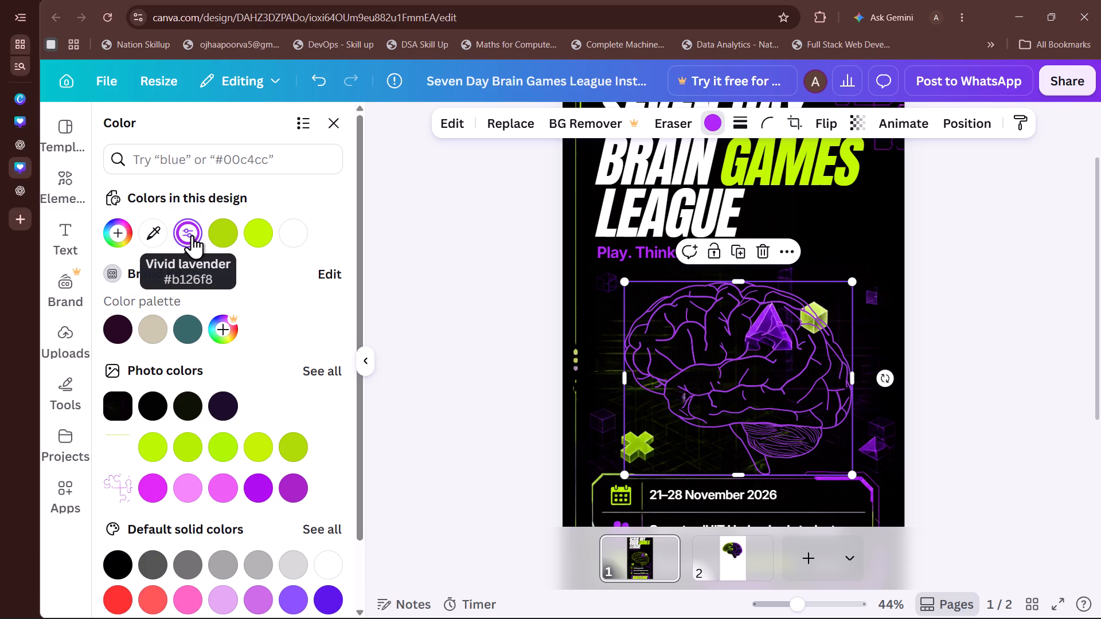
Apply an Outline shadow to the lavender brain in lime #C0F900 sampled from the word GAMES.
left_click(459, 126)
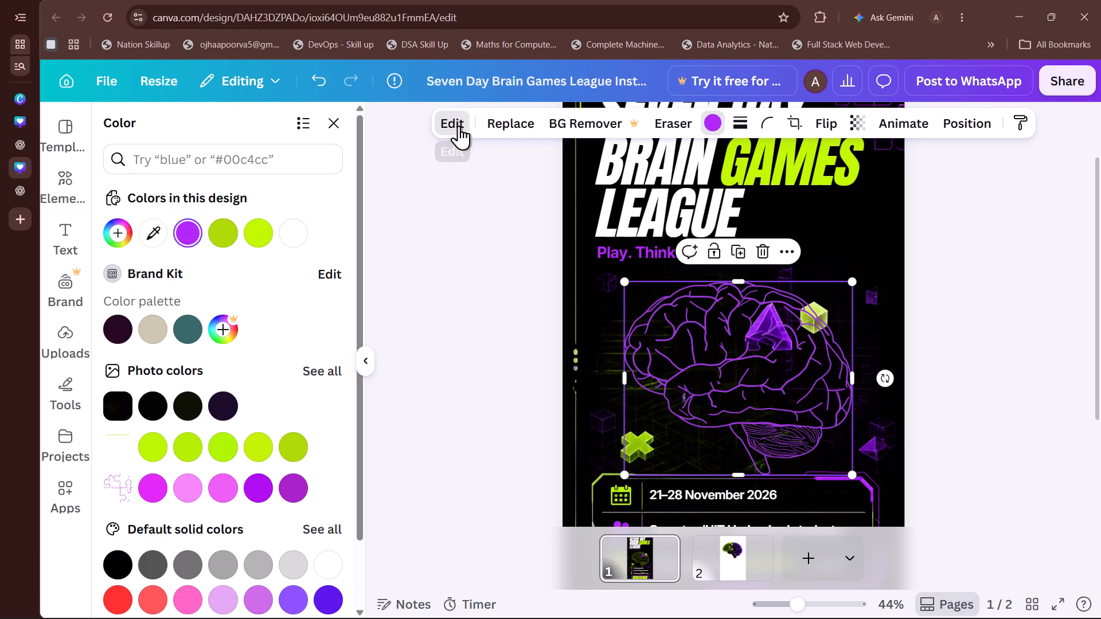
scroll(215, 381, "down", 9)
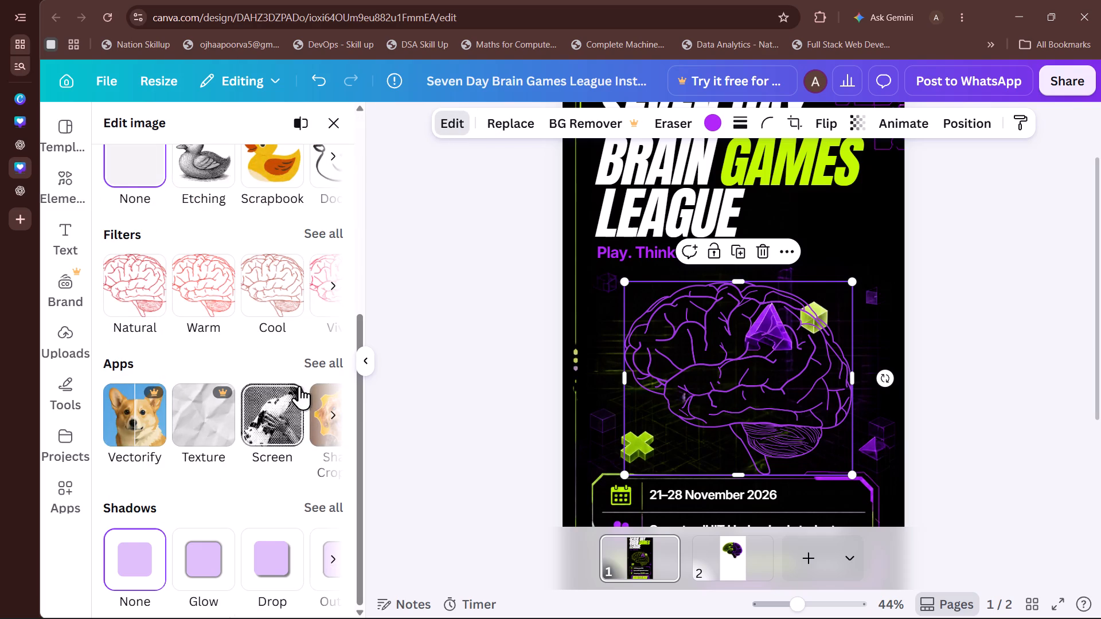
left_click(319, 507)
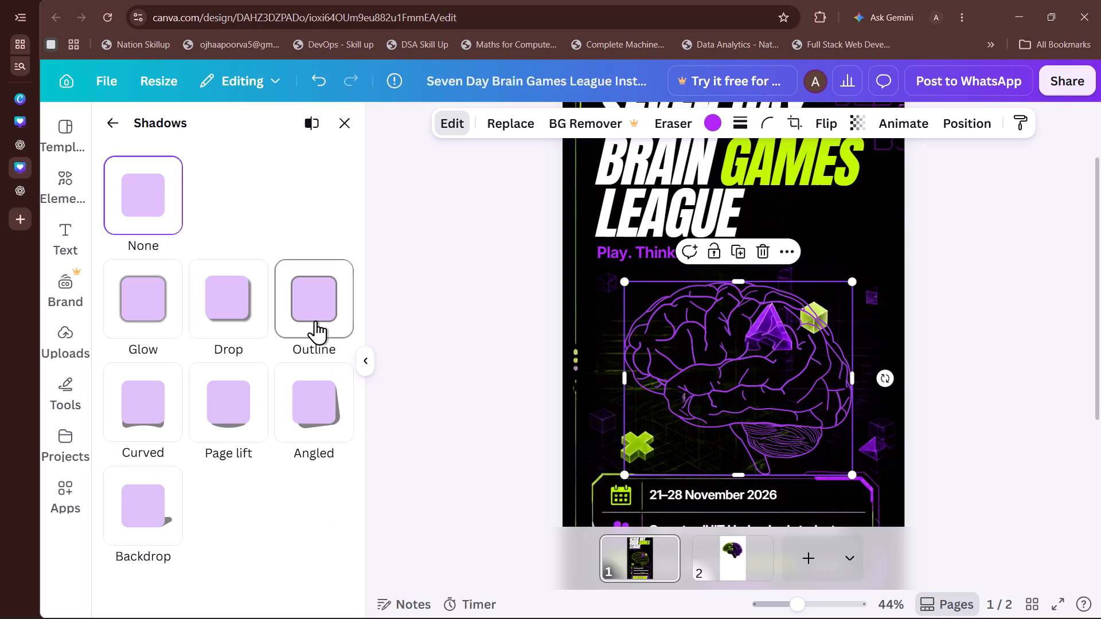
left_click(315, 320)
left_click(329, 426)
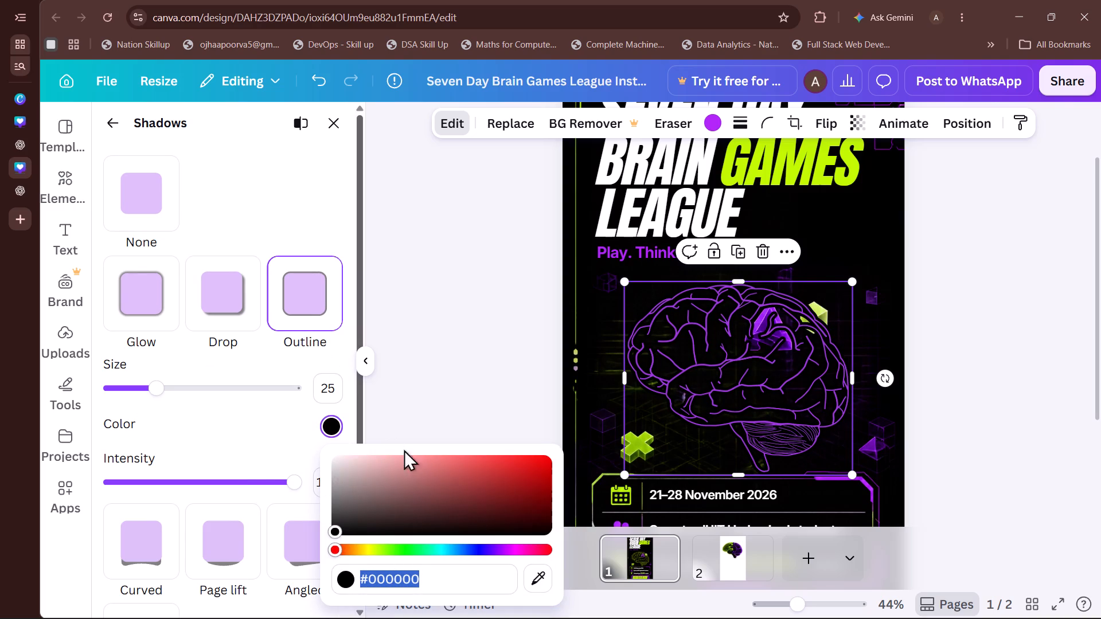
left_click(540, 583)
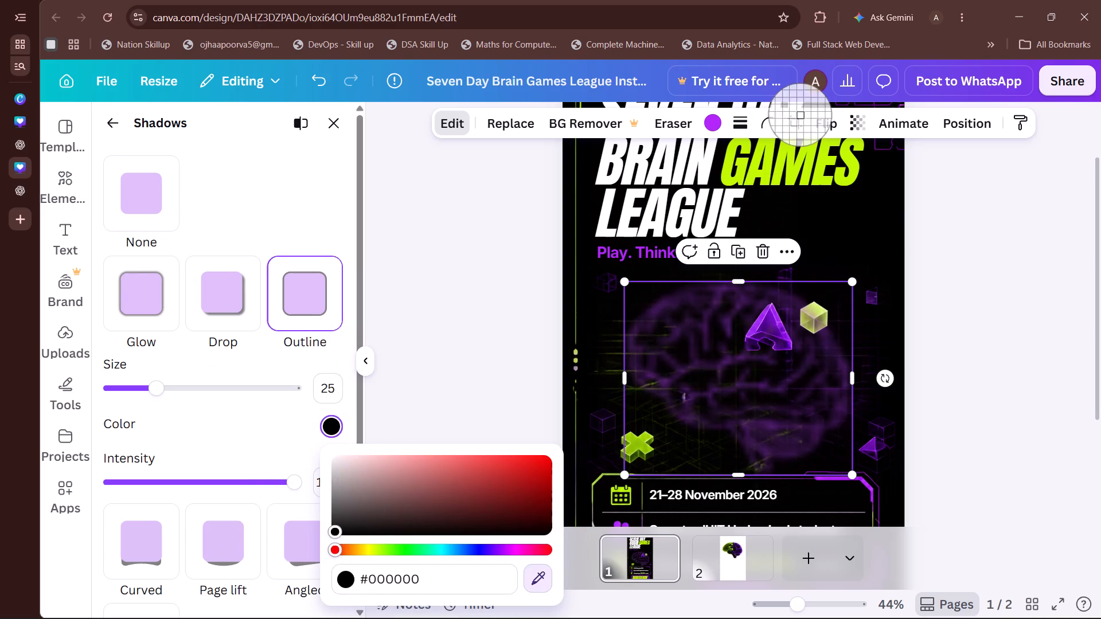
left_click(745, 162)
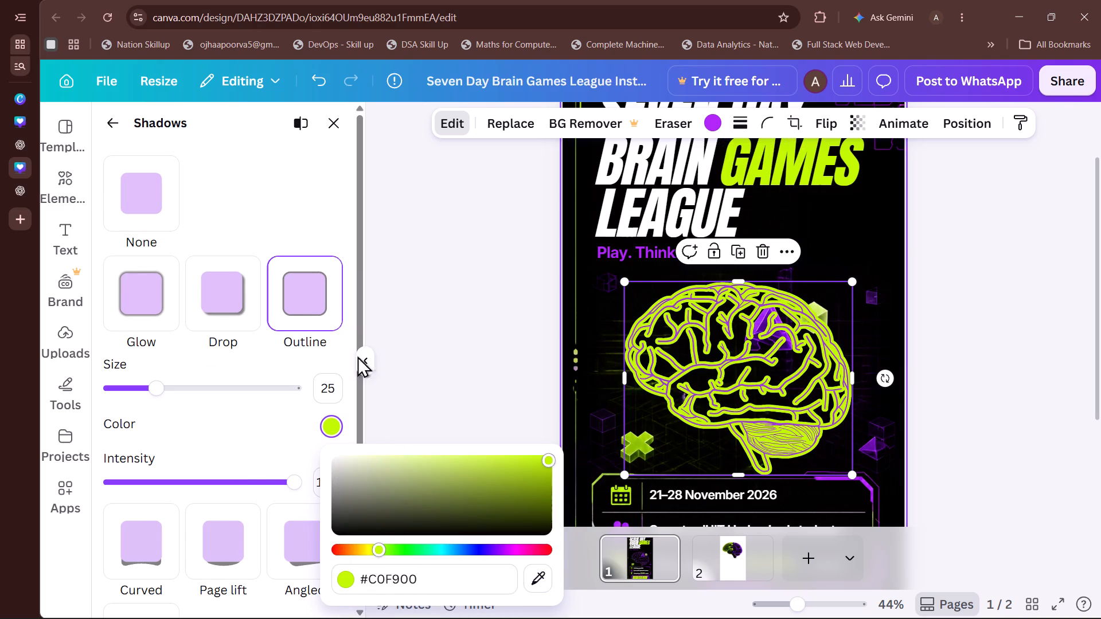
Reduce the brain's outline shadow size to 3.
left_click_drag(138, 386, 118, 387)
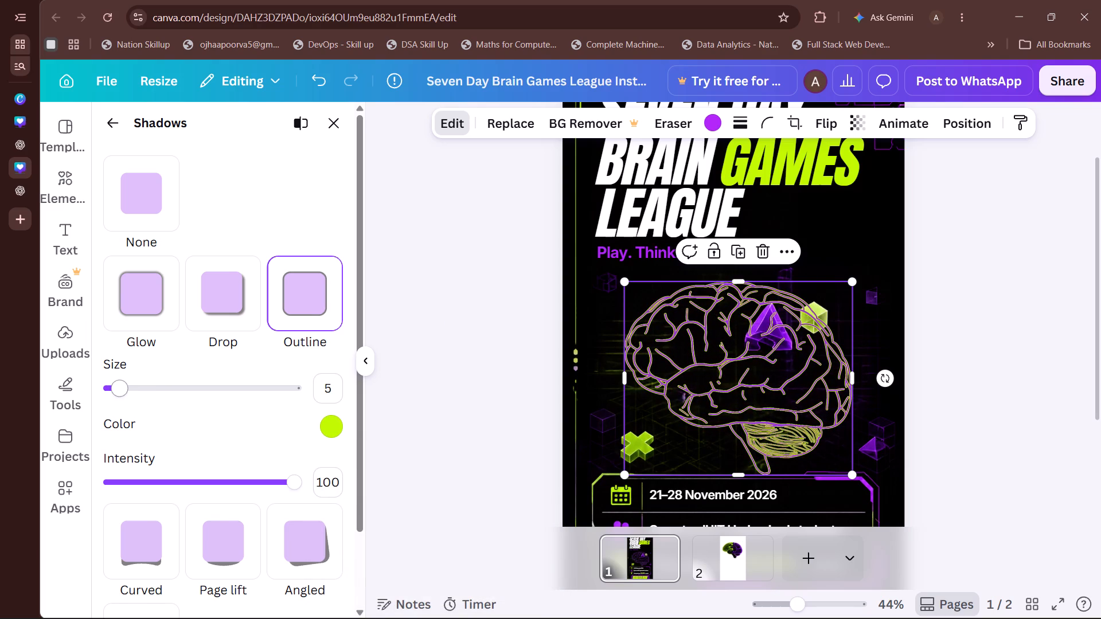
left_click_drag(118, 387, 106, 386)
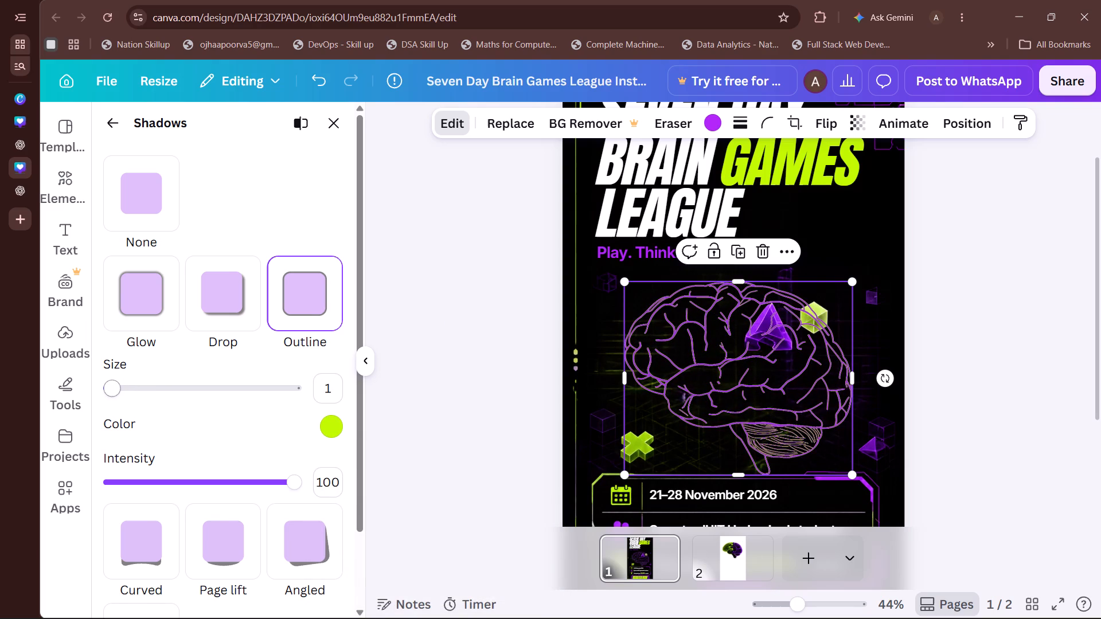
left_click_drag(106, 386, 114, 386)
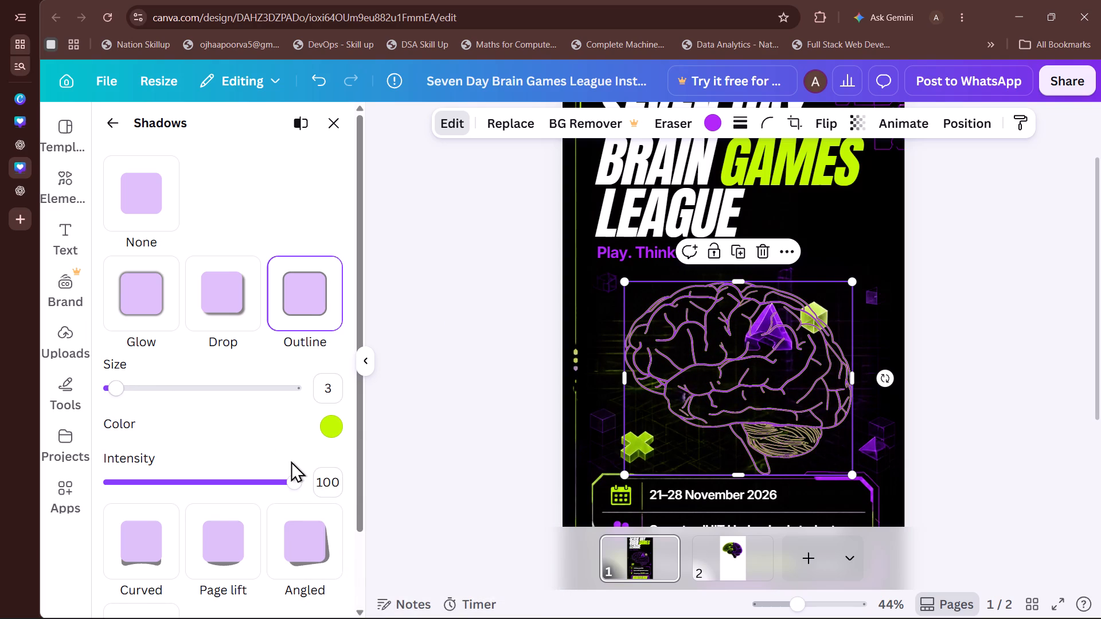
Switch the brain's shadow to Glow, try intensities of 100 and 19, and set the intensity to 0.
left_click(159, 306)
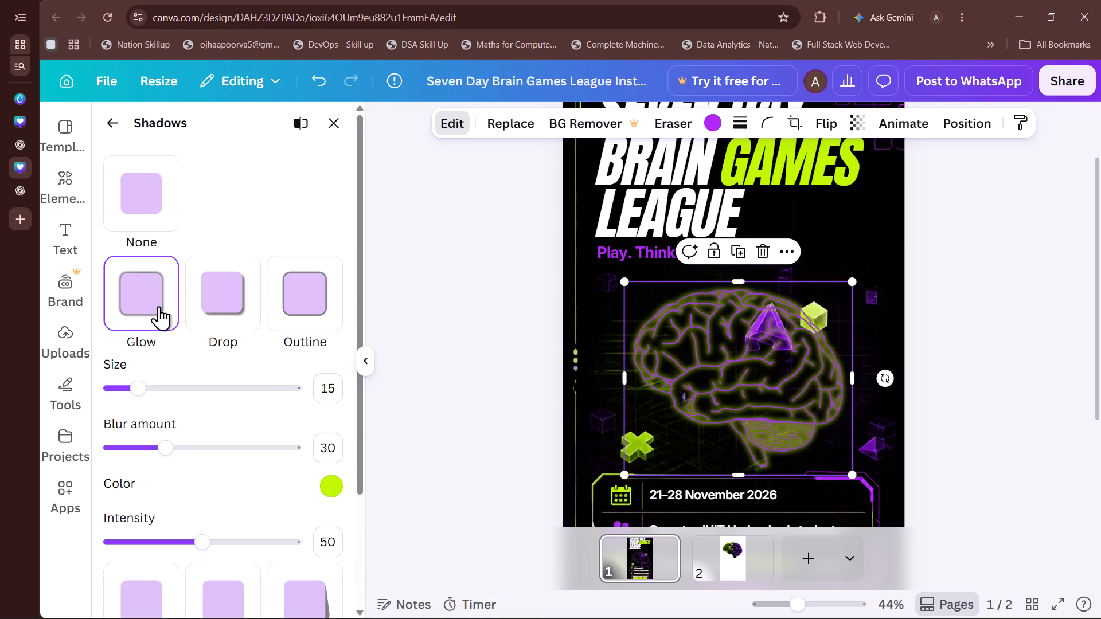
left_click_drag(180, 536, 359, 543)
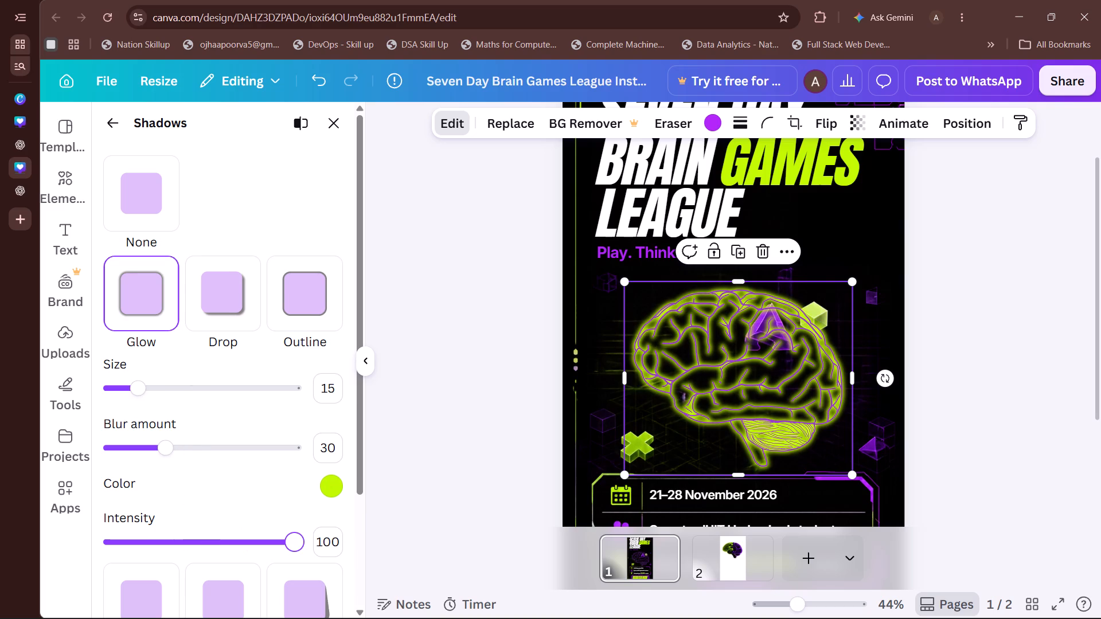
left_click_drag(359, 543, 144, 585)
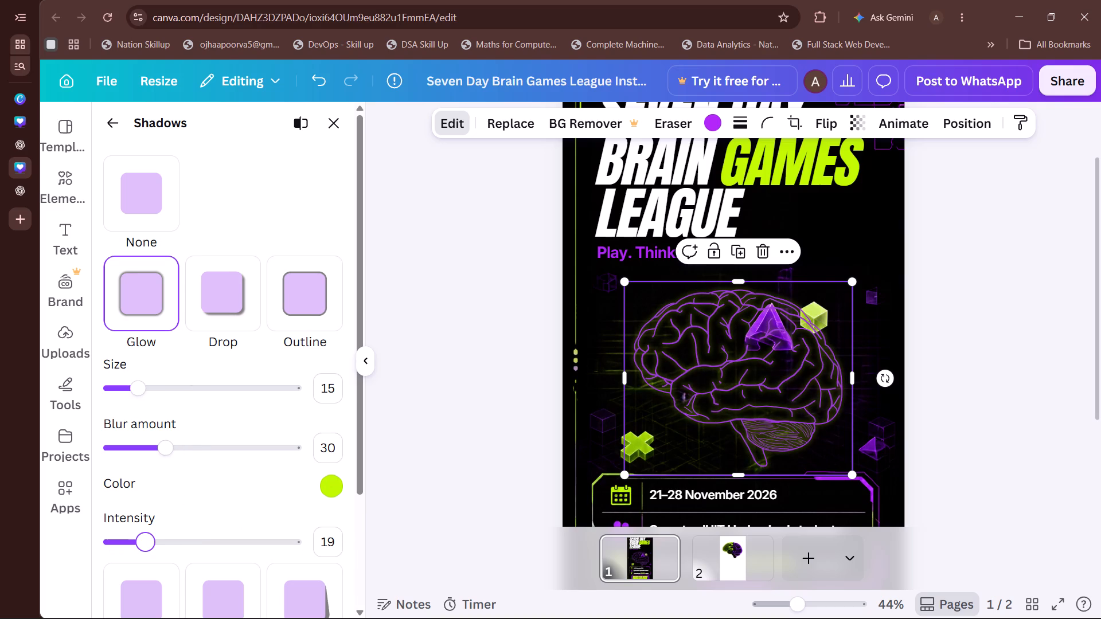
left_click_drag(144, 585, 79, 586)
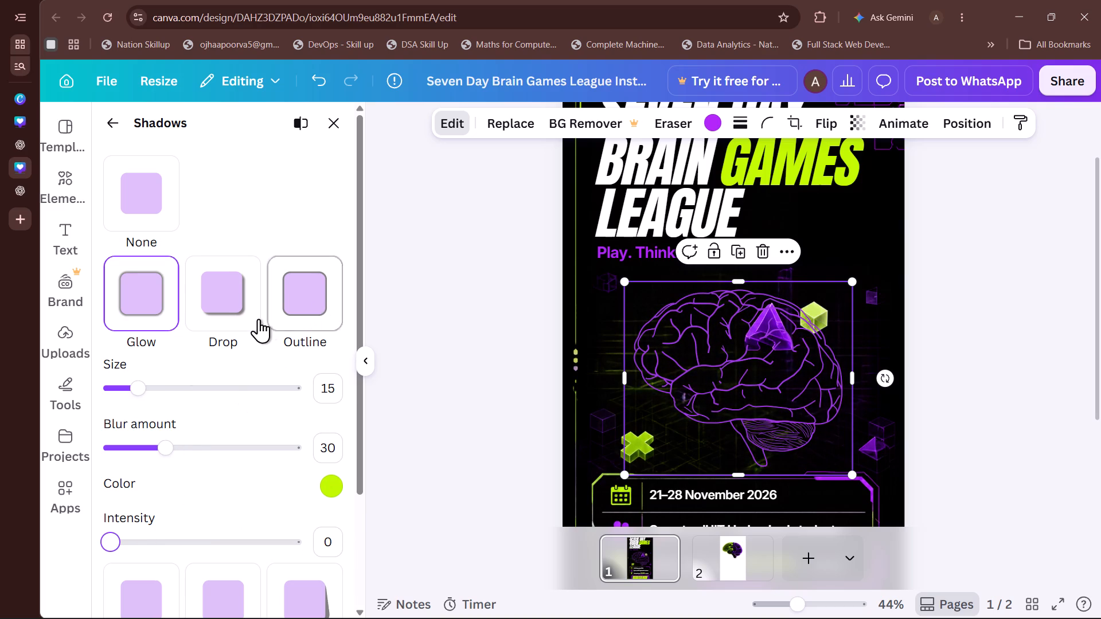
scroll(252, 318, "down", 3)
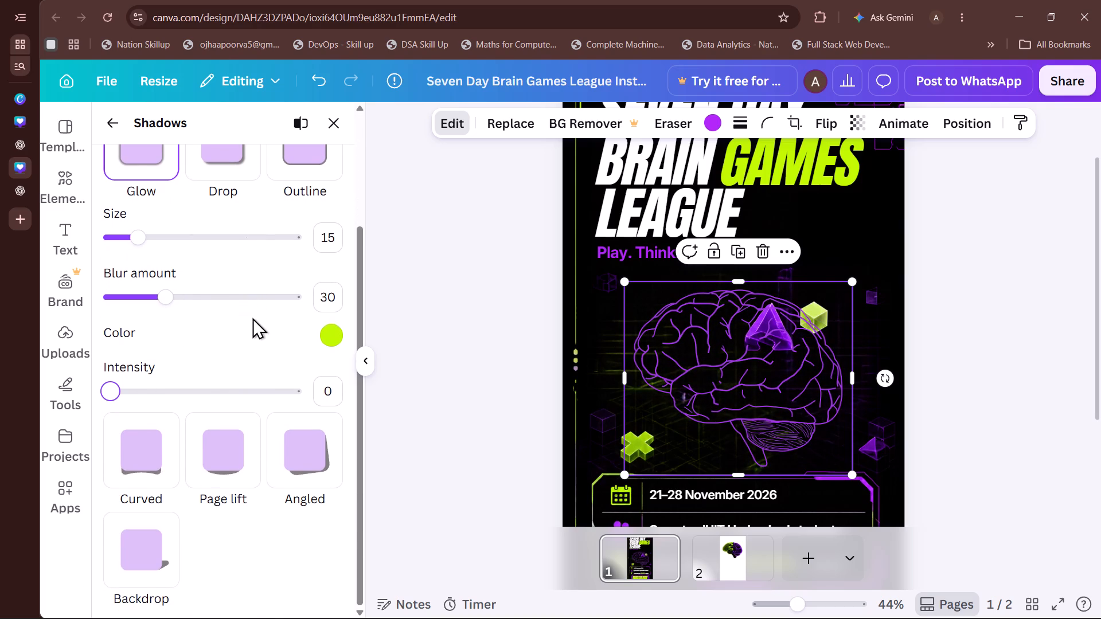
Switch the brain's shadow from Glow to Outline and sample the brain's purple #B126F8 as the shadow color.
scroll(252, 318, "down", 1)
scroll(142, 532, "up", 3)
left_click(326, 278)
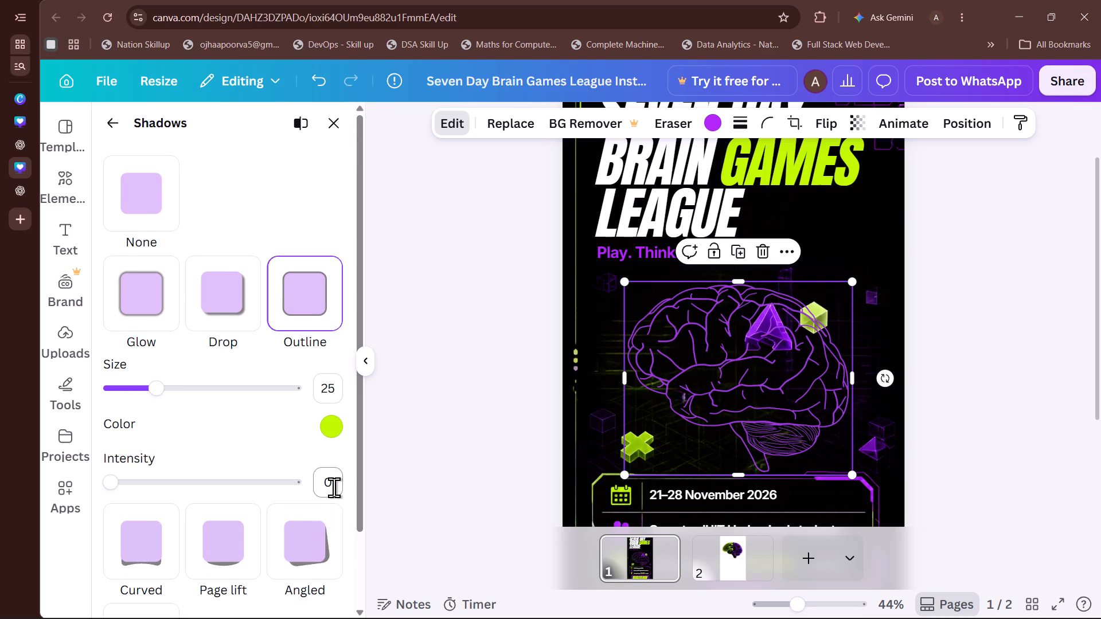
left_click(342, 428)
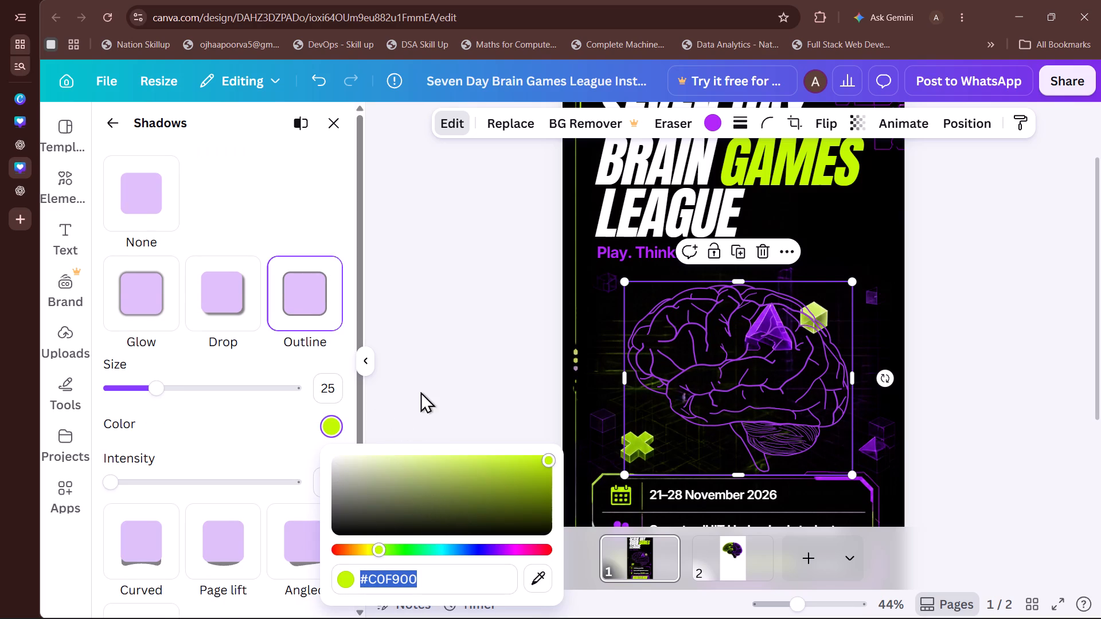
left_click(539, 571)
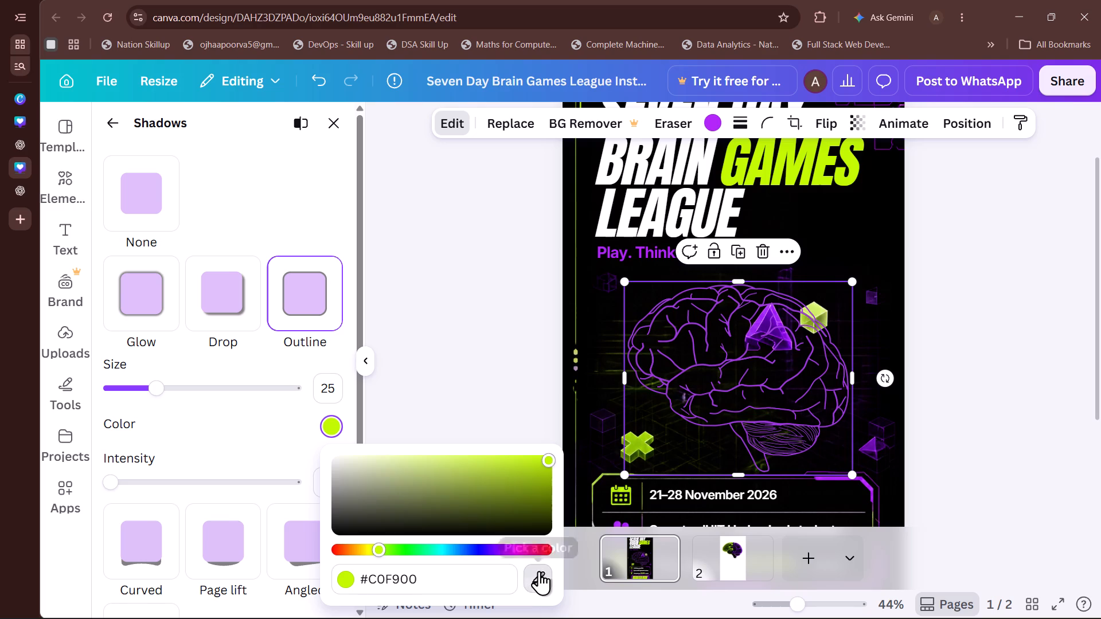
left_click(708, 119)
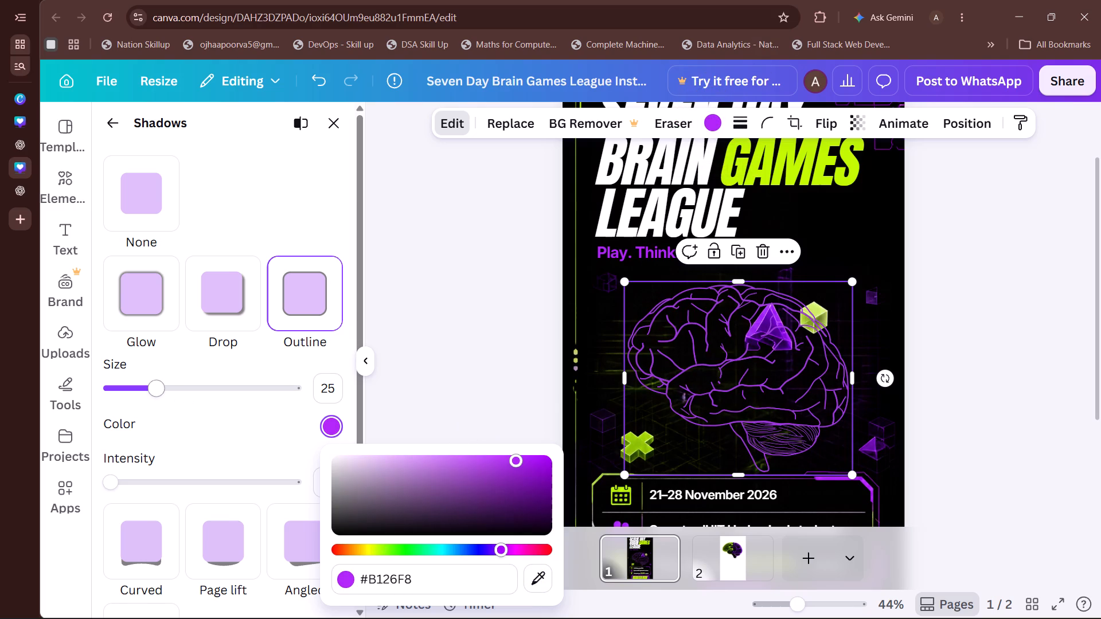
Set the brain's outline shadow to intensity 100 and size 5.
left_click_drag(157, 389, 120, 451)
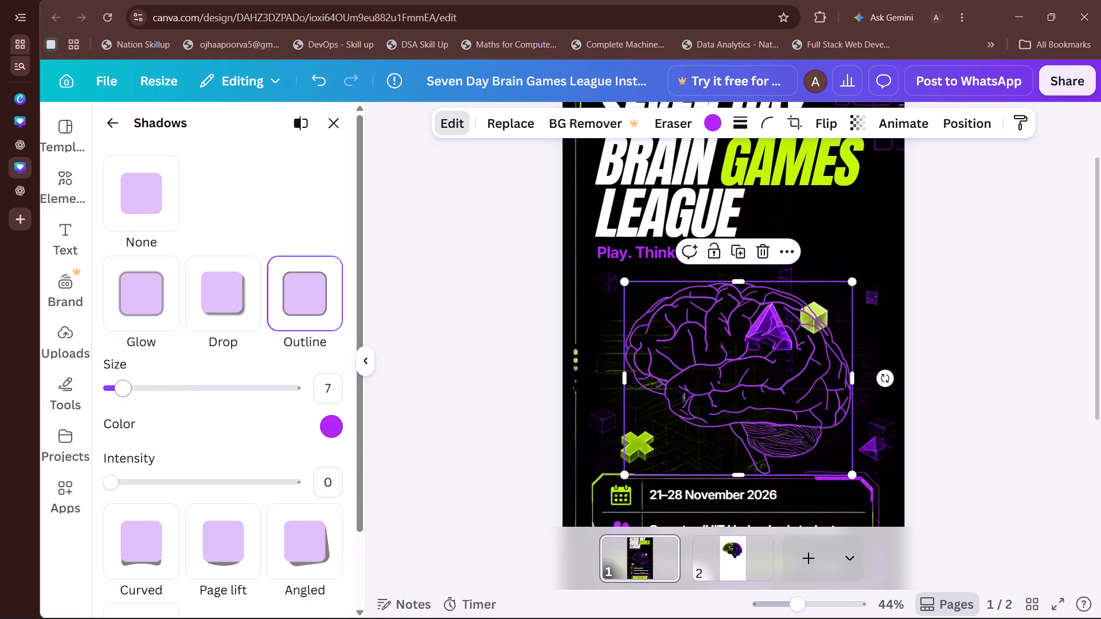
left_click_drag(120, 451, 91, 452)
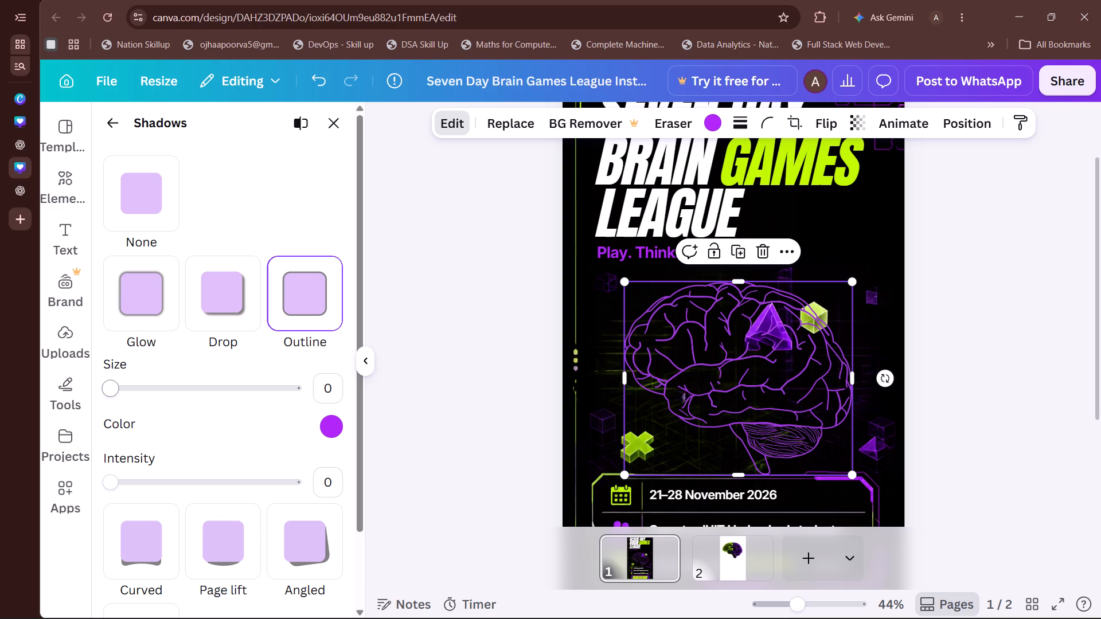
left_click_drag(91, 452, 92, 450)
left_click_drag(161, 487, 335, 514)
left_click_drag(173, 380, 86, 398)
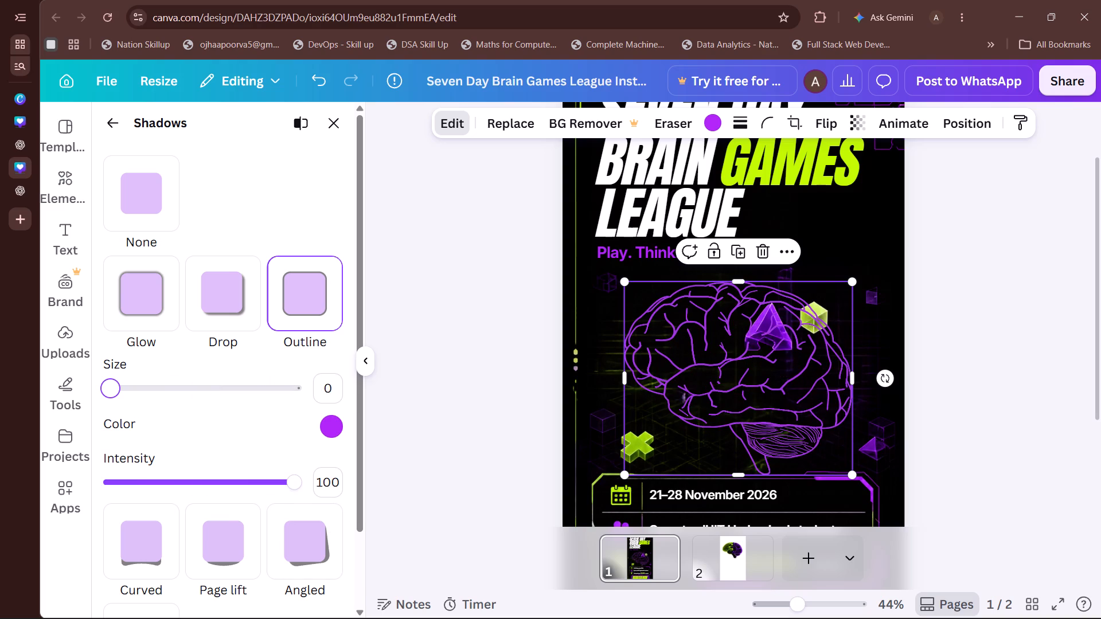
left_click_drag(86, 398, 115, 398)
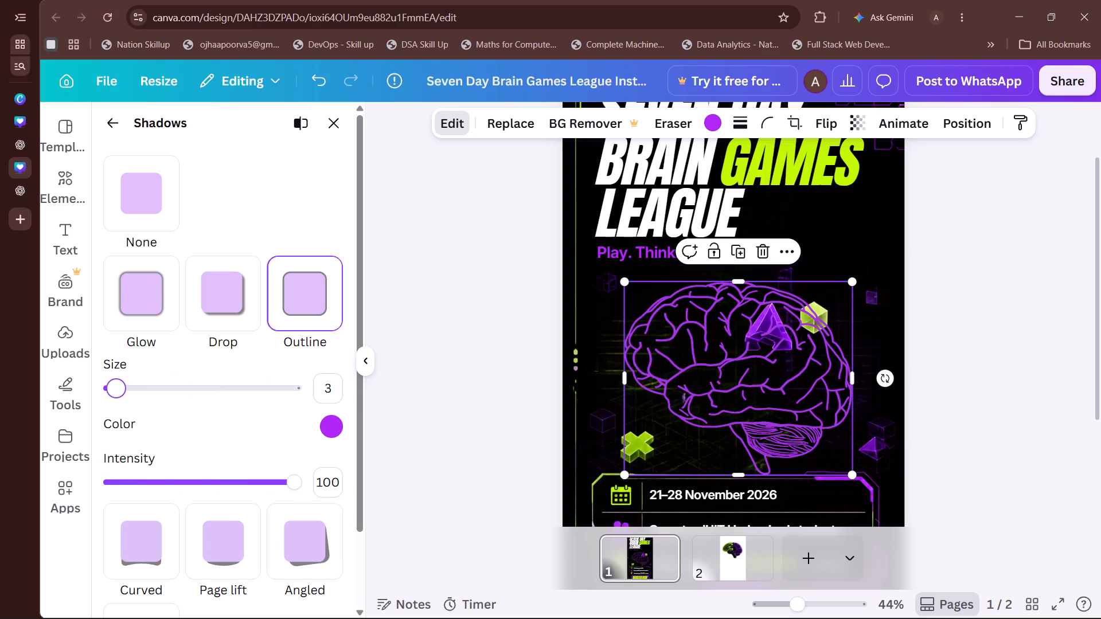
left_click_drag(115, 398, 118, 399)
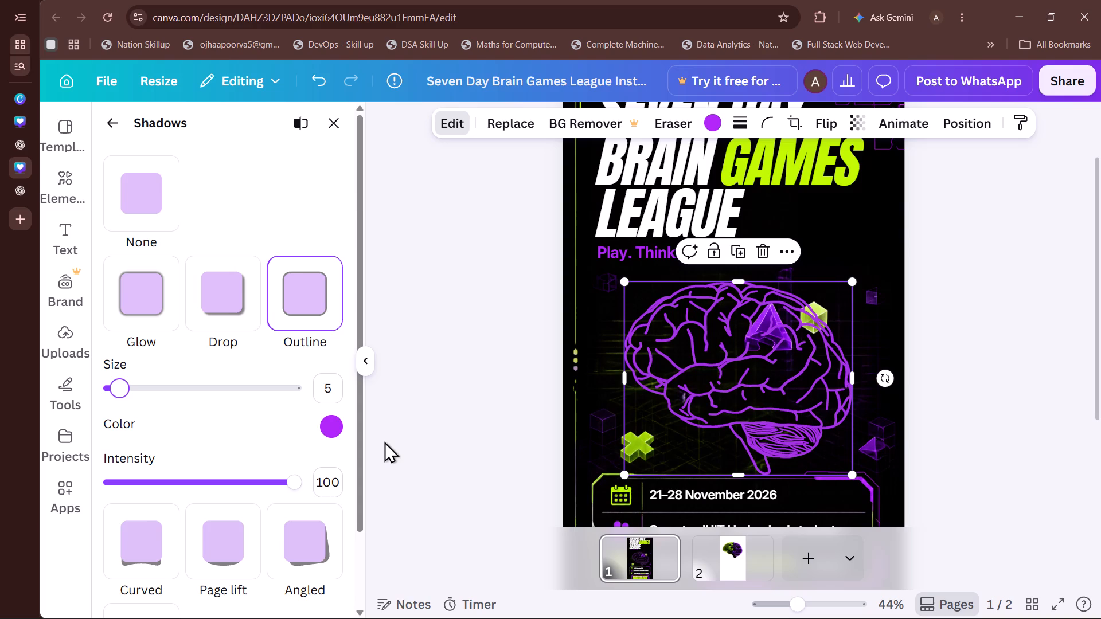
left_click(384, 441)
left_click(462, 433)
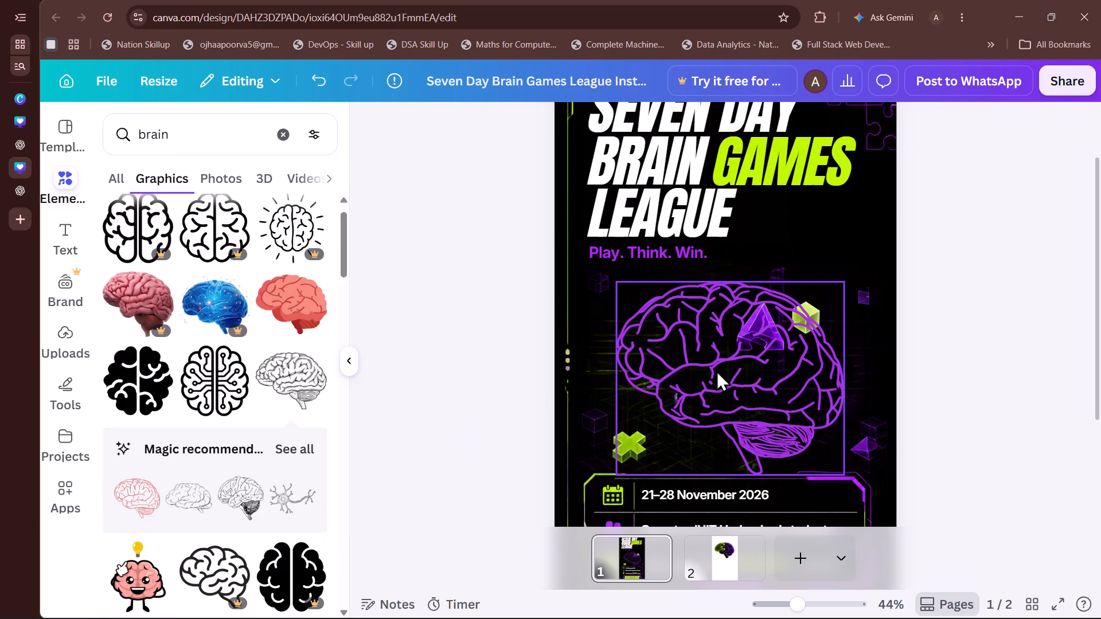
Reduce the brain's outline shadow size, trying 3 and settling on 2.
left_click(716, 370)
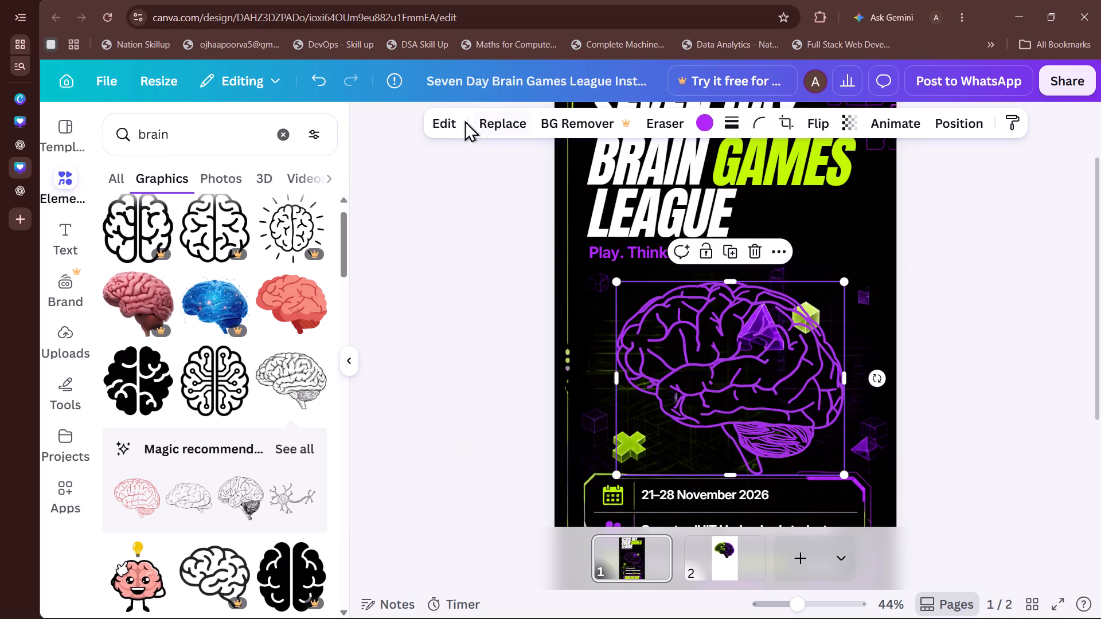
left_click(450, 120)
scroll(155, 469, "down", 2)
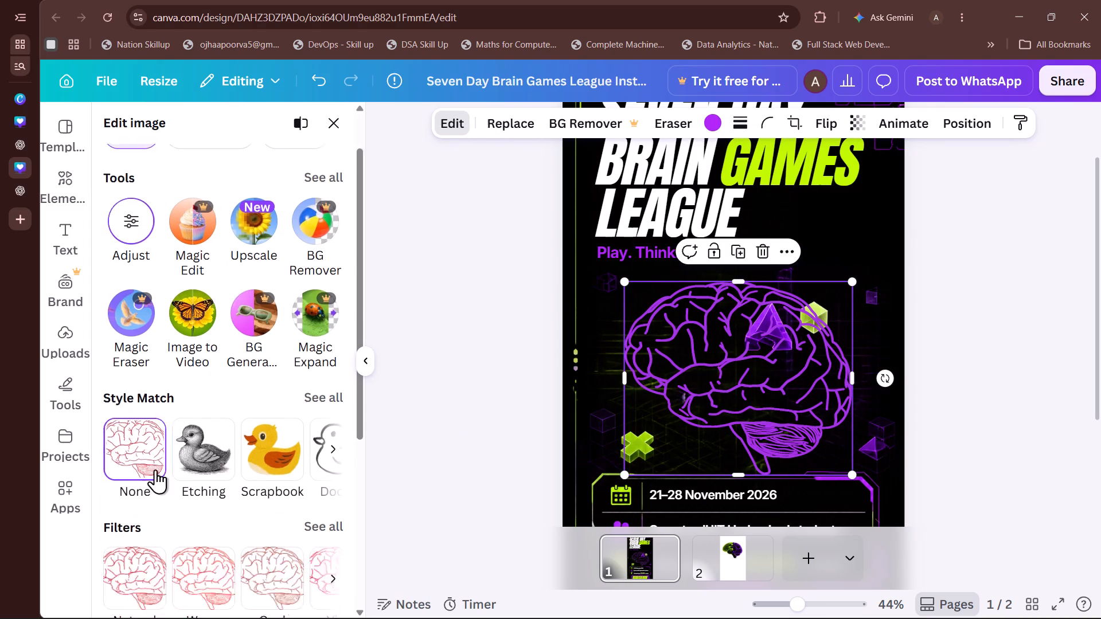
scroll(155, 469, "down", 4)
scroll(319, 576, "left", 1)
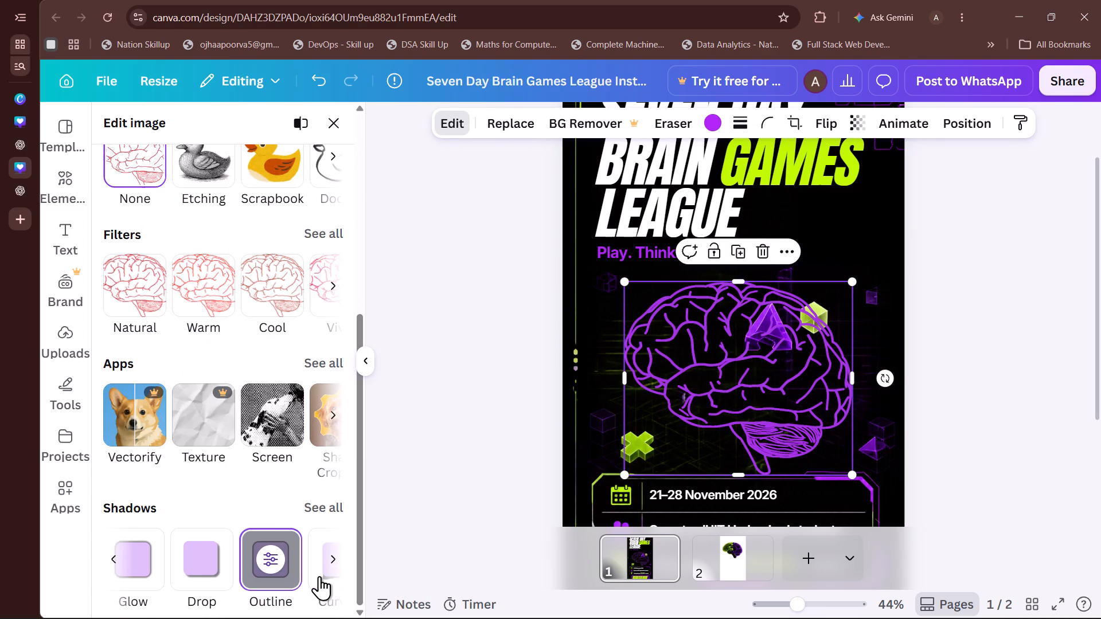
left_click(270, 553)
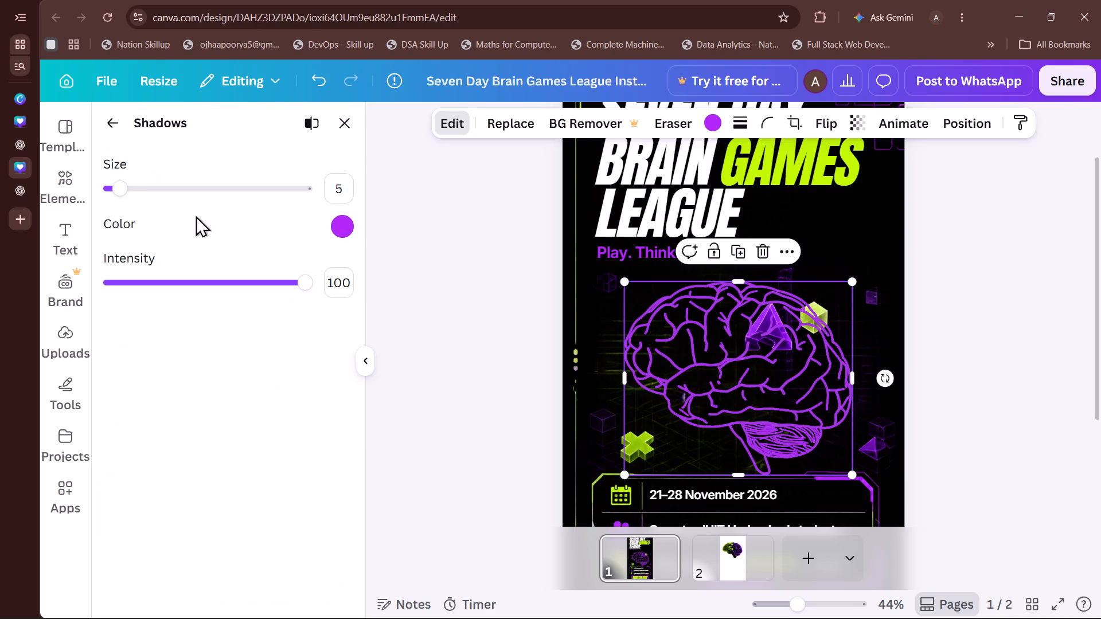
left_click(348, 193)
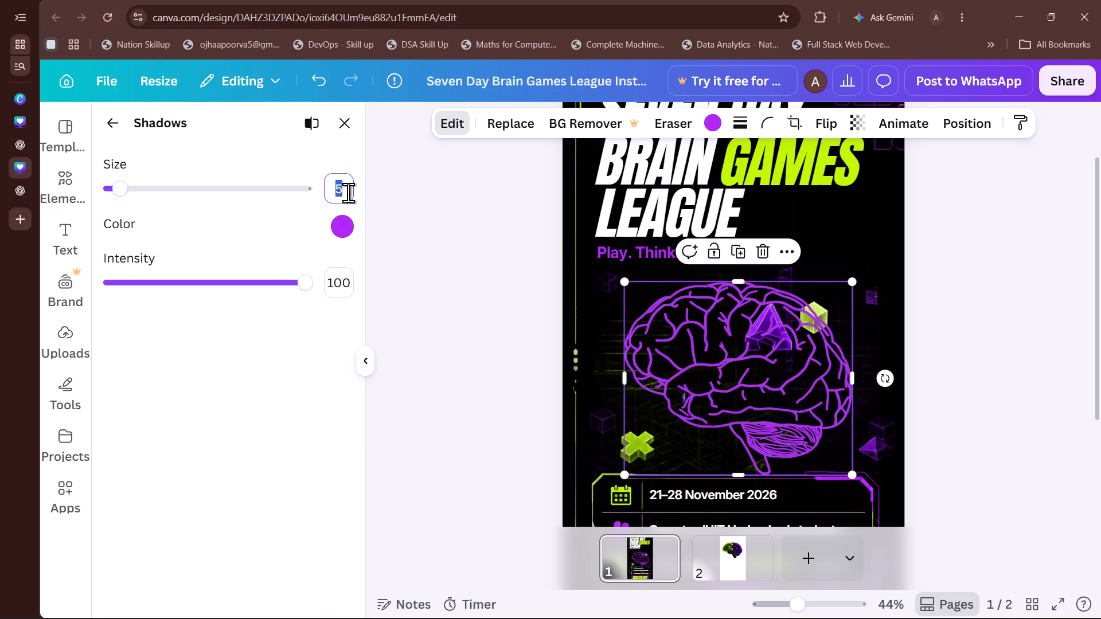
key("3")
key("Return")
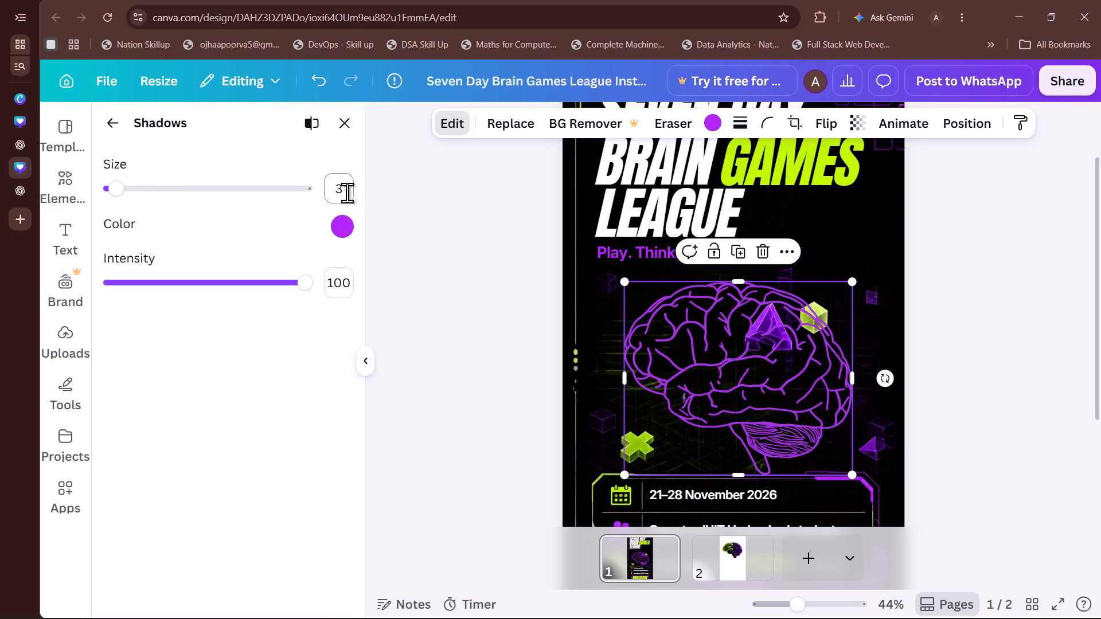
left_click(346, 183)
key("2")
key("Return")
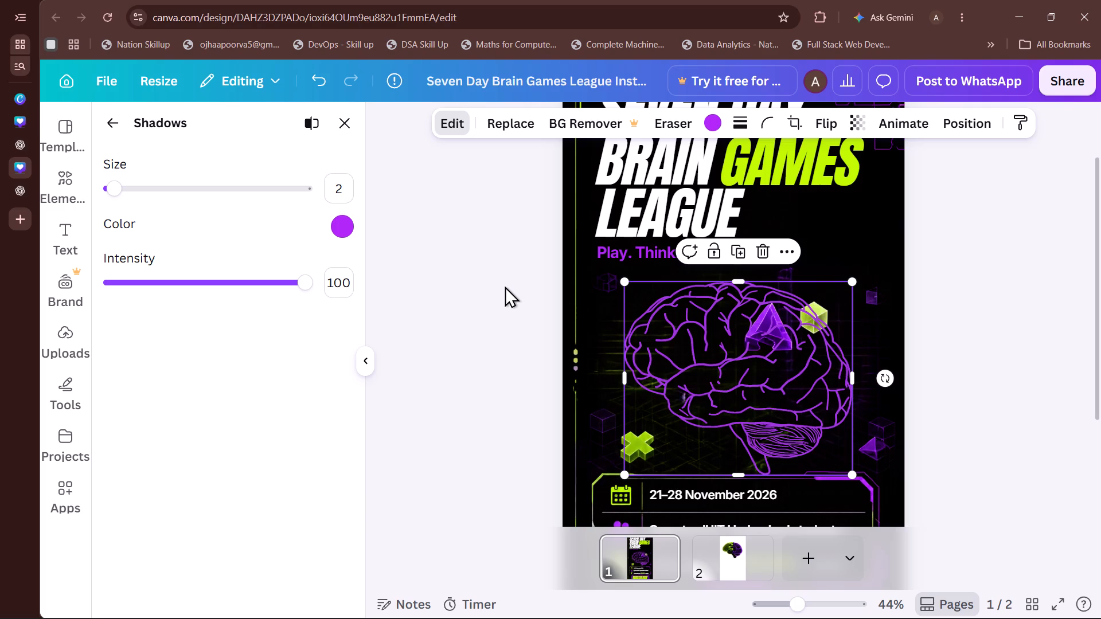
left_click(470, 295)
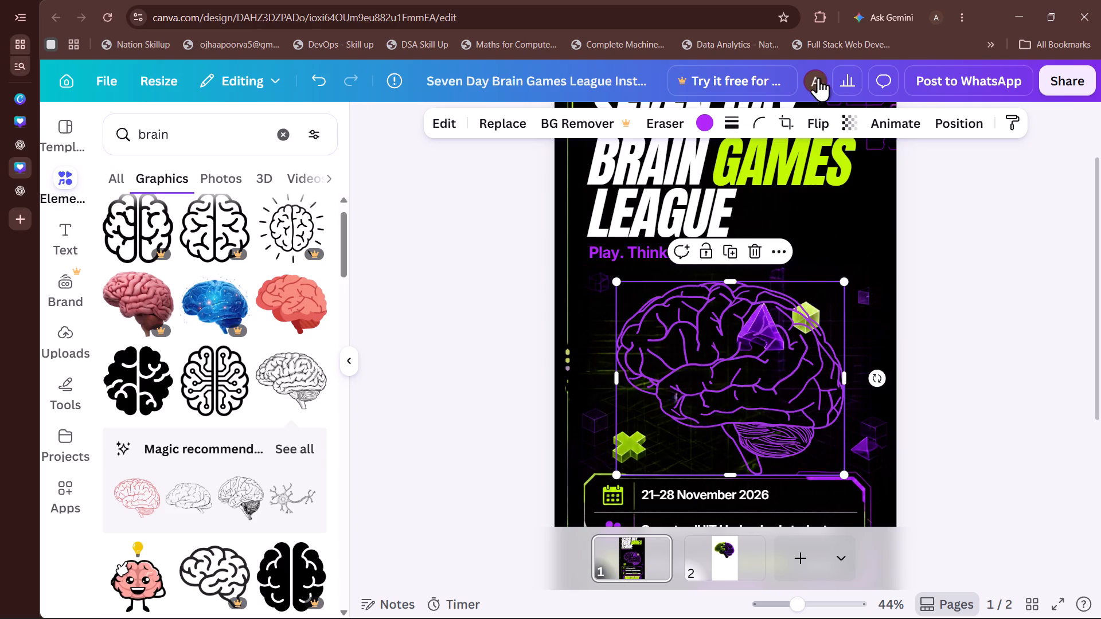
Make the outline brain semi-transparent, trying transparency values of 65, 48 and 55 and settling slightly above 55.
left_click(860, 118)
left_click_drag(851, 178, 846, 181)
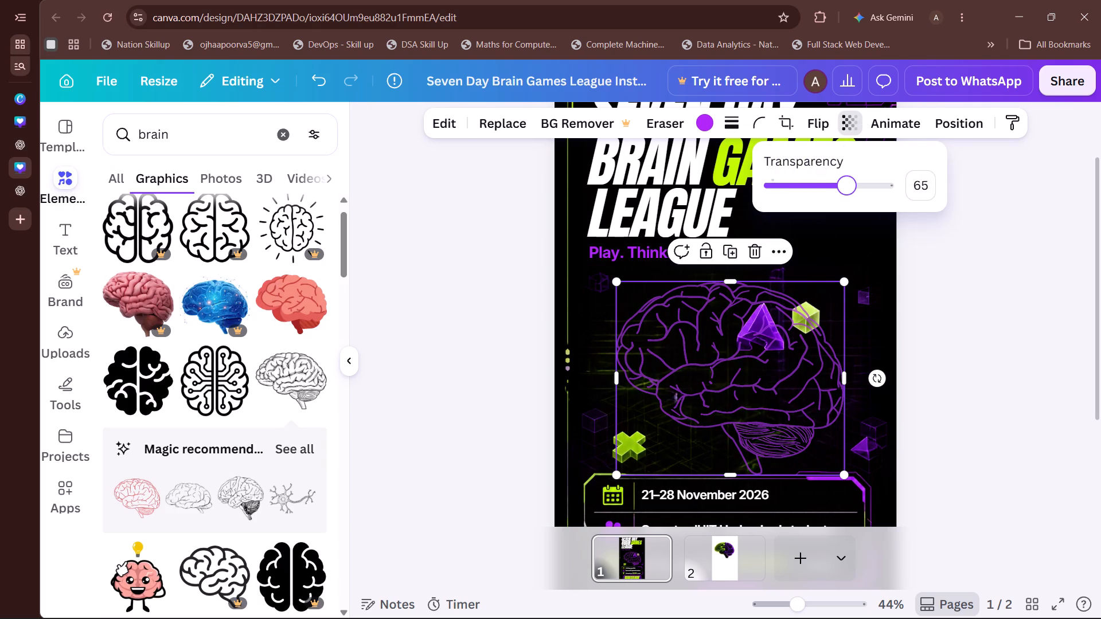
left_click_drag(846, 181, 826, 197)
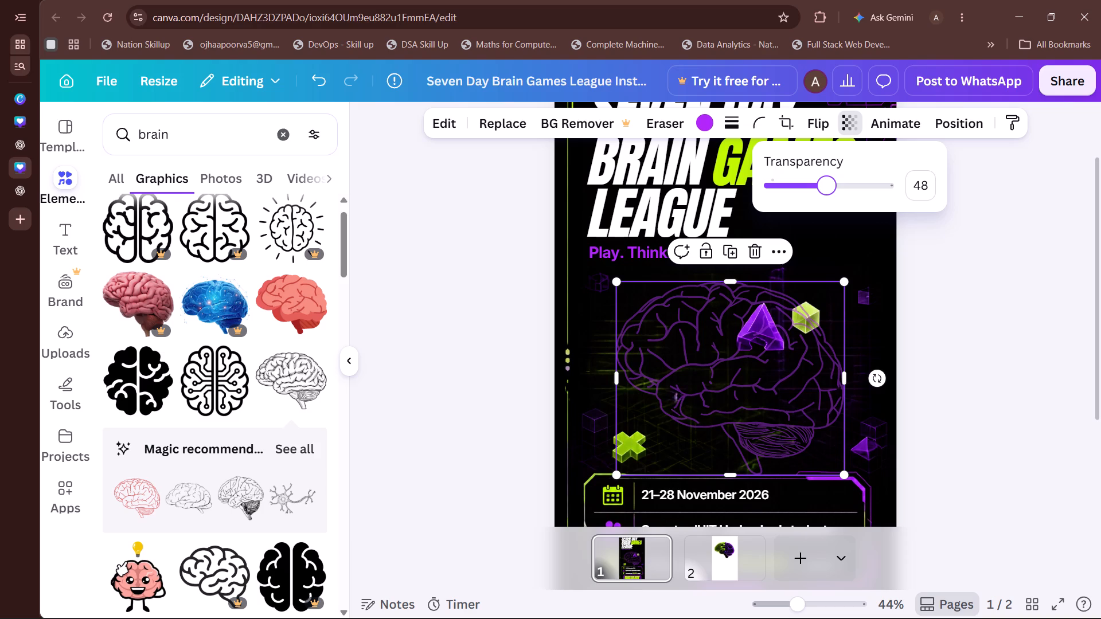
left_click_drag(826, 197, 836, 198)
left_click_drag(836, 198, 844, 200)
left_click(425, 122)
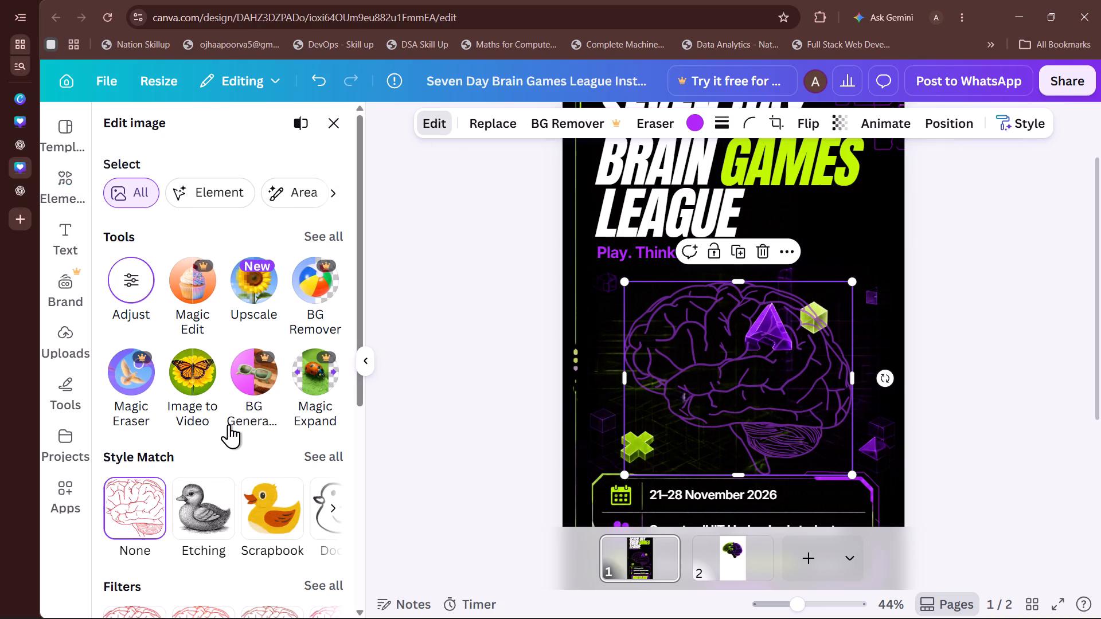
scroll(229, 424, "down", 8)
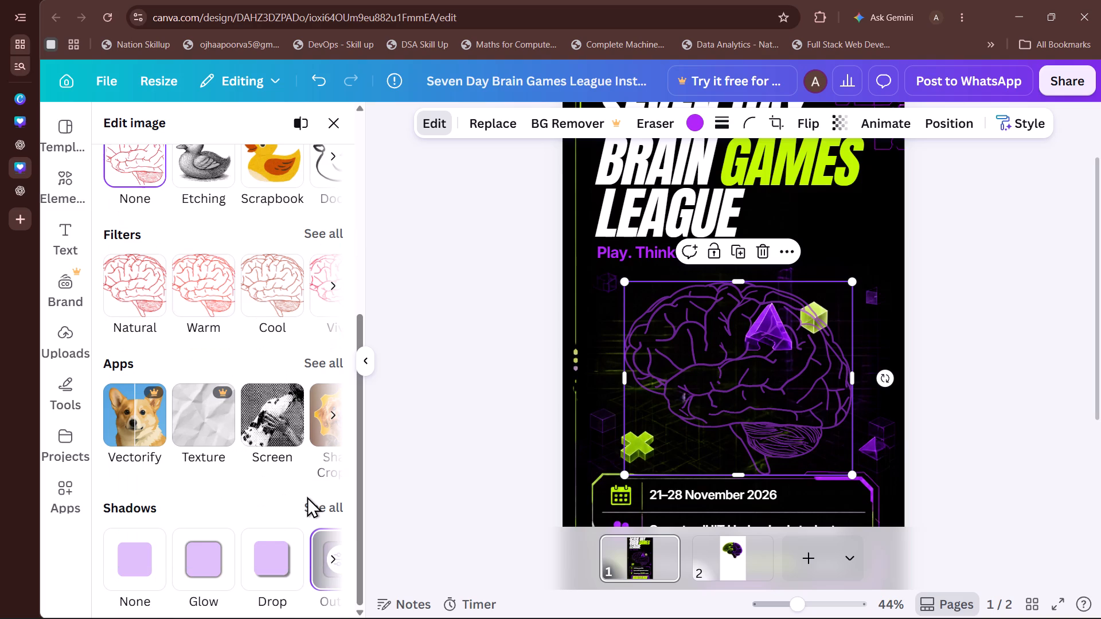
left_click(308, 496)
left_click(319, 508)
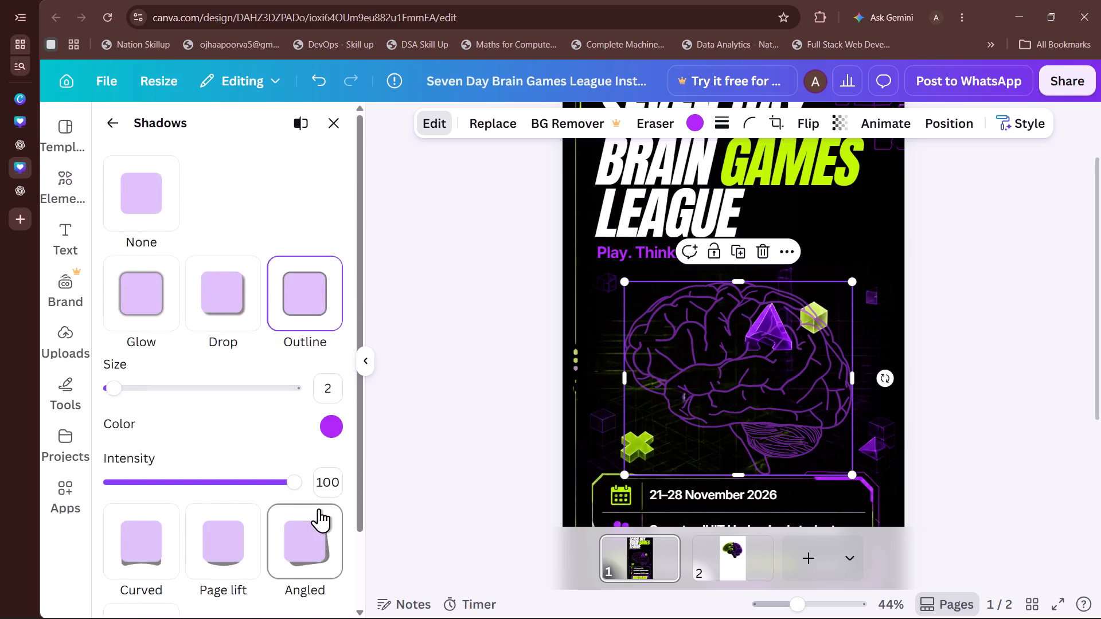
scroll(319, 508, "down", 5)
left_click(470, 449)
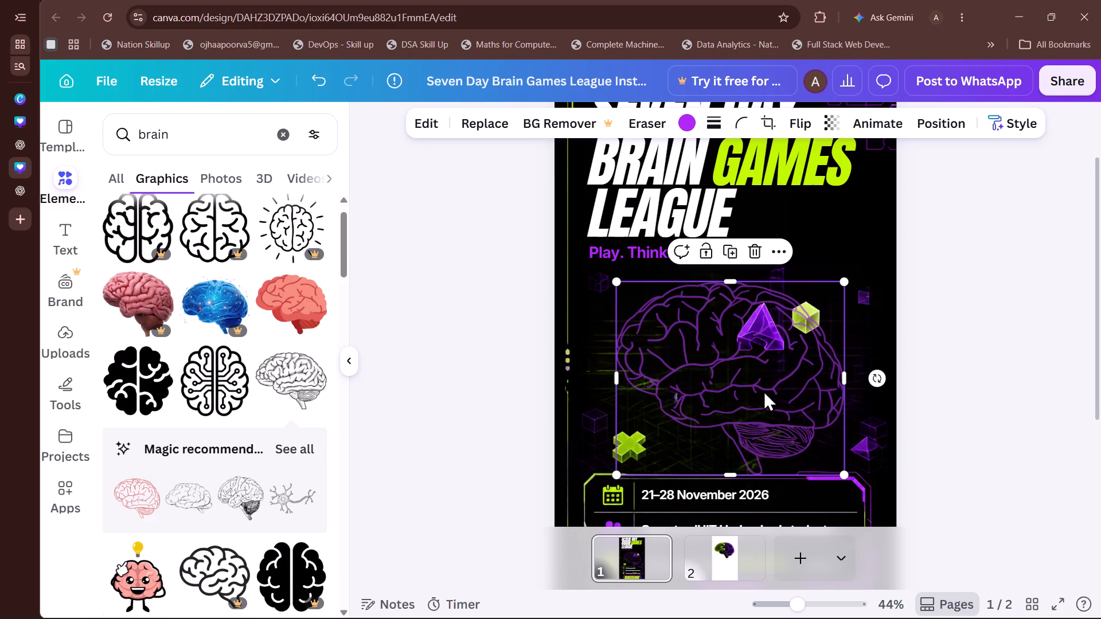
Send the outline brain backward step by step until it sits behind all the other elements on the page.
left_click(763, 390)
left_click(761, 415)
left_click(931, 120)
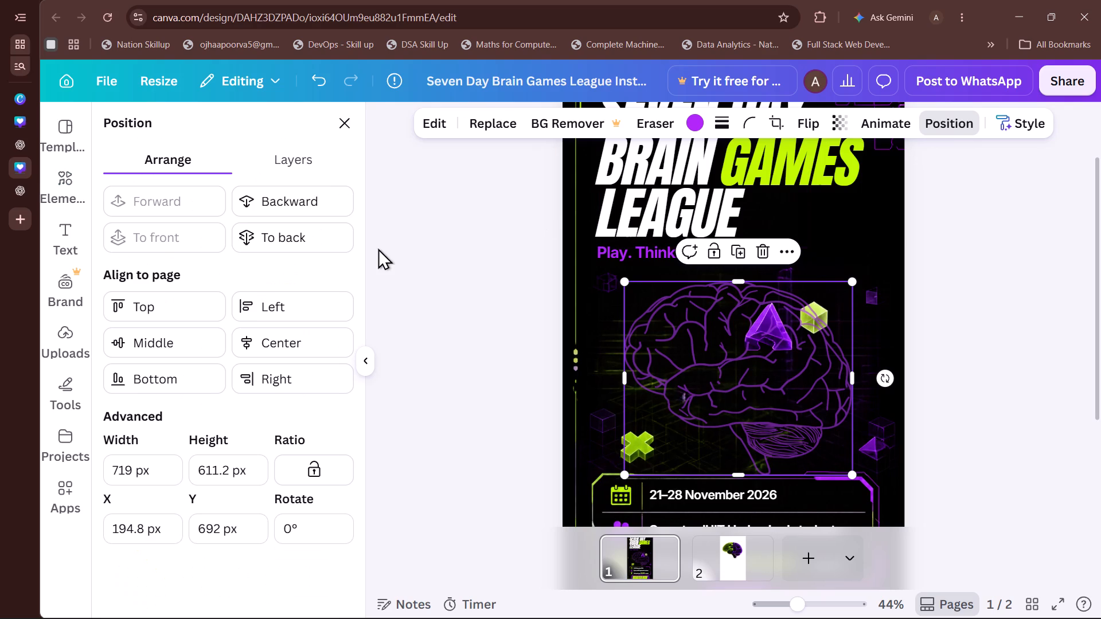
left_click(300, 205)
left_click(300, 205)
left_click(300, 205)
left_click(300, 205)
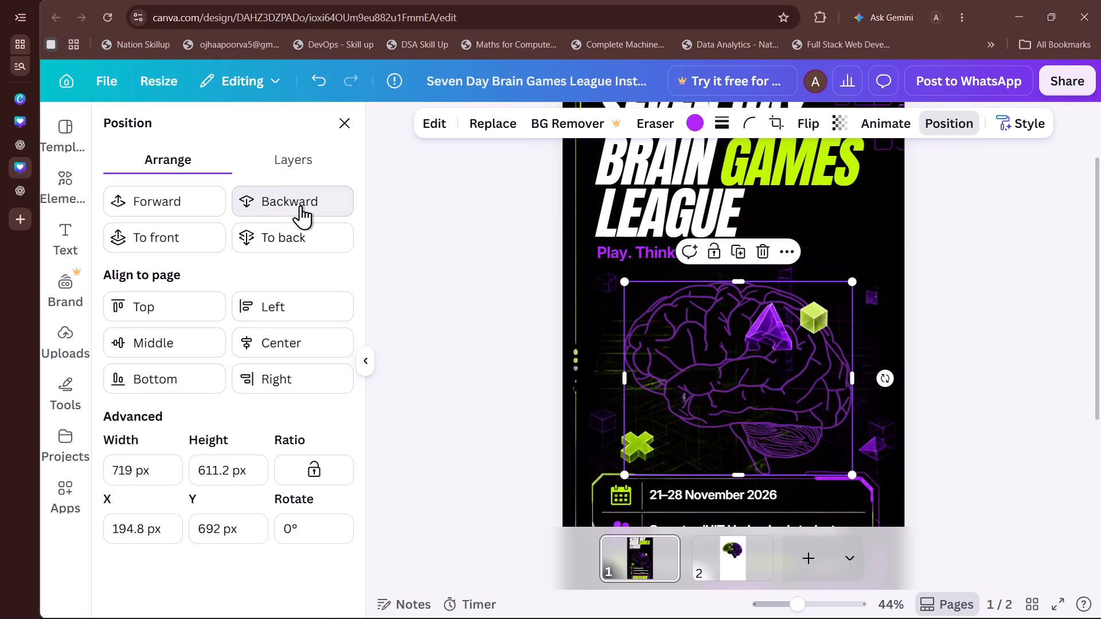
left_click(300, 205)
left_click(300, 205)
triple_click(300, 205)
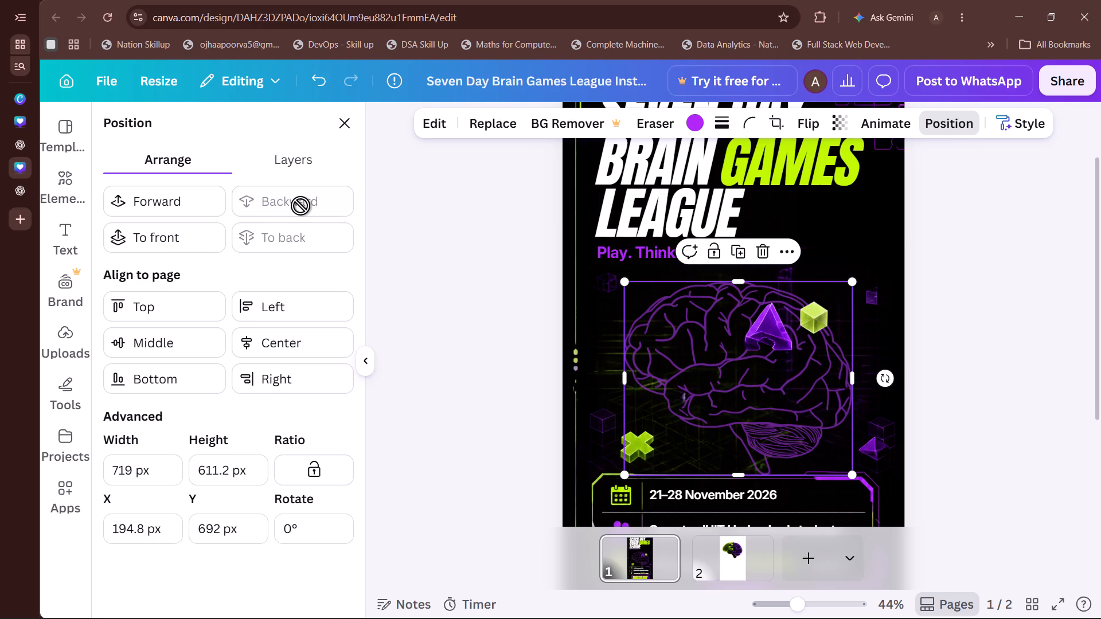
left_click(300, 205)
left_click_drag(300, 205, 403, 260)
left_click(403, 260)
left_click(403, 260)
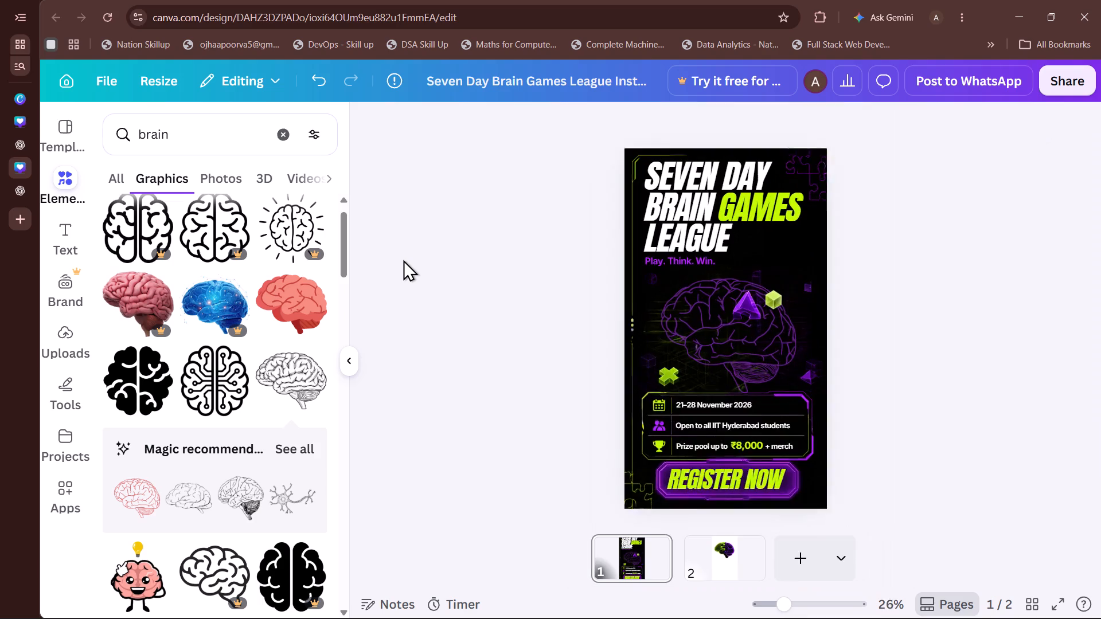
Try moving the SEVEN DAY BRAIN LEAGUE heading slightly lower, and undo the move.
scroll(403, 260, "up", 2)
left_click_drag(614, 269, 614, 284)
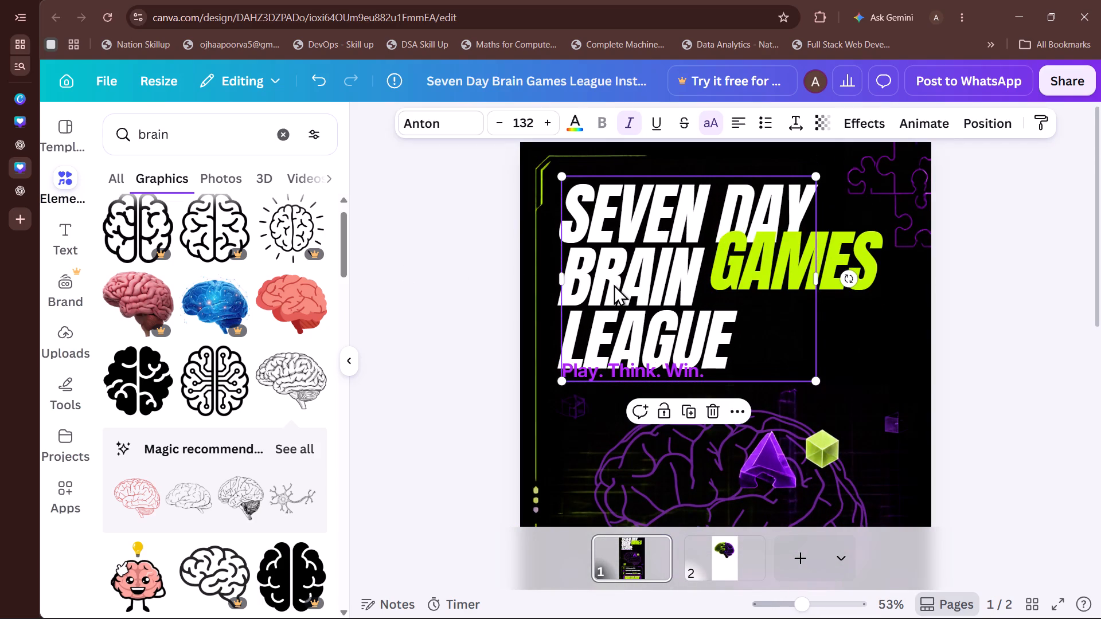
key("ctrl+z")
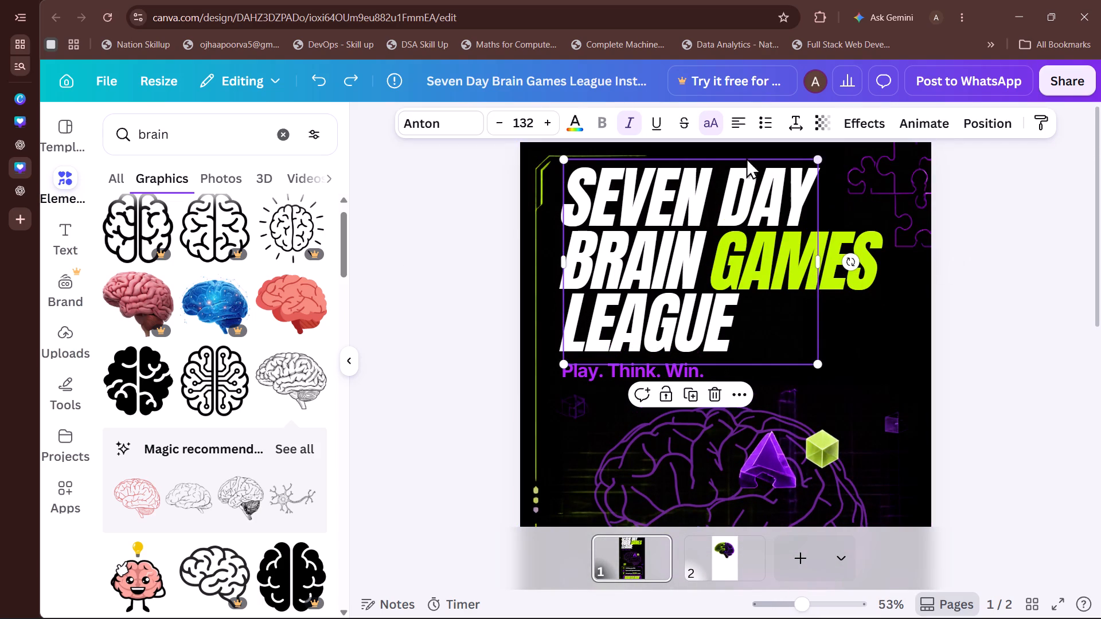
Group the SEVEN DAY BRAIN LEAGUE heading, the green GAMES text and the green corner bracket together.
left_click(858, 350)
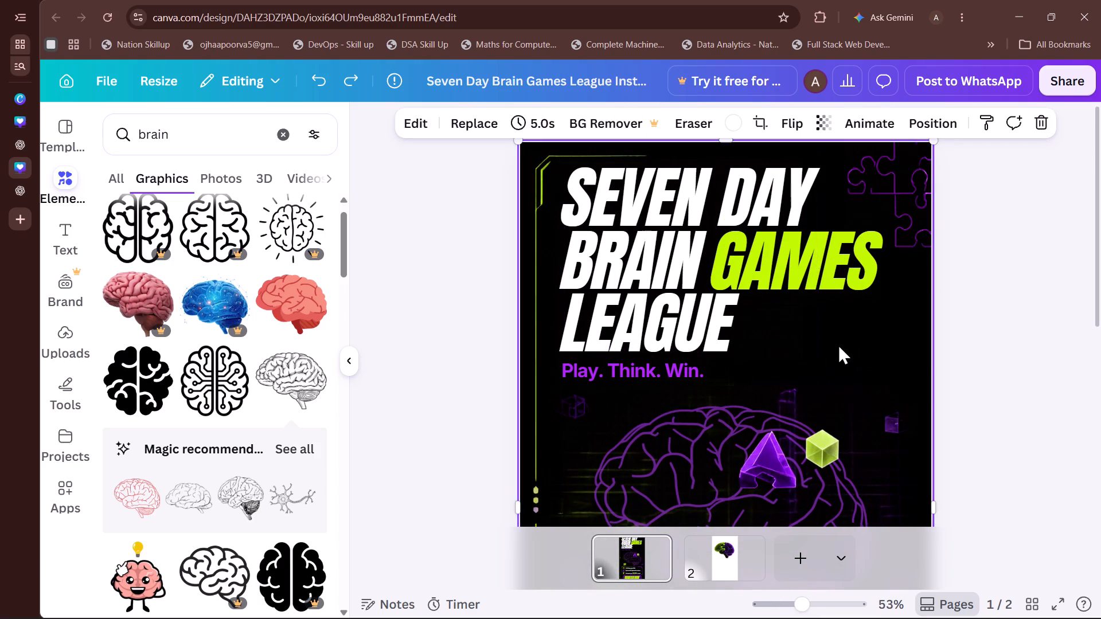
left_click_drag(822, 342, 671, 282)
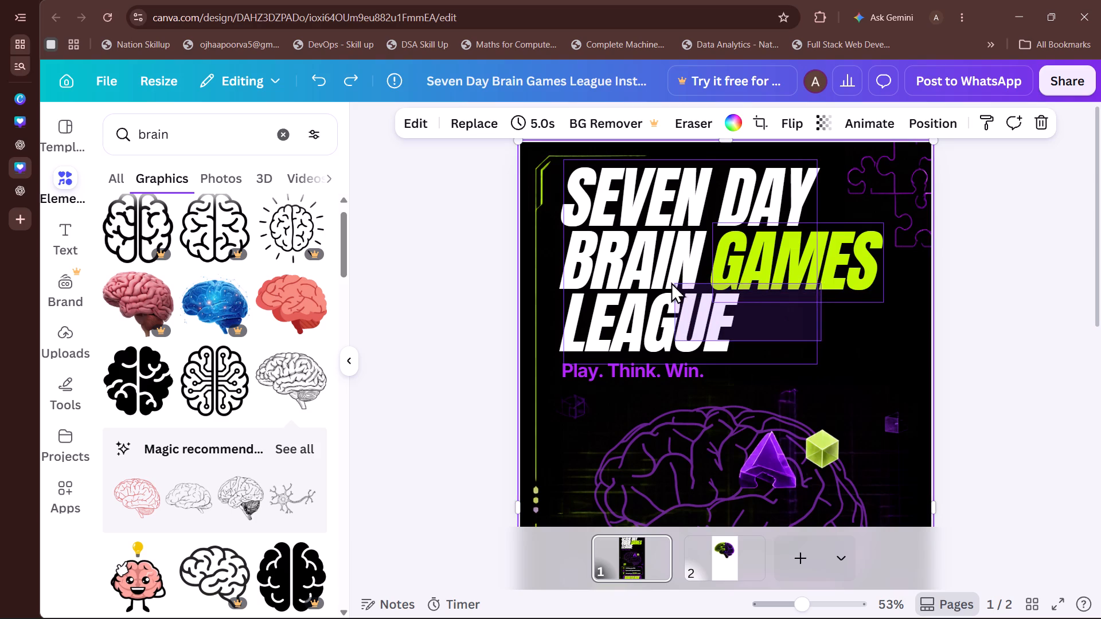
left_click_drag(671, 282, 607, 210)
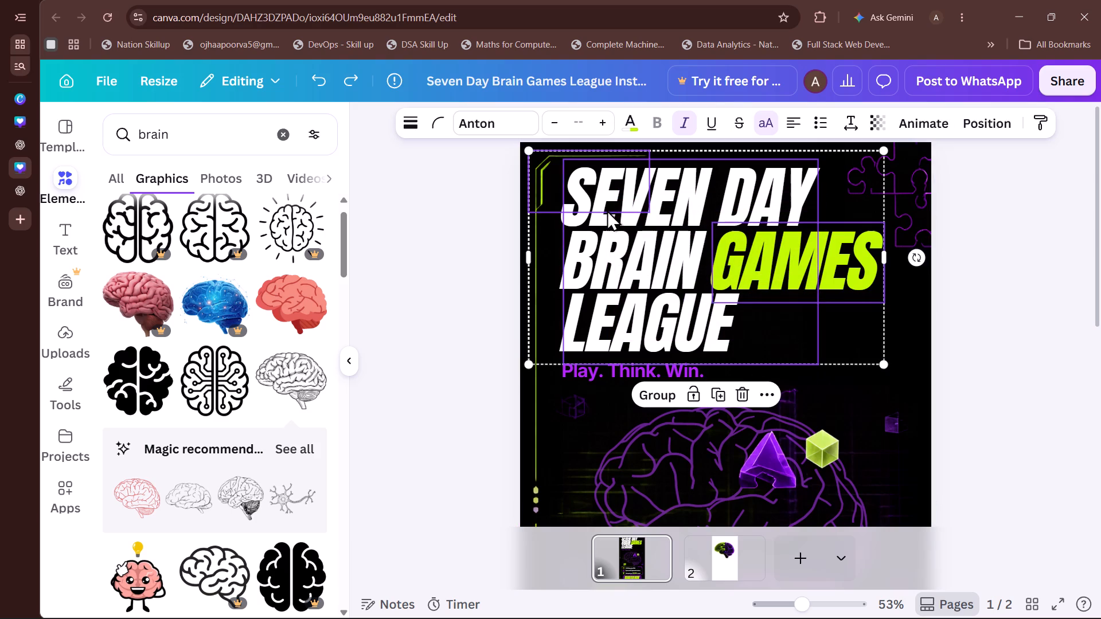
left_click(659, 394)
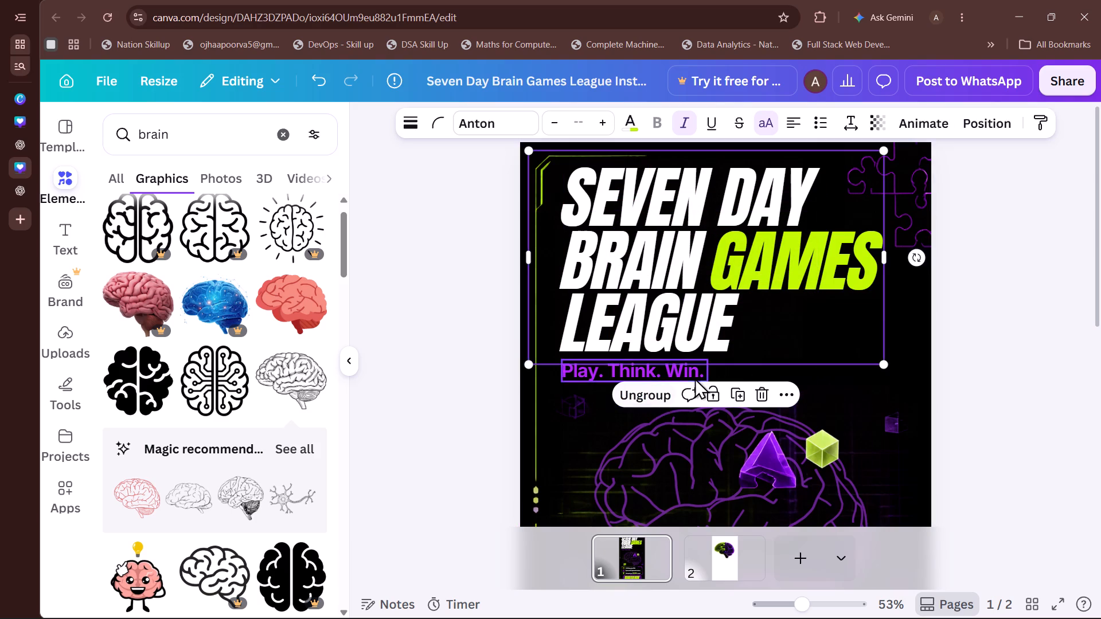
Move the "Play. Think. Win." tagline slightly lower beneath the heading.
left_click(827, 386)
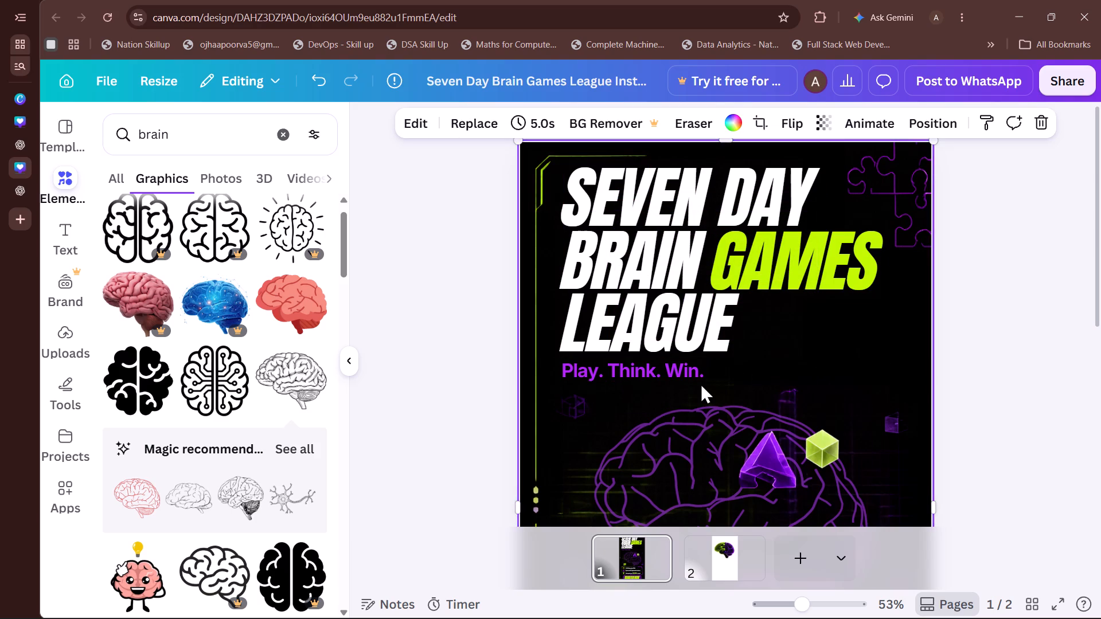
left_click_drag(700, 383, 639, 373)
left_click(756, 371)
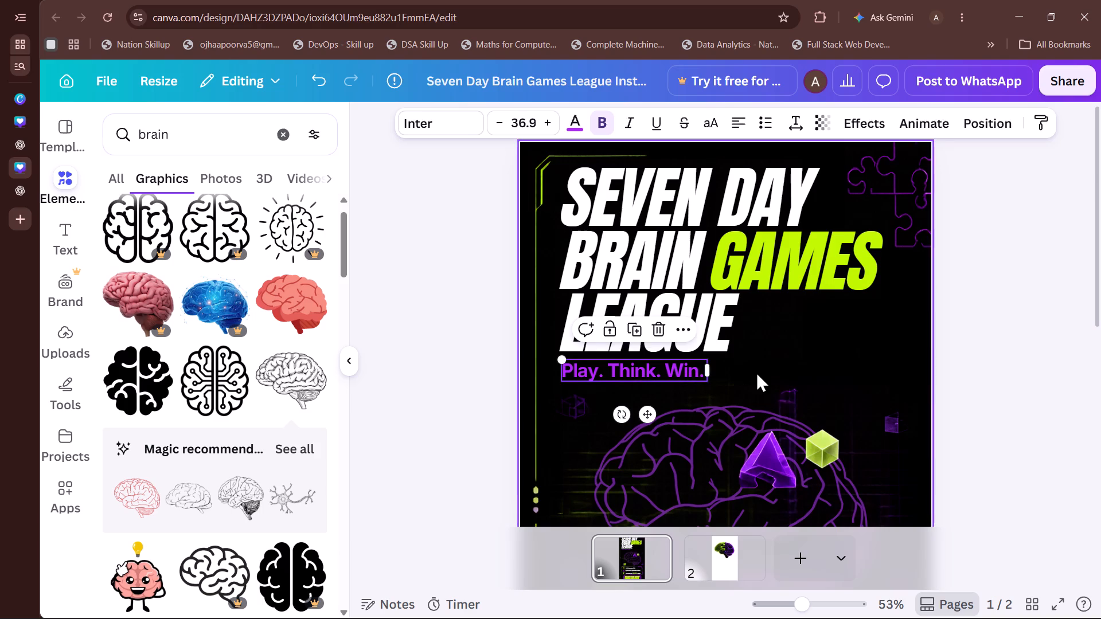
left_click_drag(655, 375, 655, 384)
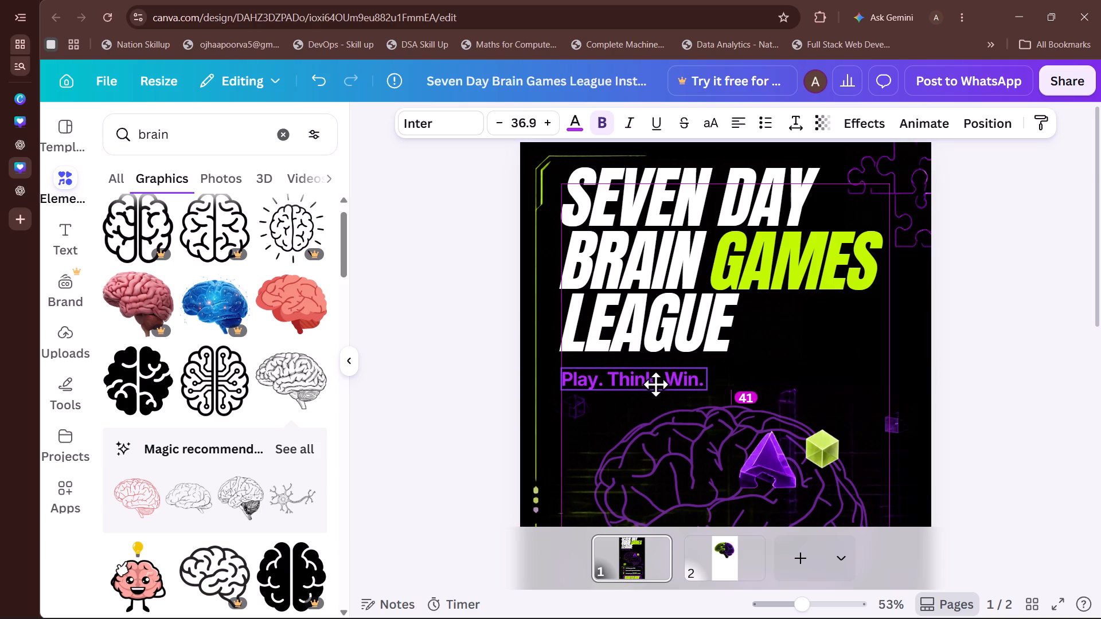
left_click_drag(655, 384, 655, 393)
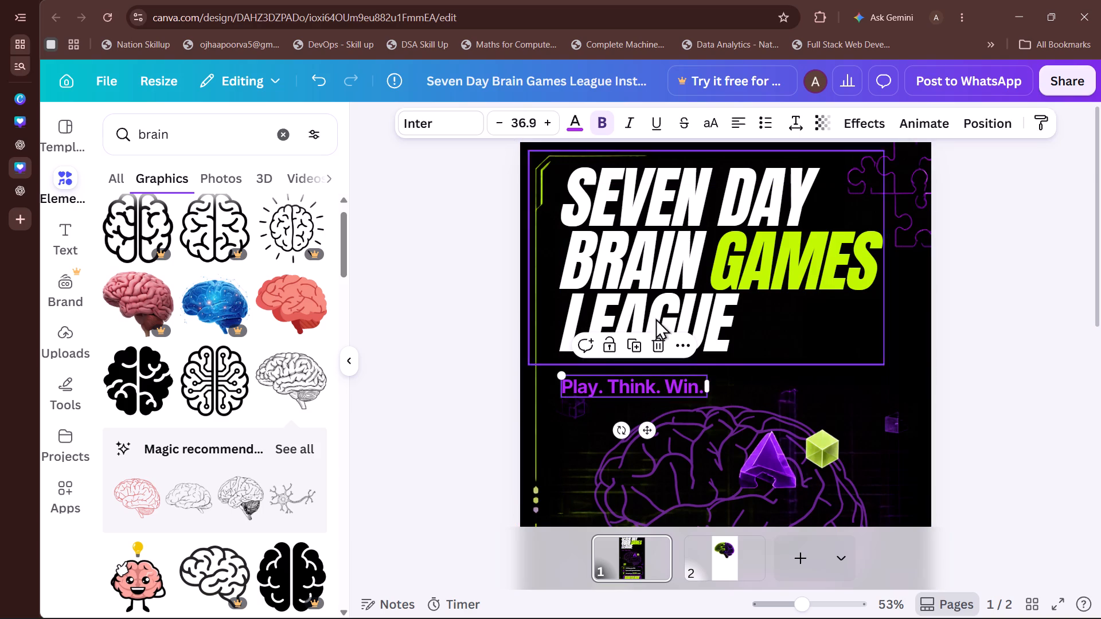
Move the grouped heading slightly down and to the left, keeping it above the tagline.
left_click_drag(658, 289, 654, 303)
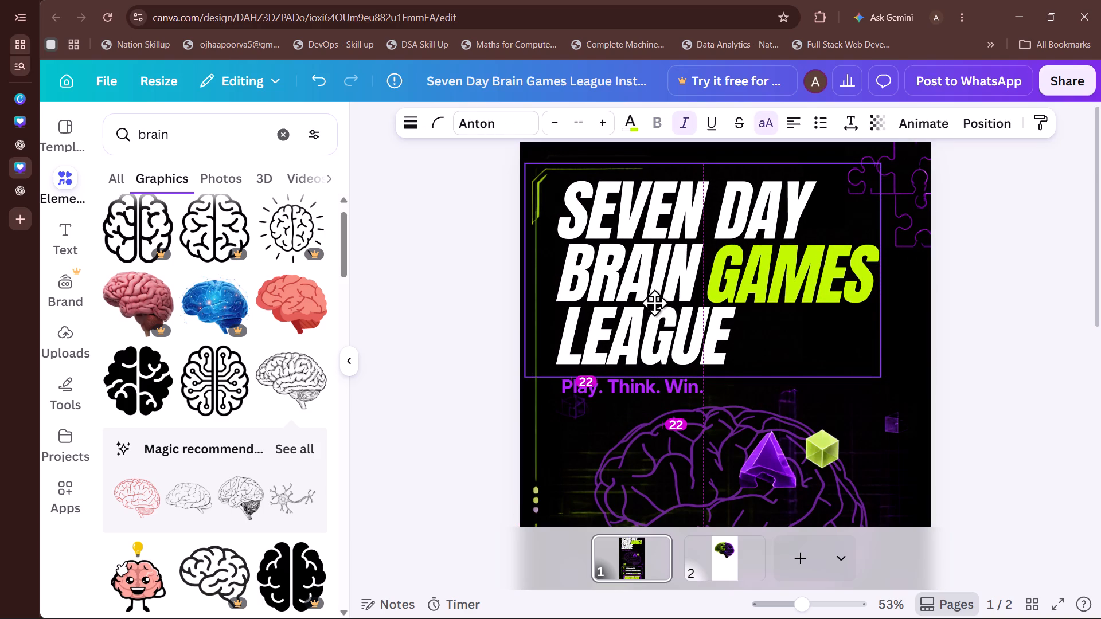
left_click_drag(654, 303, 657, 307)
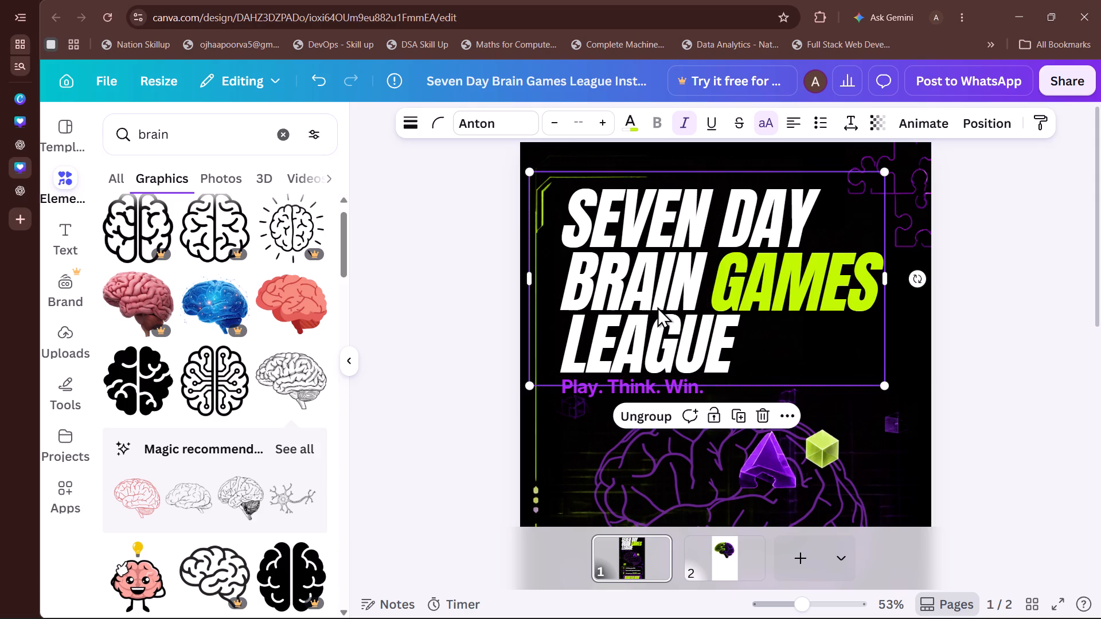
left_click(443, 241)
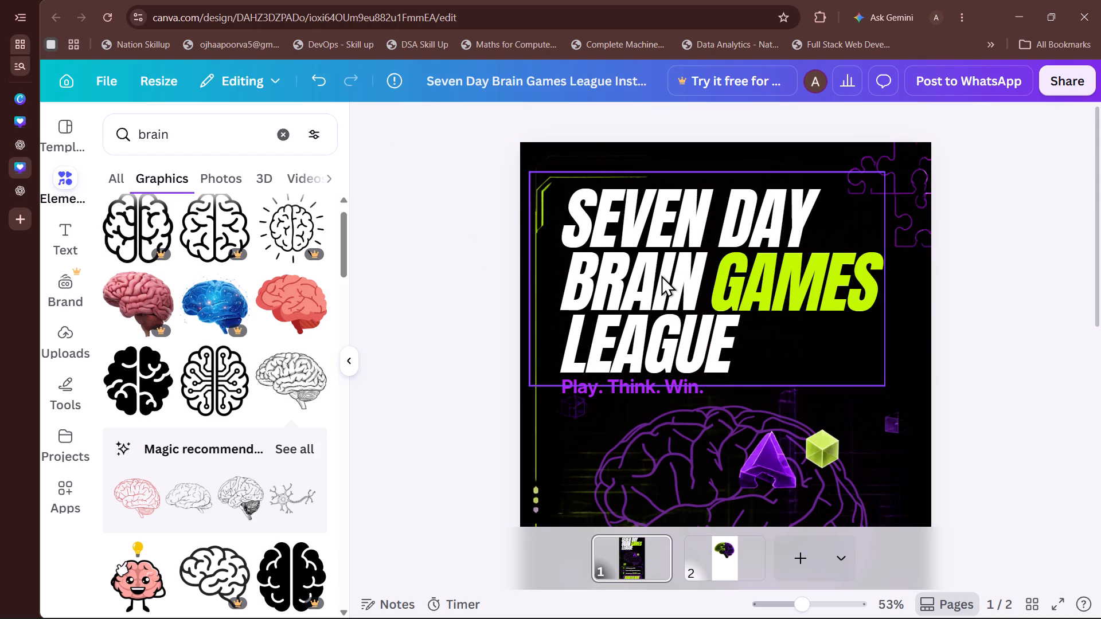
left_click_drag(661, 275, 656, 272)
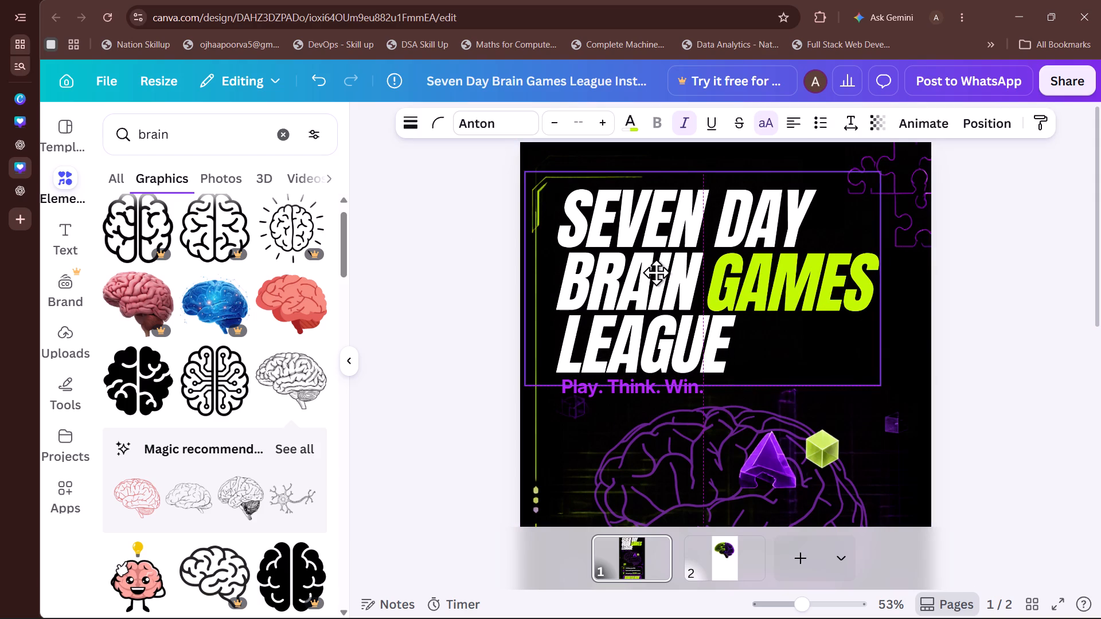
left_click_drag(656, 272, 654, 271)
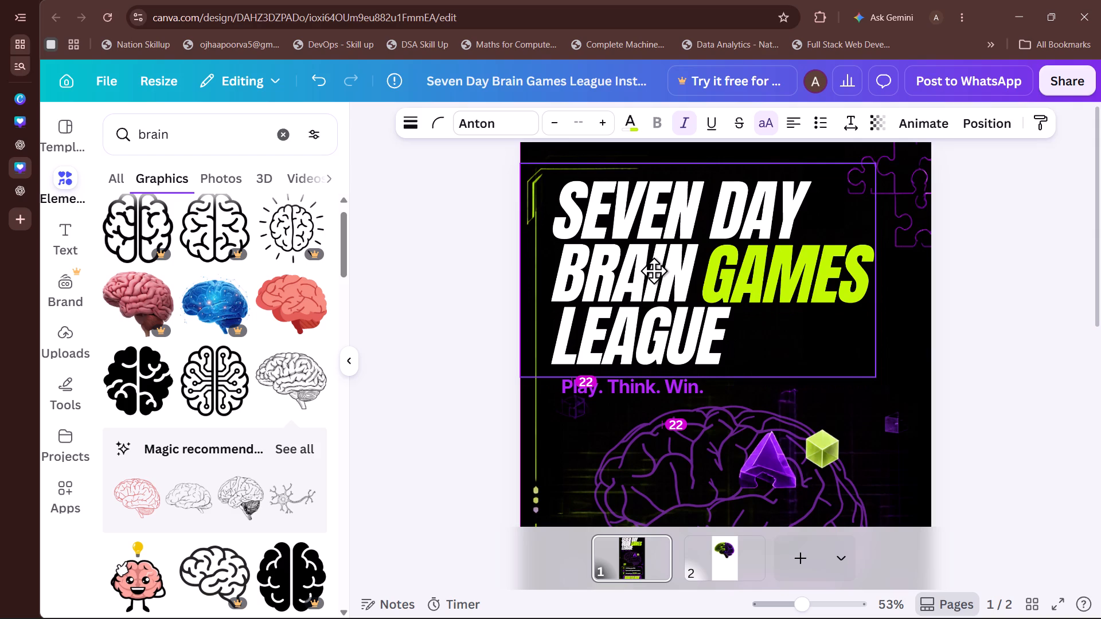
left_click_drag(654, 271, 654, 271)
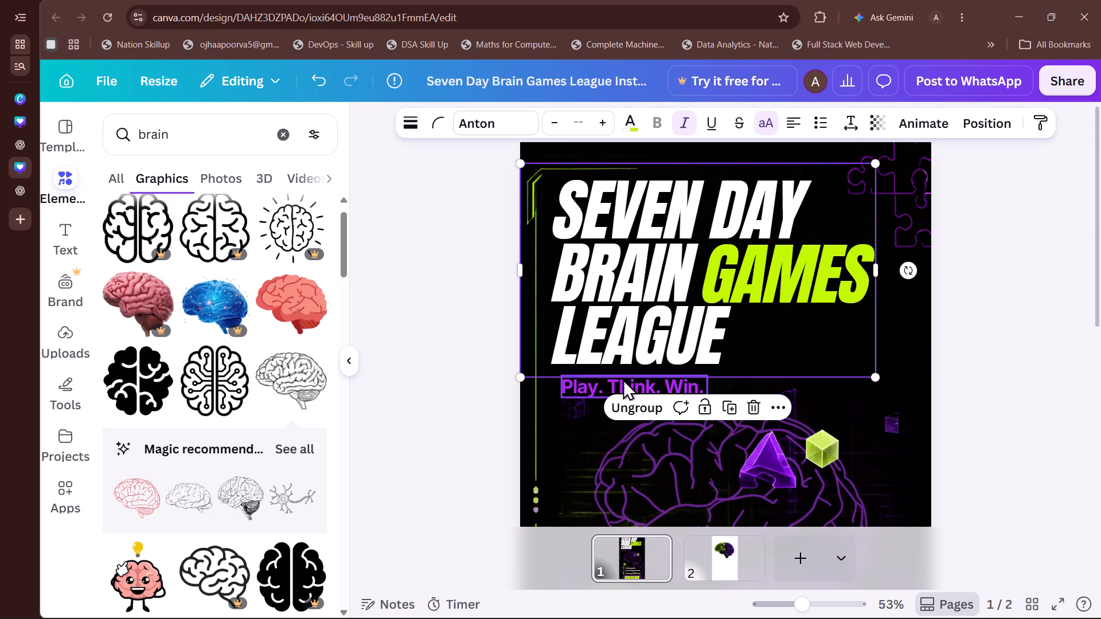
Shift the "Play. Think. Win." tagline slightly left to line up with the heading's left edge.
left_click_drag(623, 379, 615, 379)
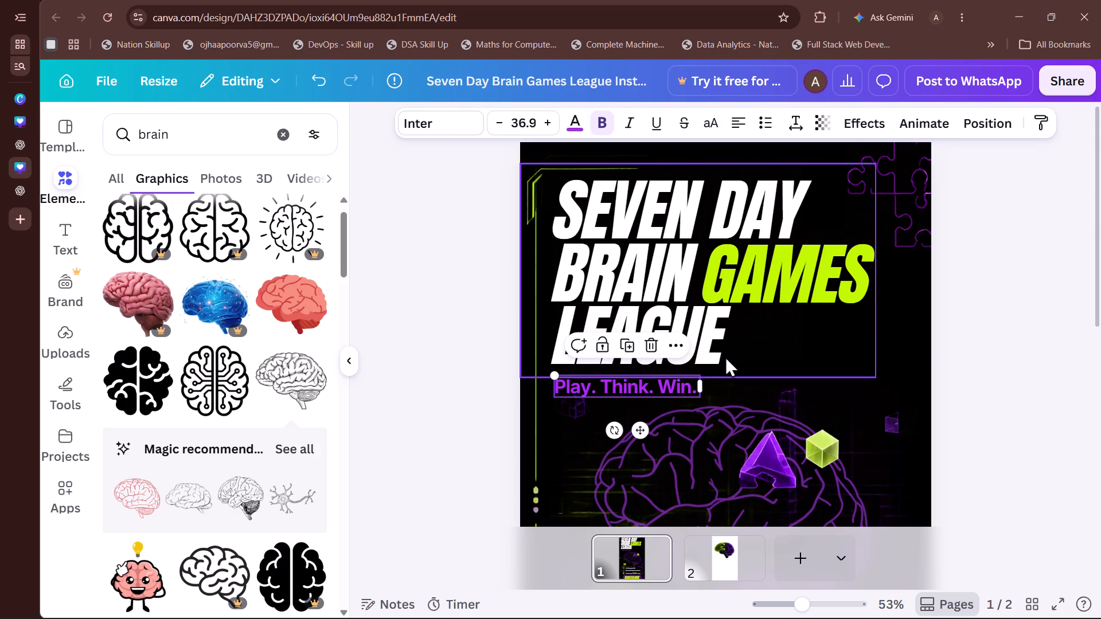
left_click(965, 346)
Lower the grouped heading a little so it sits directly above the tagline.
left_click(684, 244)
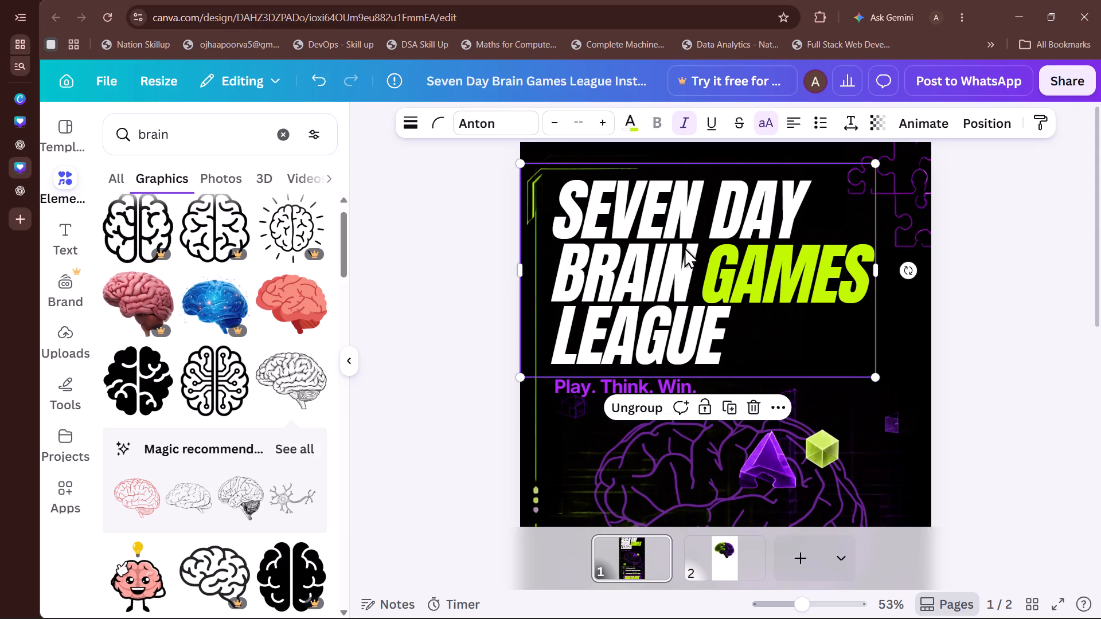
left_click_drag(684, 247, 682, 257)
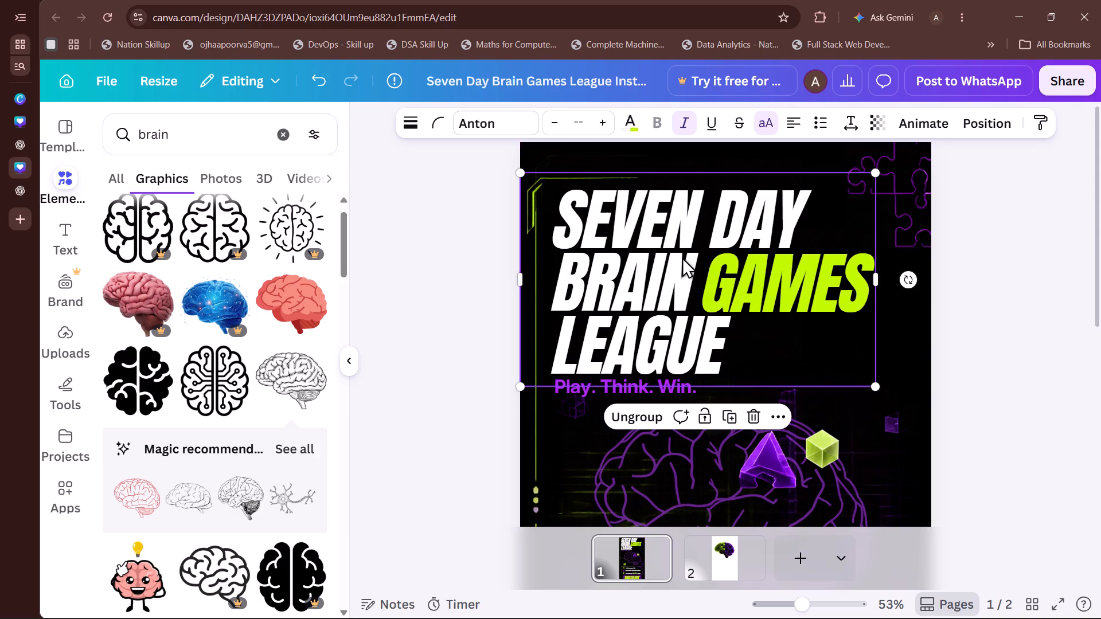
left_click(1050, 201)
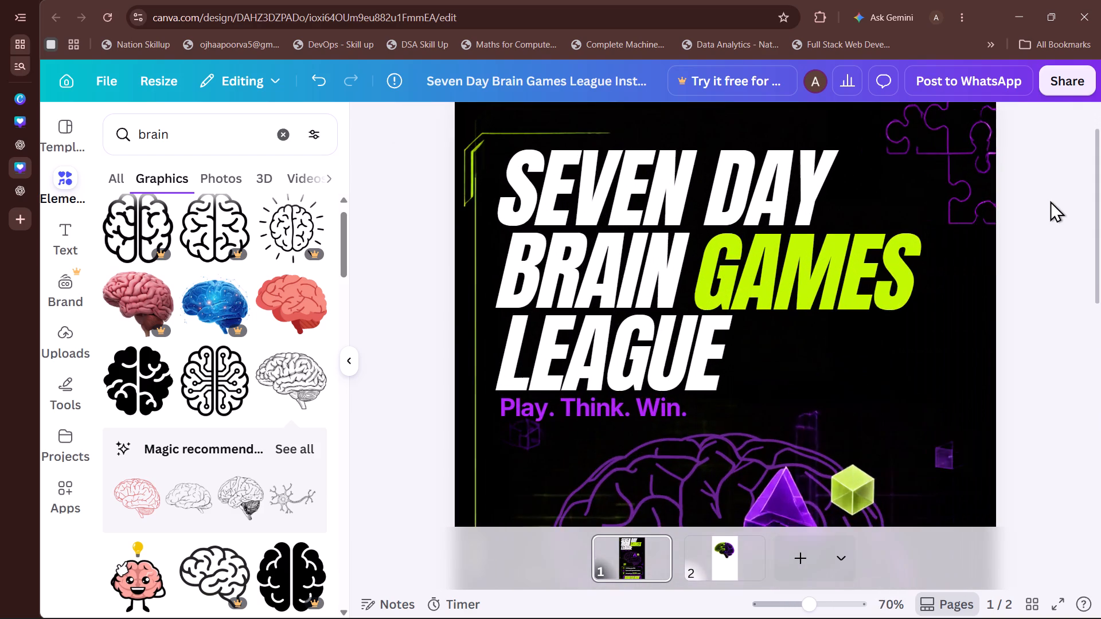
Move only the green corner bracket of the heading group up into the page's top-left corner.
left_click(1050, 201)
scroll(1050, 201, "right", 6)
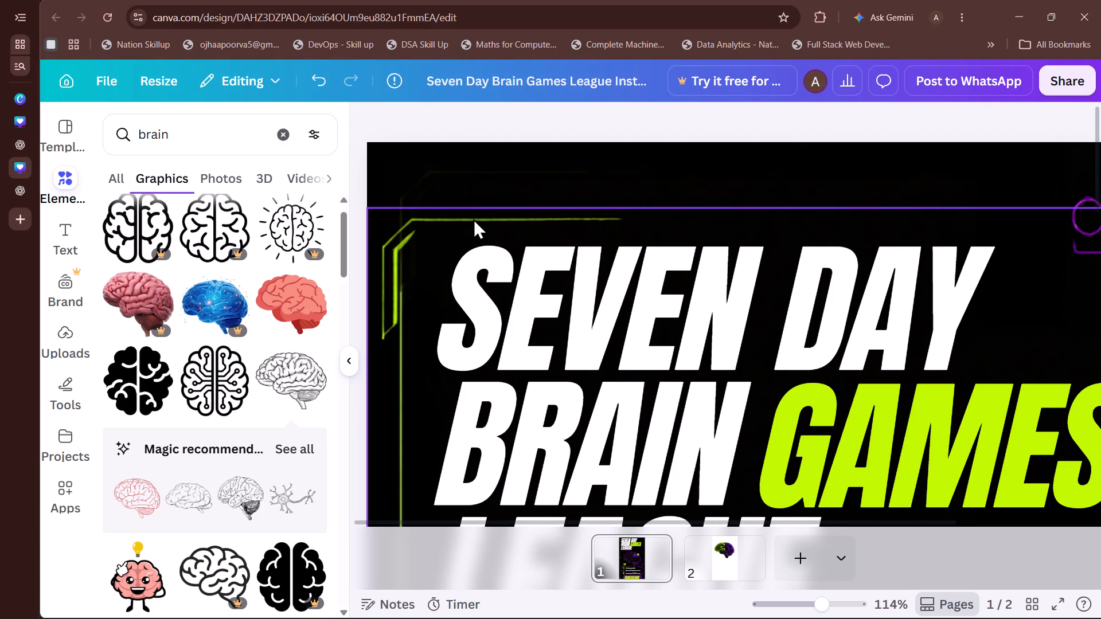
left_click(473, 221)
double_click(473, 221)
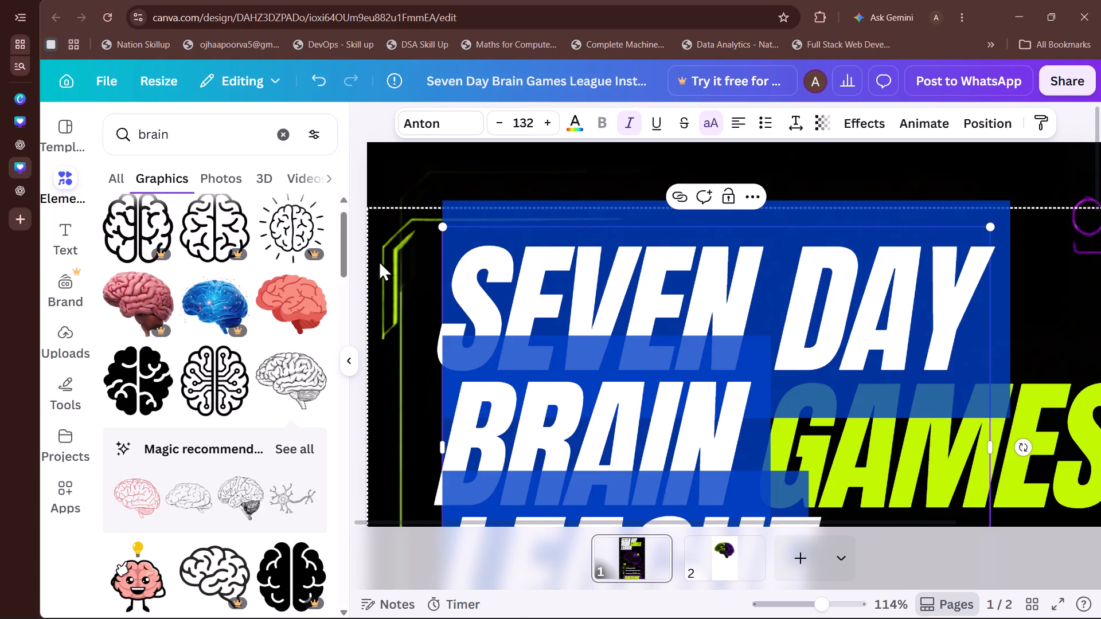
left_click(382, 260)
left_click_drag(409, 257, 414, 235)
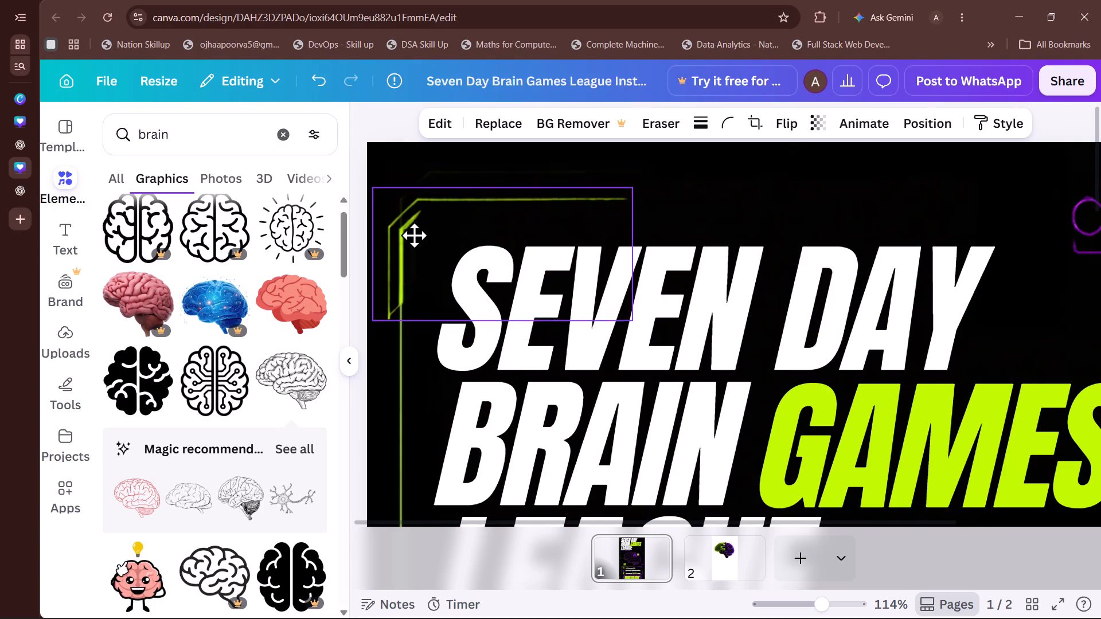
left_click_drag(414, 235, 412, 193)
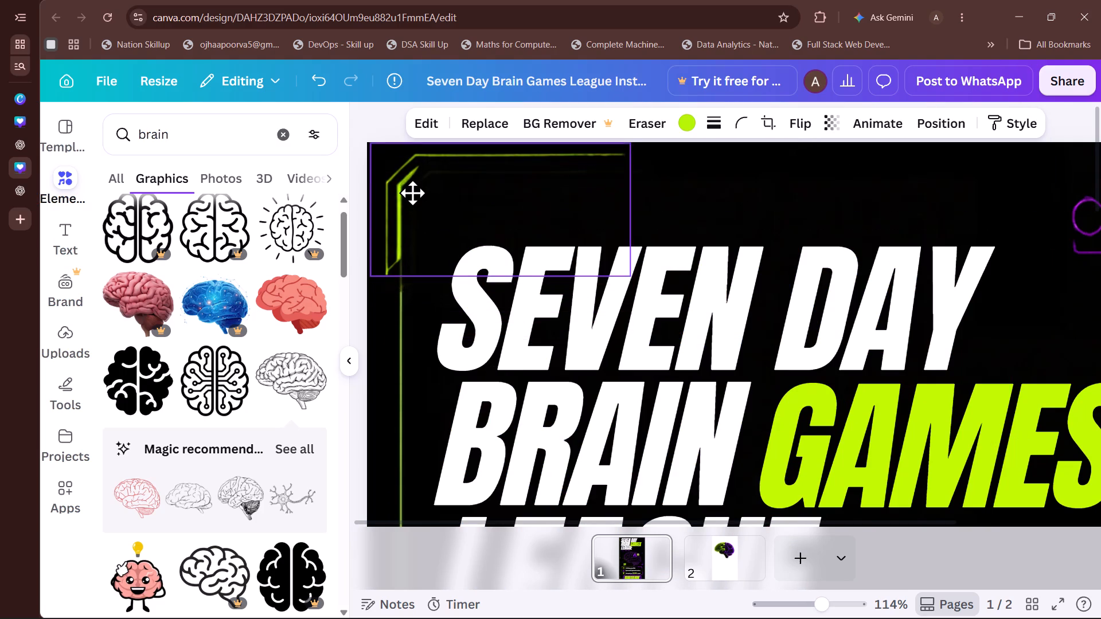
left_click_drag(412, 193, 411, 187)
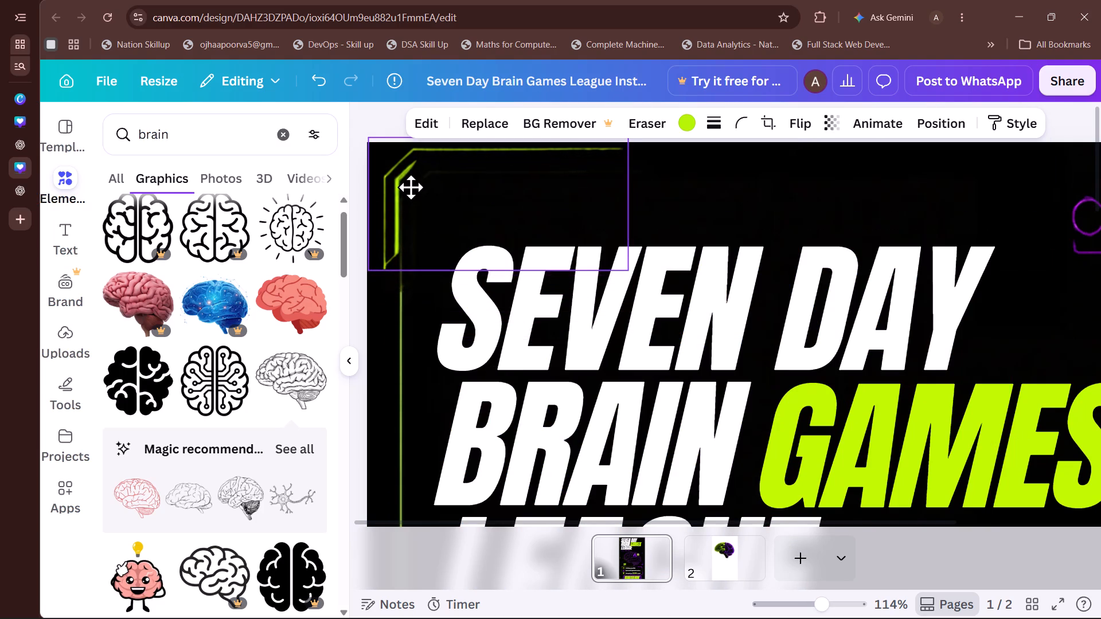
left_click_drag(411, 187, 410, 185)
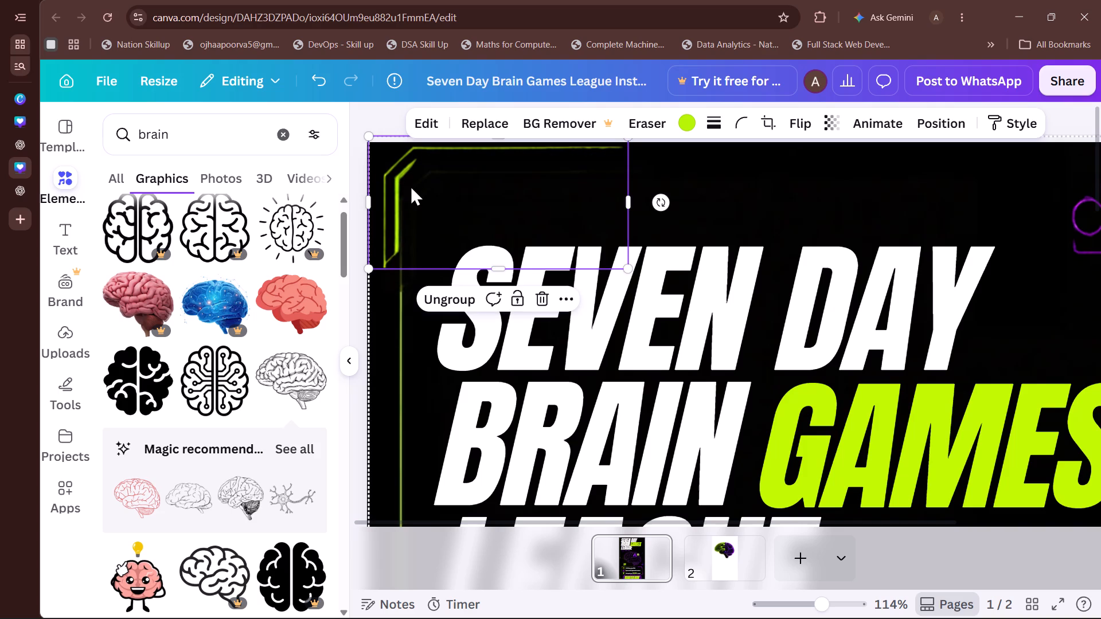
left_click(706, 226)
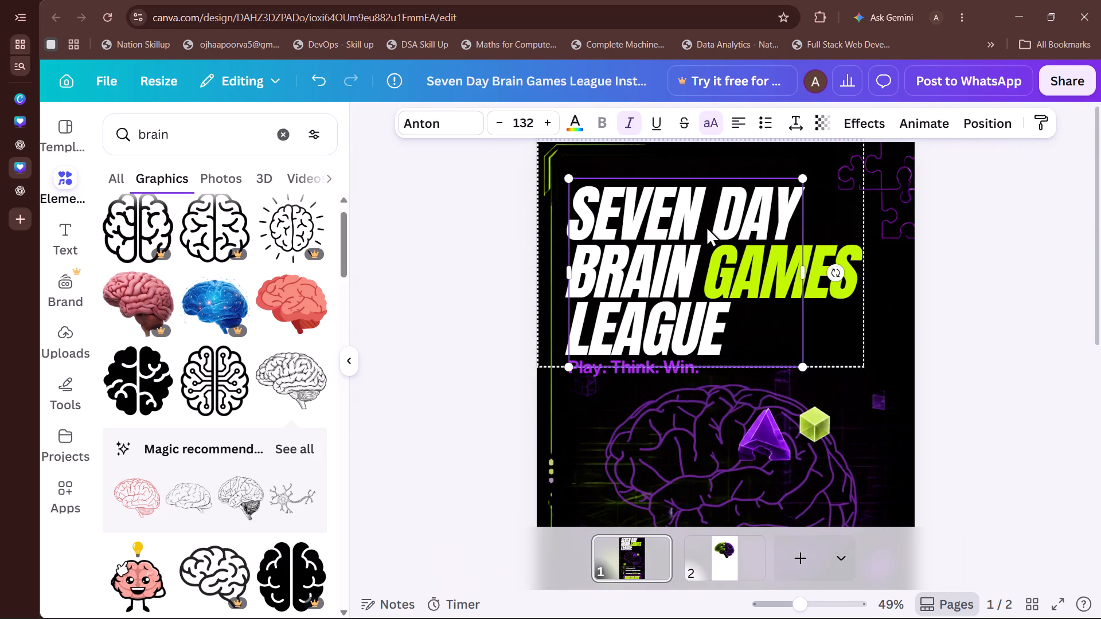
left_click(1022, 167)
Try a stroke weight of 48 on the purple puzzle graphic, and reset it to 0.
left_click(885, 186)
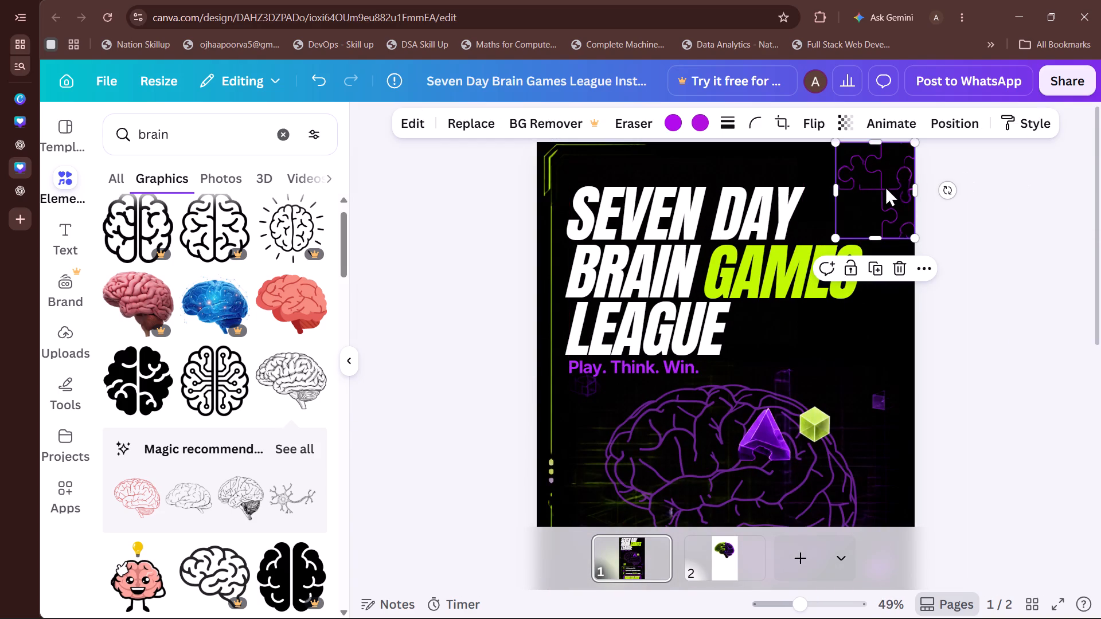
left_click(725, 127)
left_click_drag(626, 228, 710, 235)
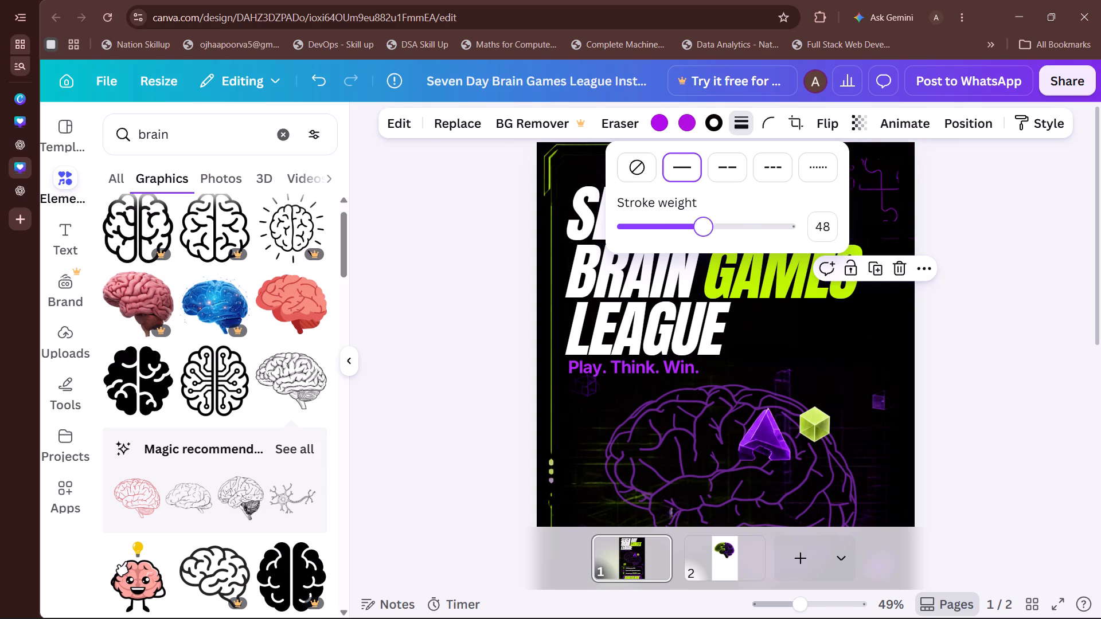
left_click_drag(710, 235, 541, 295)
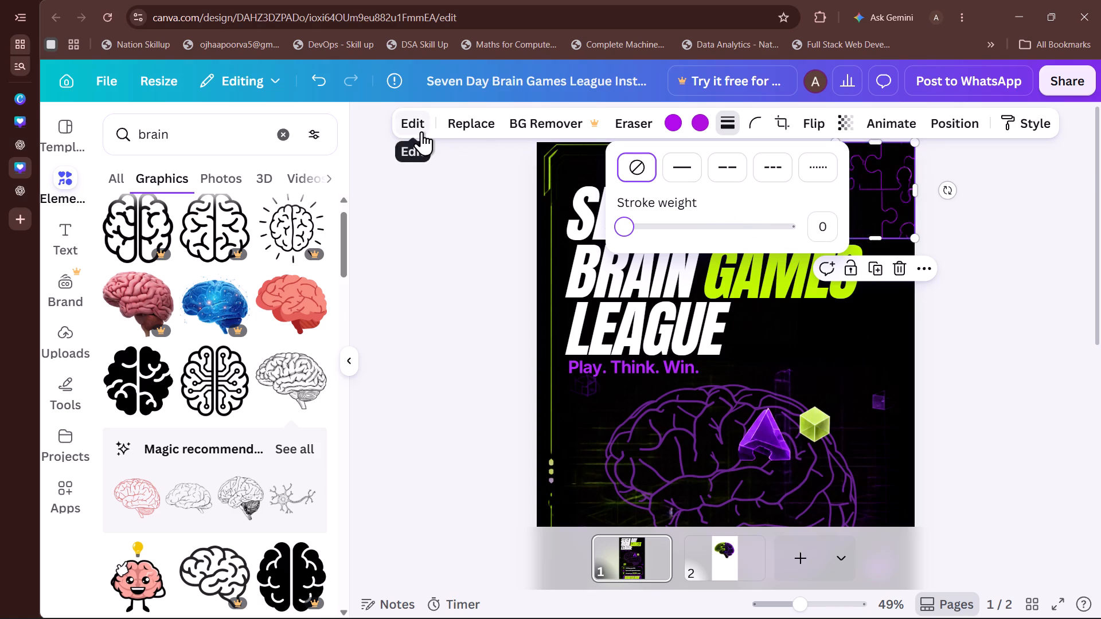
Apply an Outline shadow to the purple puzzle graphic in the page's top-right corner.
left_click(421, 131)
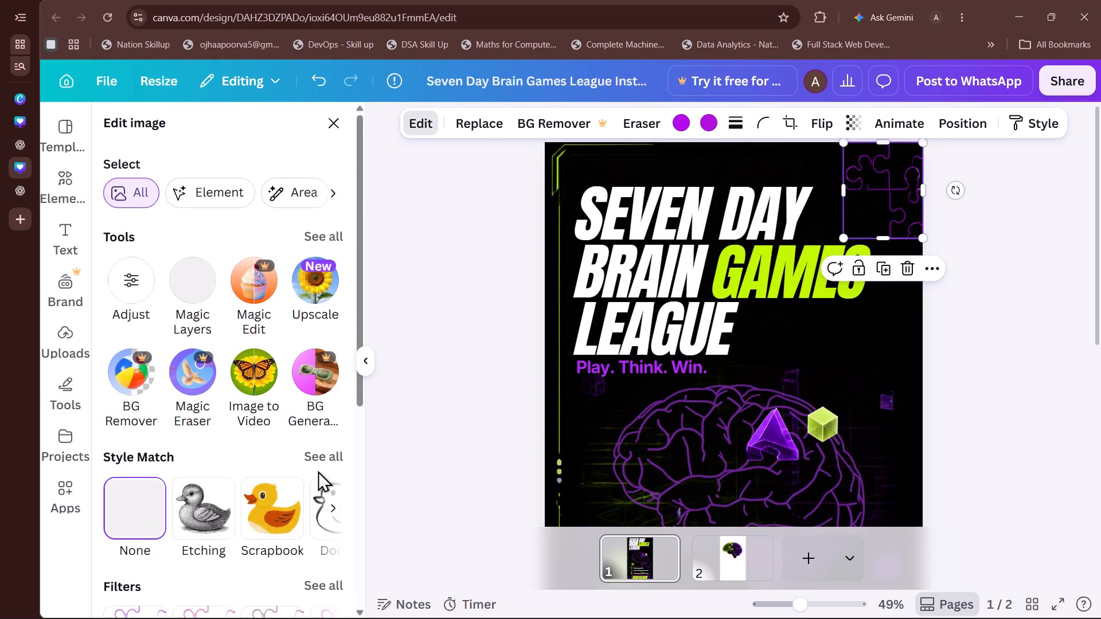
scroll(318, 471, "down", 5)
scroll(271, 500, "down", 3)
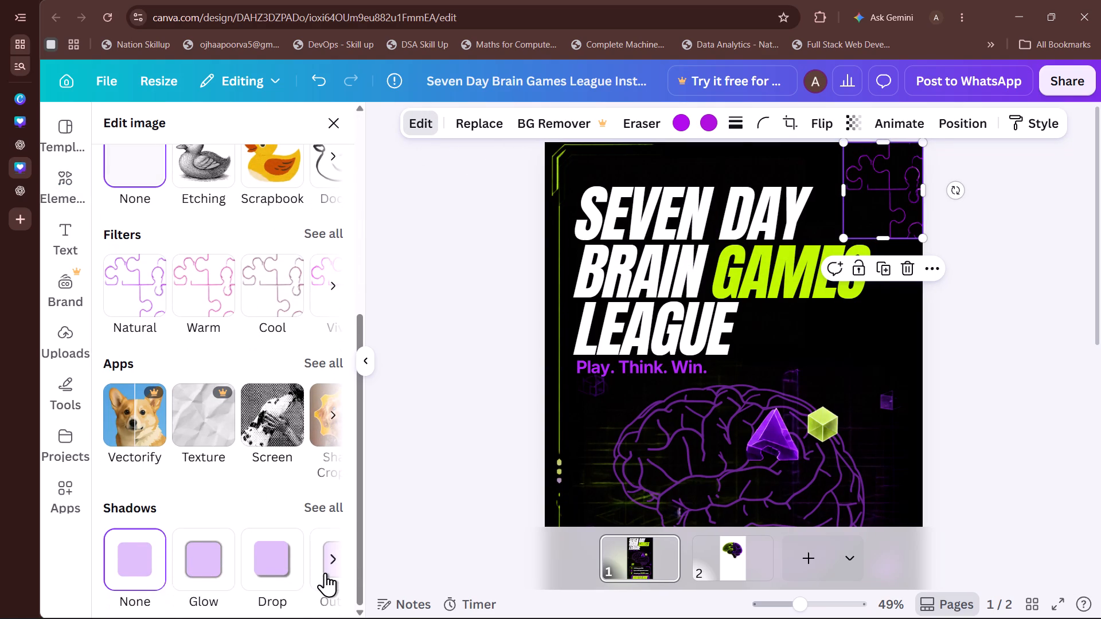
left_click(325, 573)
left_click(158, 561)
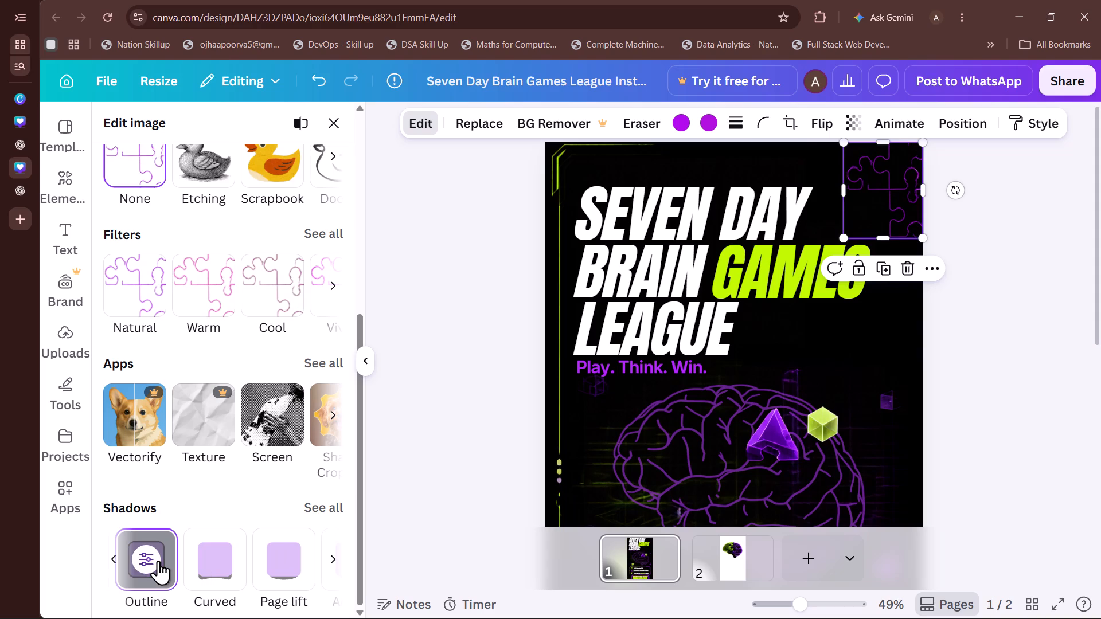
Recolour the purple puzzle graphic's outline shadow to #B010DD by sampling the graphic's own purple.
left_click(138, 556)
left_click(335, 236)
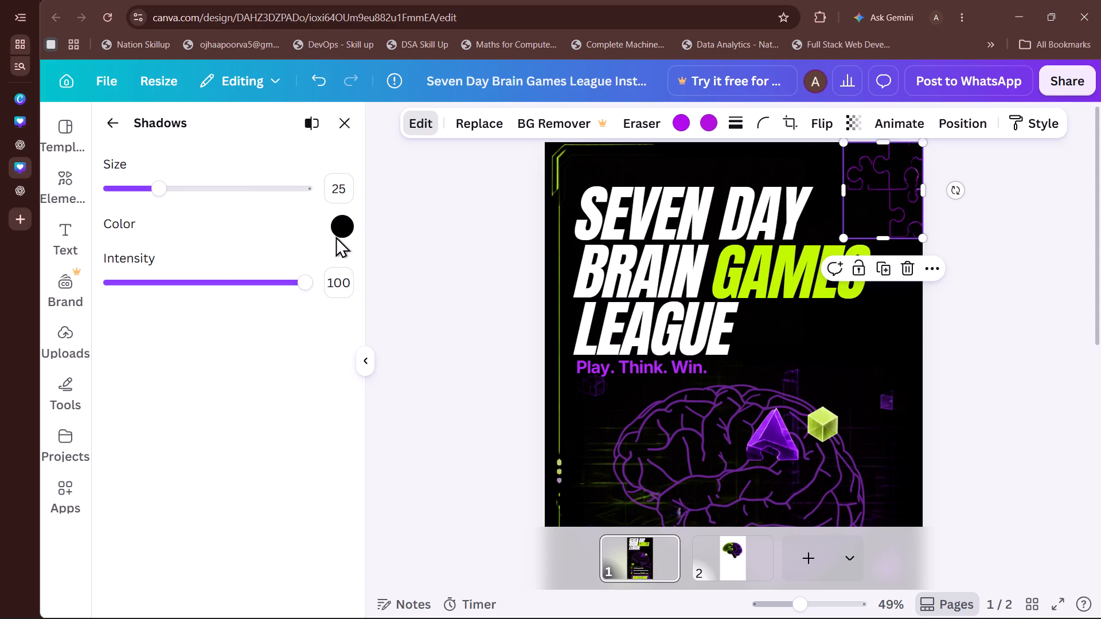
left_click(340, 233)
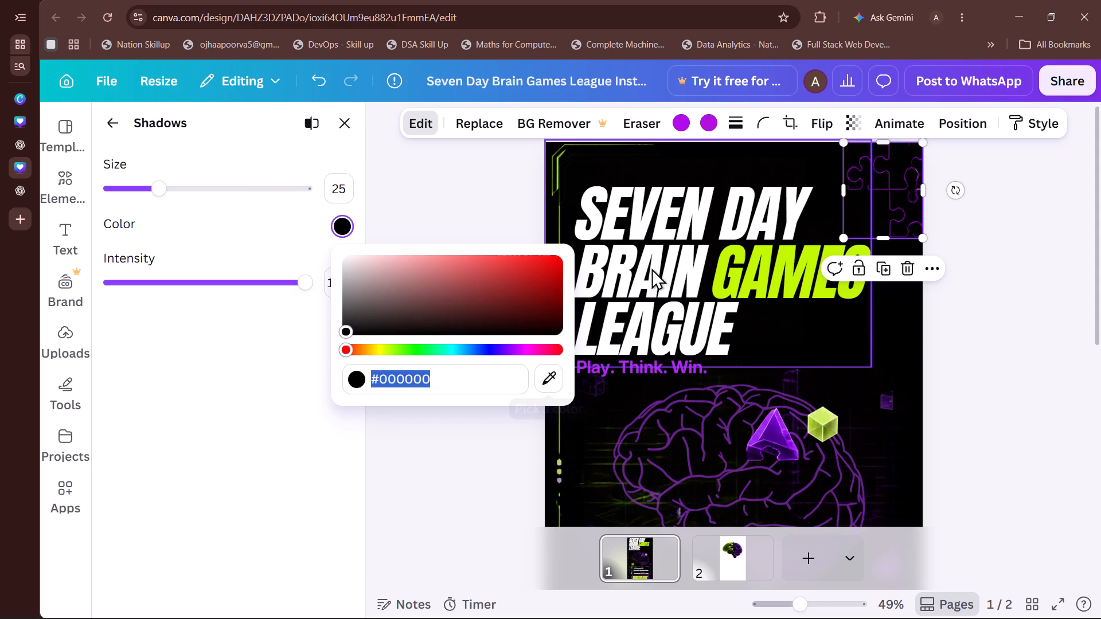
left_click(548, 375)
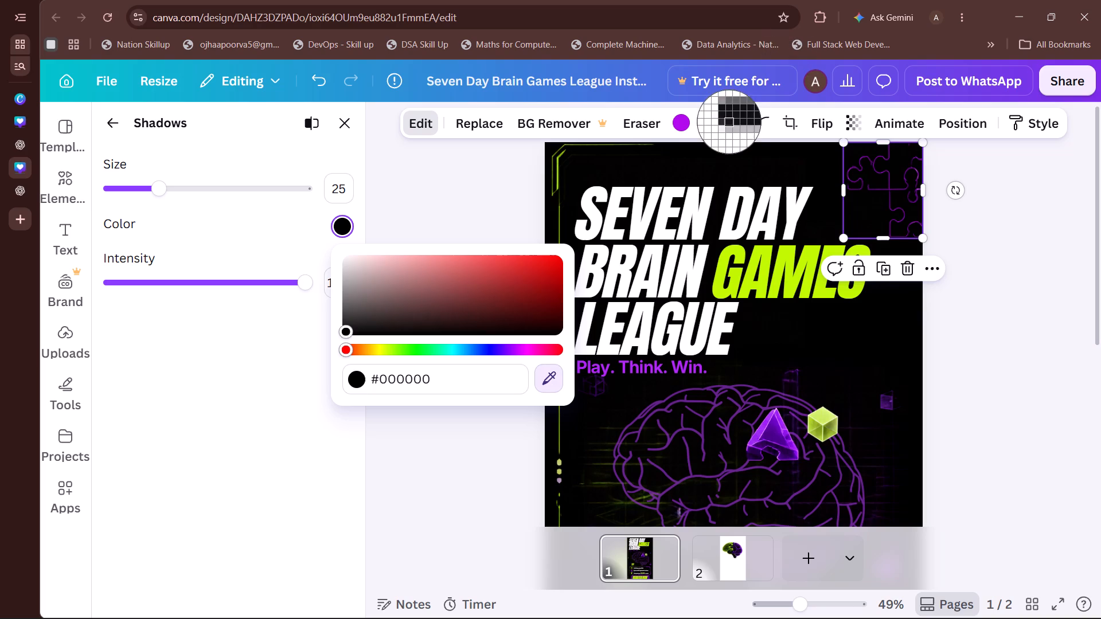
left_click(708, 121)
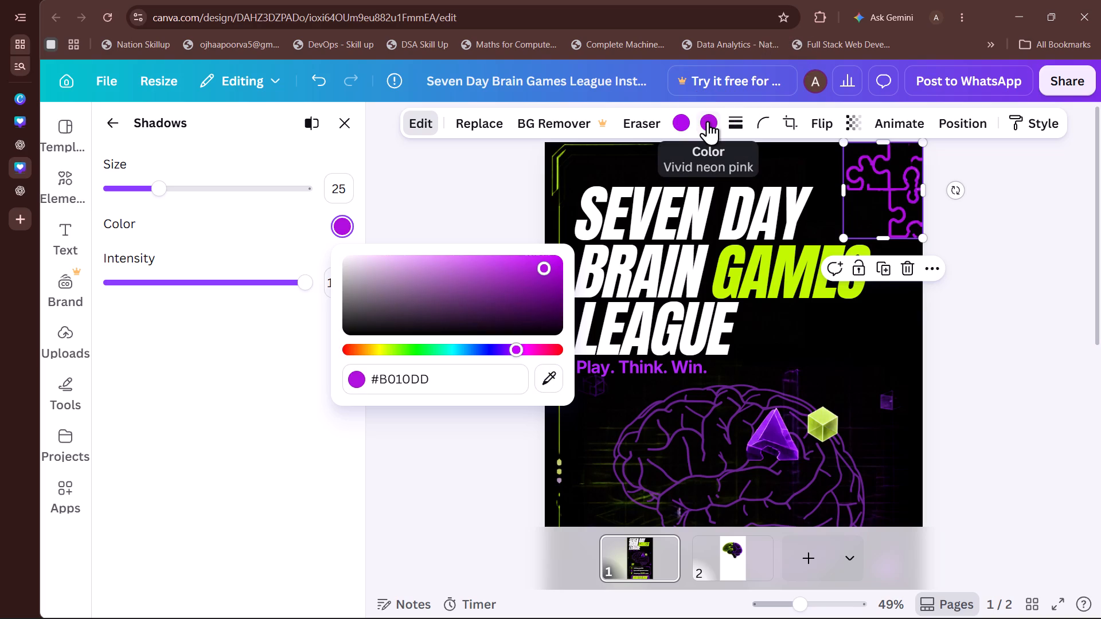
Reduce the purple puzzle graphic's outline shadow size to 1.
left_click(119, 189)
left_click_drag(119, 189, 112, 190)
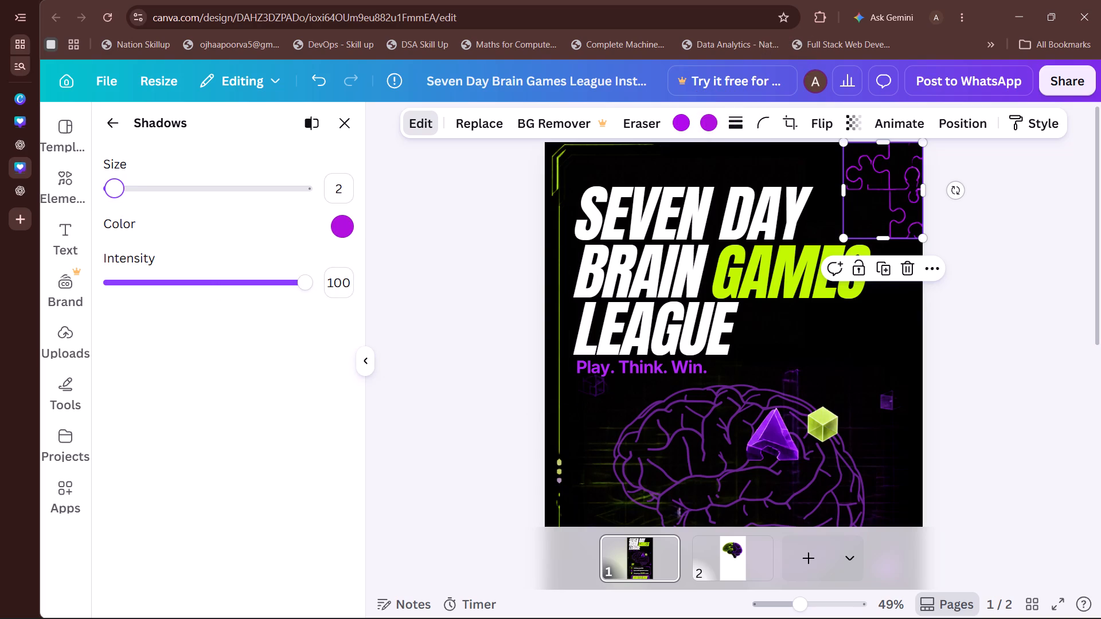
left_click_drag(112, 190, 110, 189)
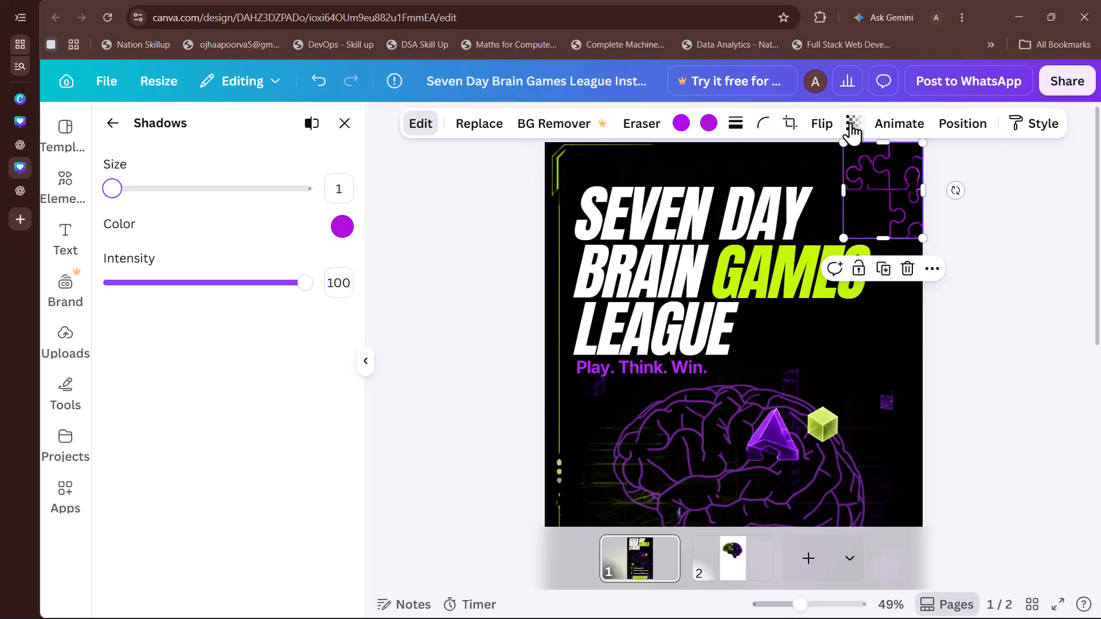
Set the purple puzzle graphic's transparency to 73 and deselect it.
left_click(850, 122)
left_click(860, 177)
left_click(860, 177)
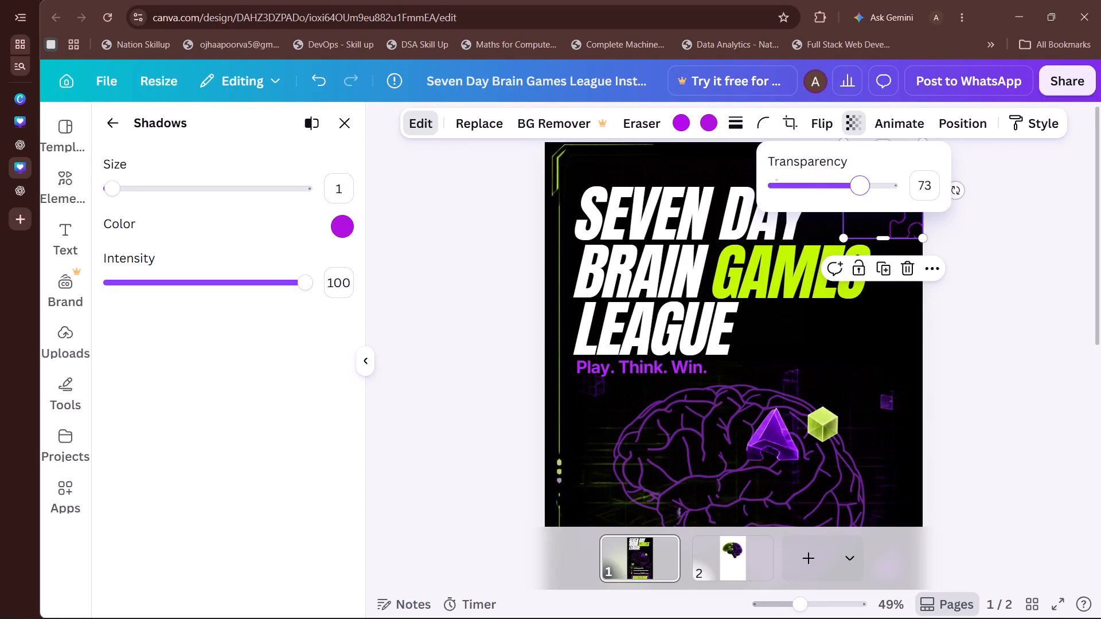
left_click(1025, 325)
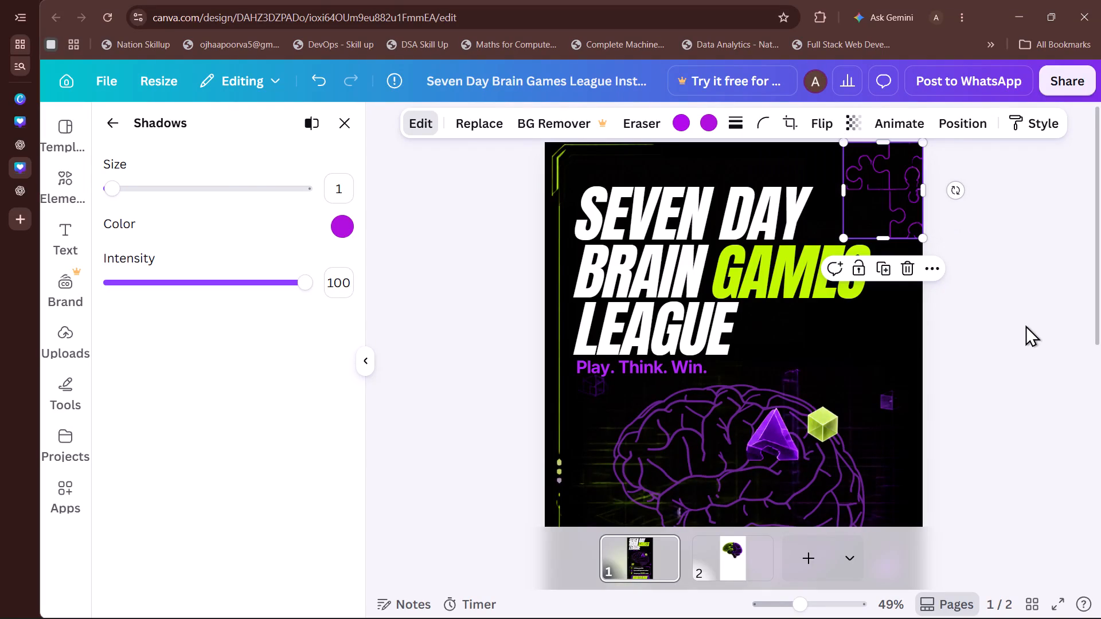
left_click(1025, 325)
Apply an Outline shadow to the green puzzle graphic in the page's bottom-left corner and open the shadow's settings.
scroll(1025, 325, "down", 5)
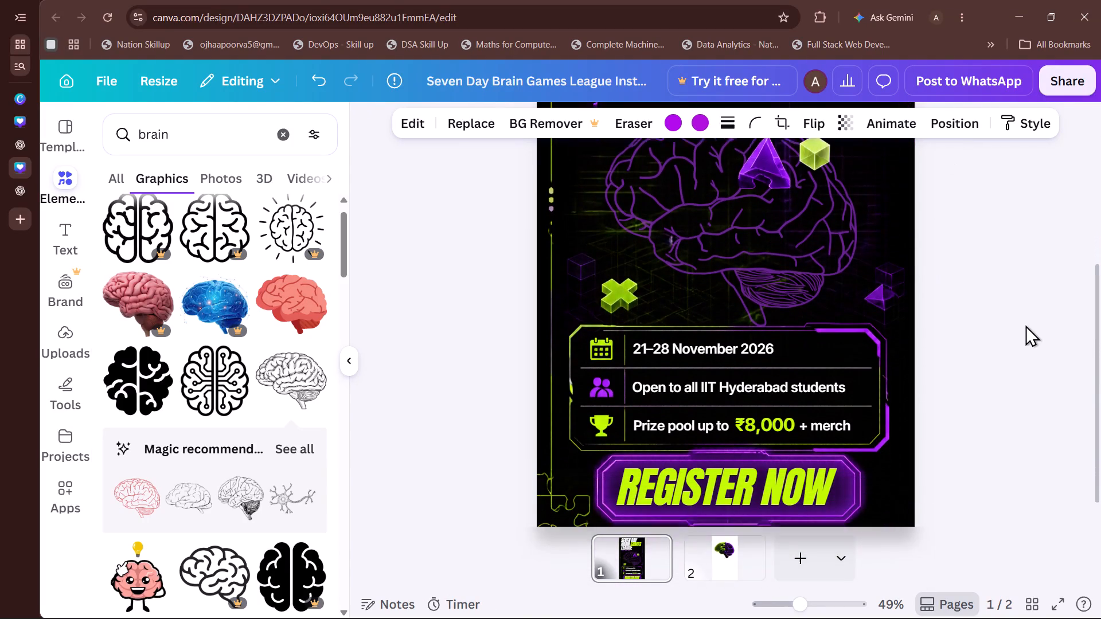
scroll(1025, 325, "down", 1)
left_click(561, 503)
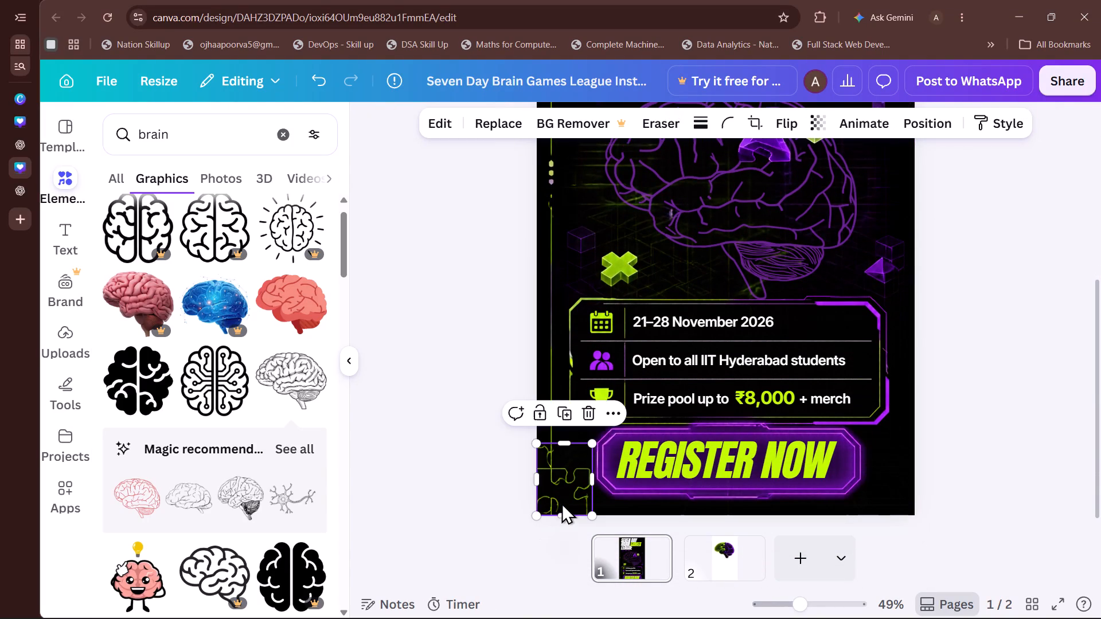
left_click(439, 122)
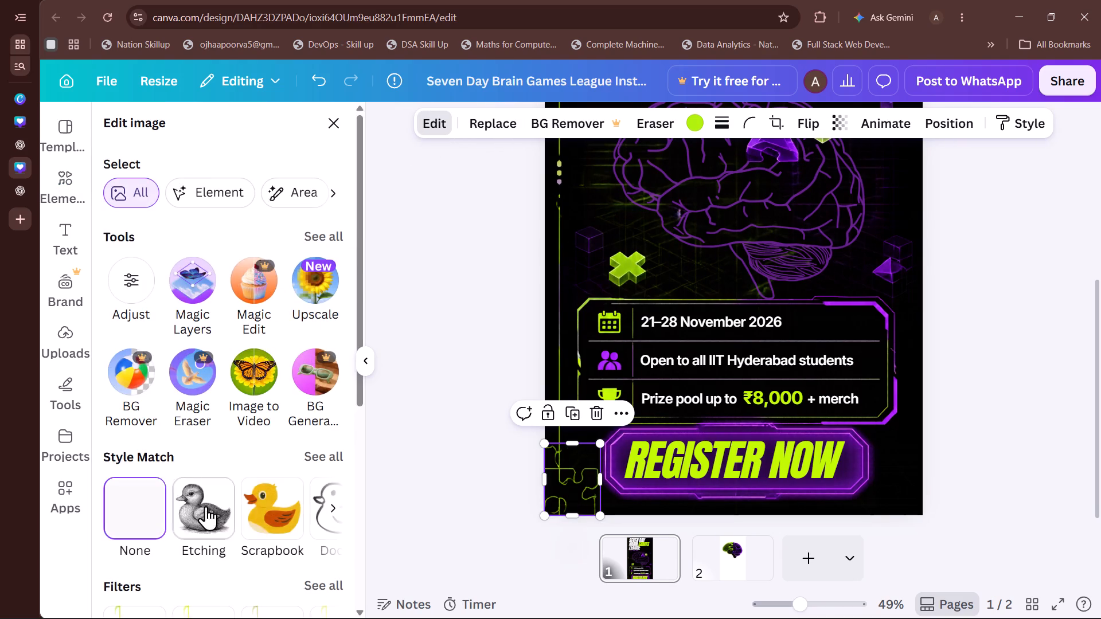
scroll(257, 489, "down", 5)
left_click(323, 582)
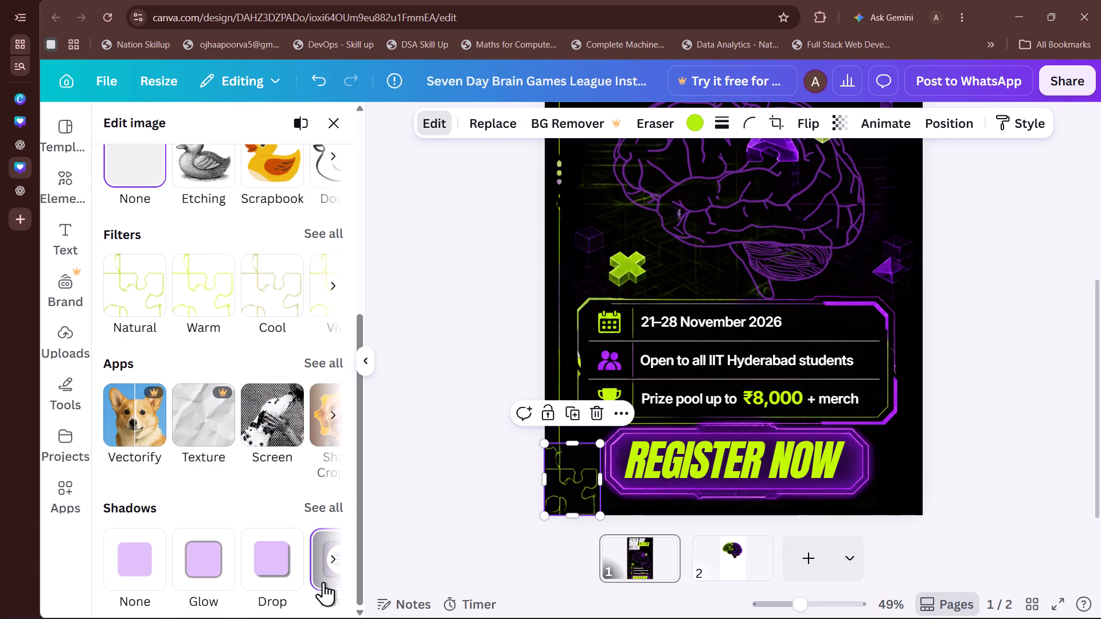
double_click(323, 582)
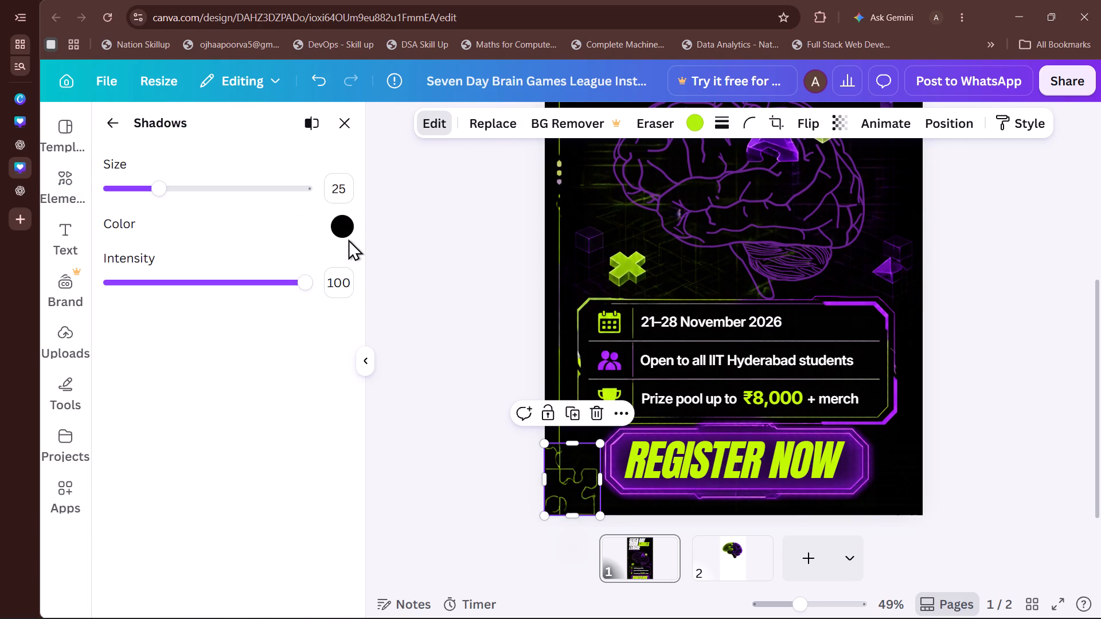
Recolour the green puzzle graphic's outline shadow by sampling the graphic's own lime green.
left_click(345, 228)
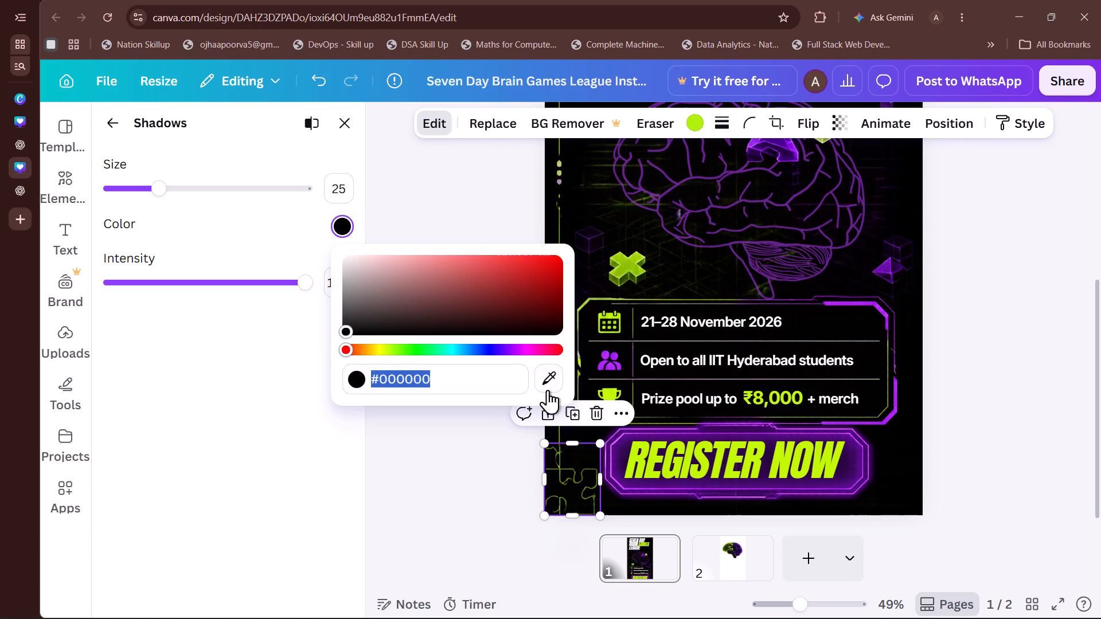
left_click(546, 381)
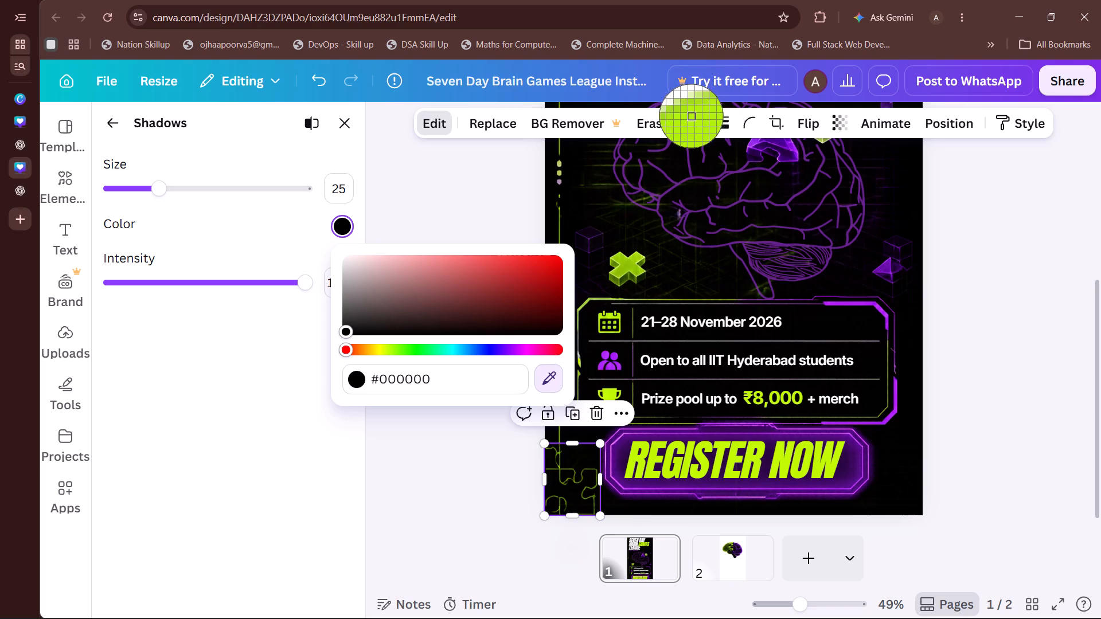
Apply the sampled lime green #B0F20C as the green puzzle graphic's outline shadow colour.
left_click(691, 116)
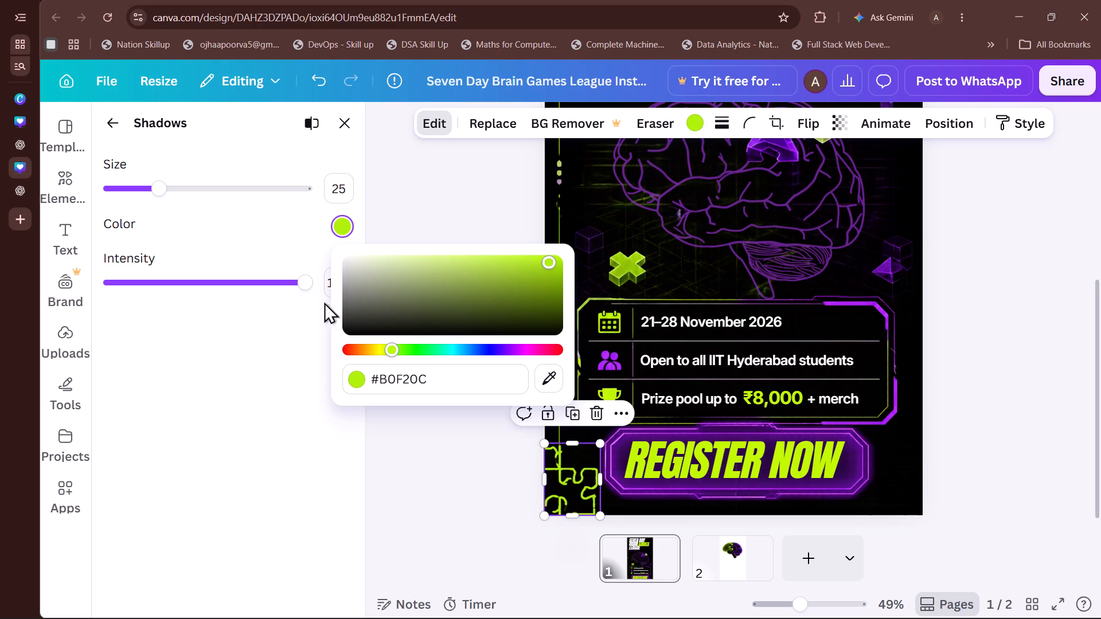
Reduce the green puzzle graphic's outline shadow size to 7.
left_click_drag(158, 192, 143, 193)
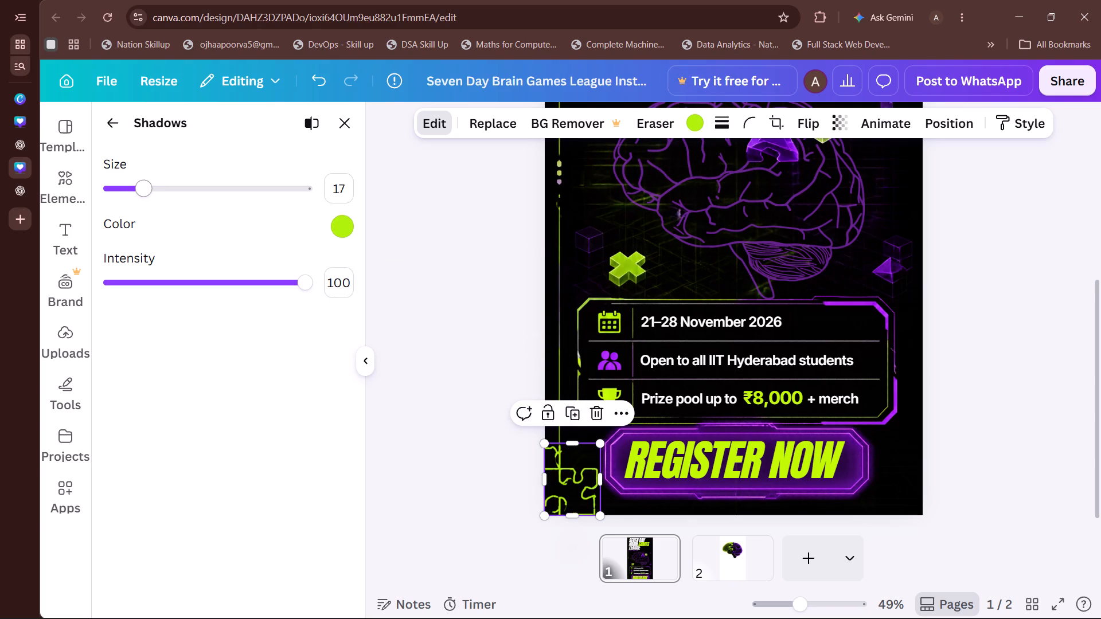
left_click_drag(143, 193, 126, 196)
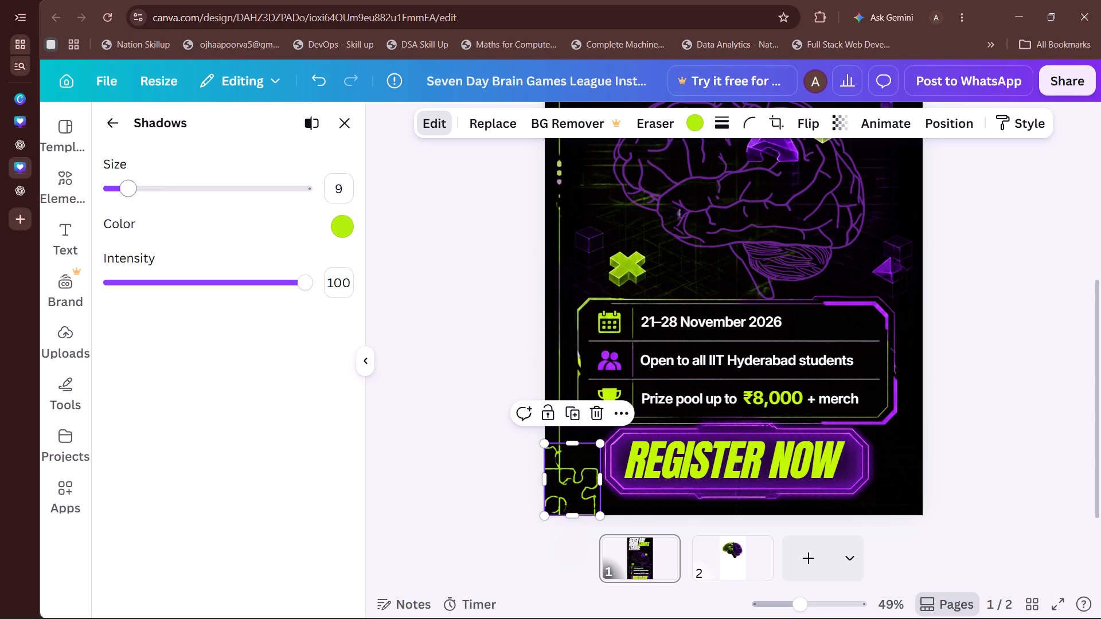
left_click_drag(126, 196, 123, 196)
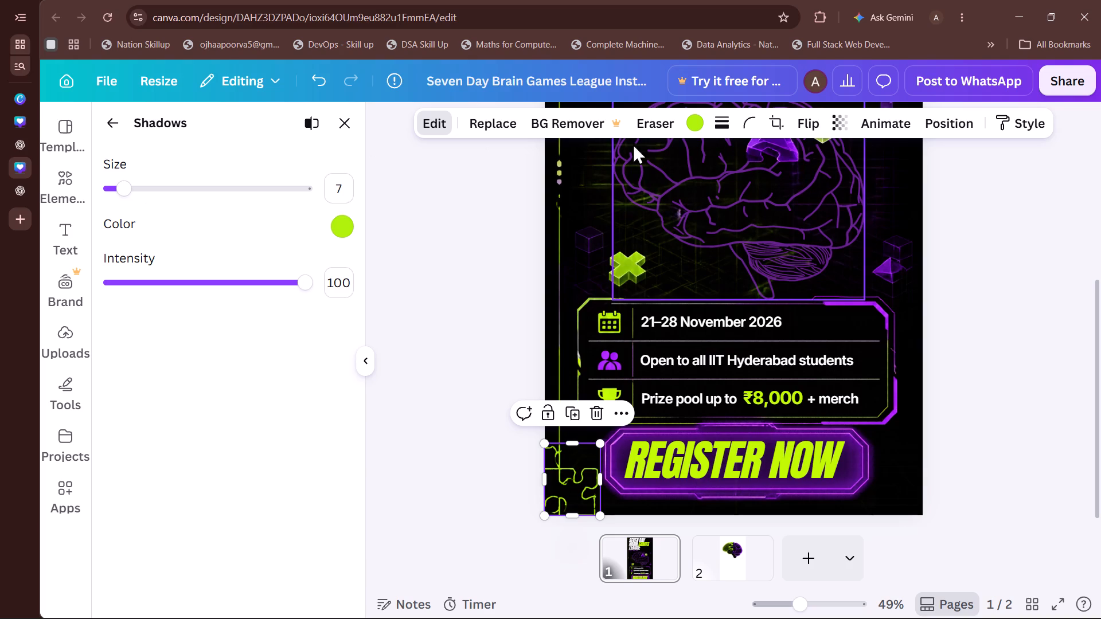
Set the green puzzle graphic's transparency to 58 and deselect it.
left_click(837, 126)
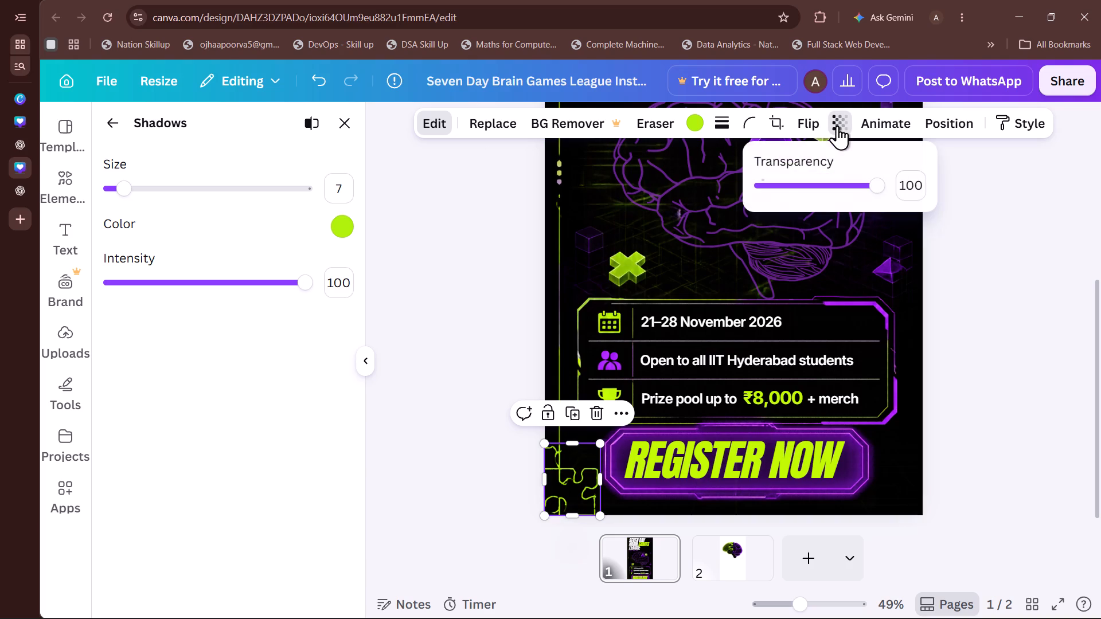
left_click(829, 181)
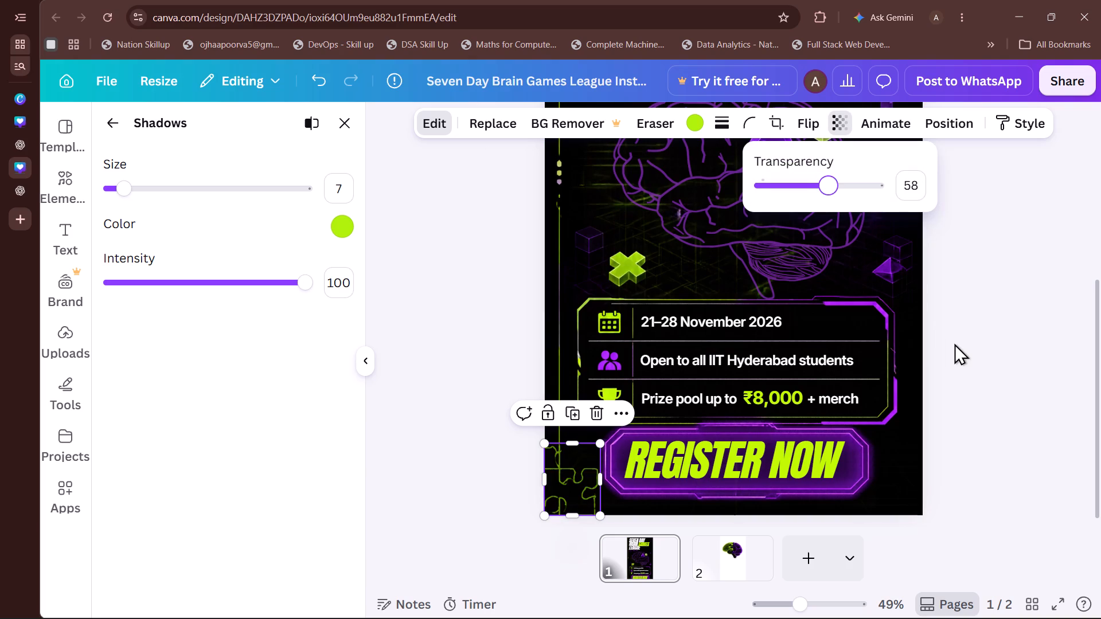
left_click(956, 344)
left_click(956, 344)
scroll(956, 344, "up", 1)
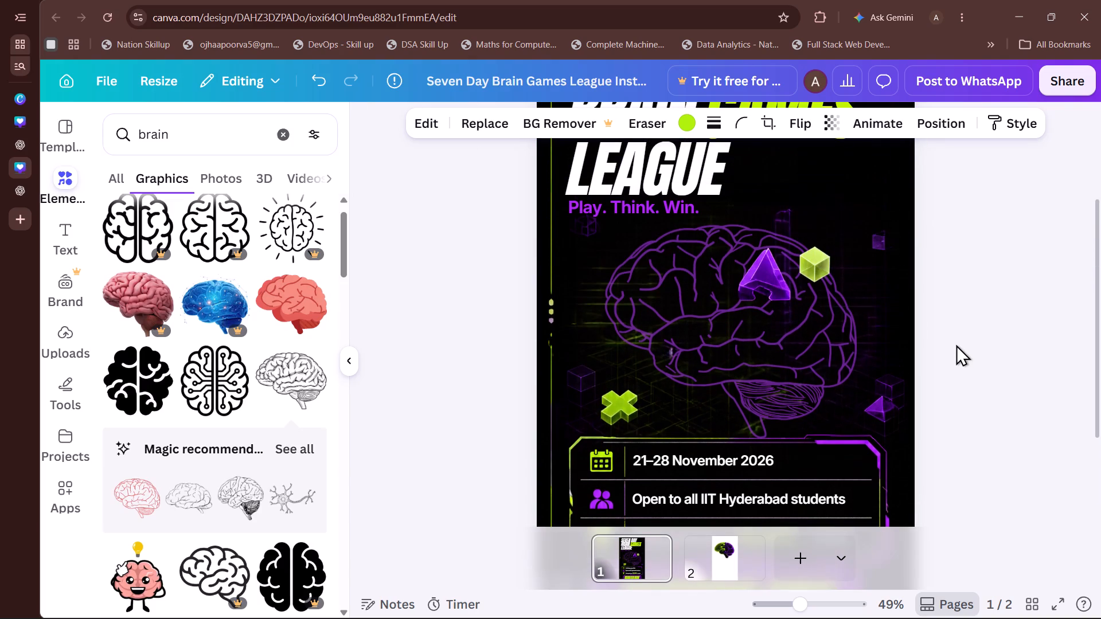
scroll(956, 344, "up", 2)
left_click(956, 344)
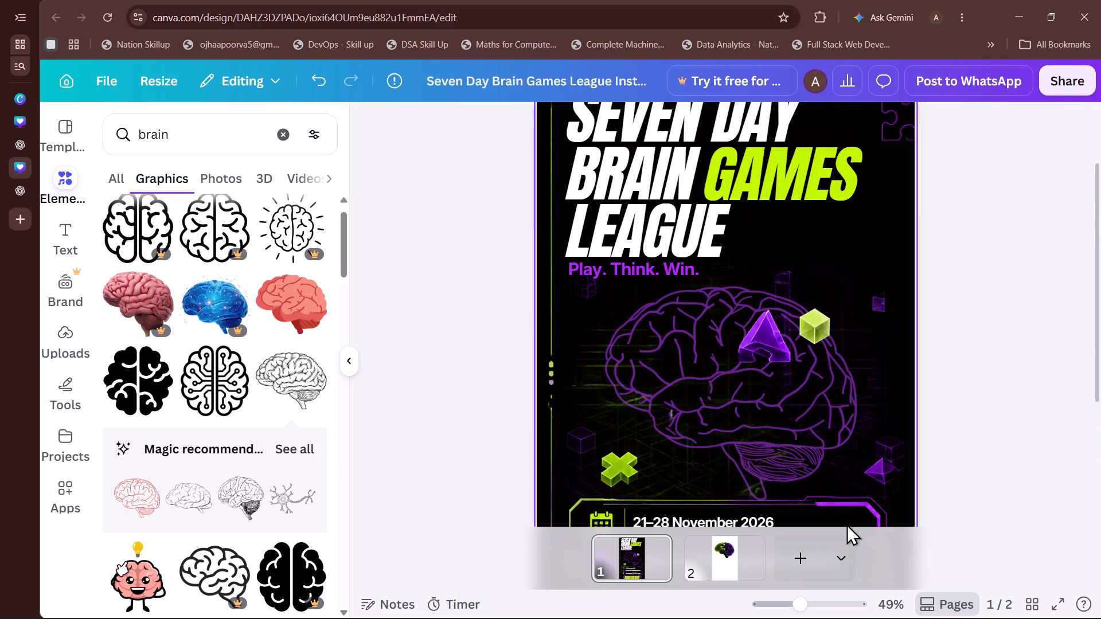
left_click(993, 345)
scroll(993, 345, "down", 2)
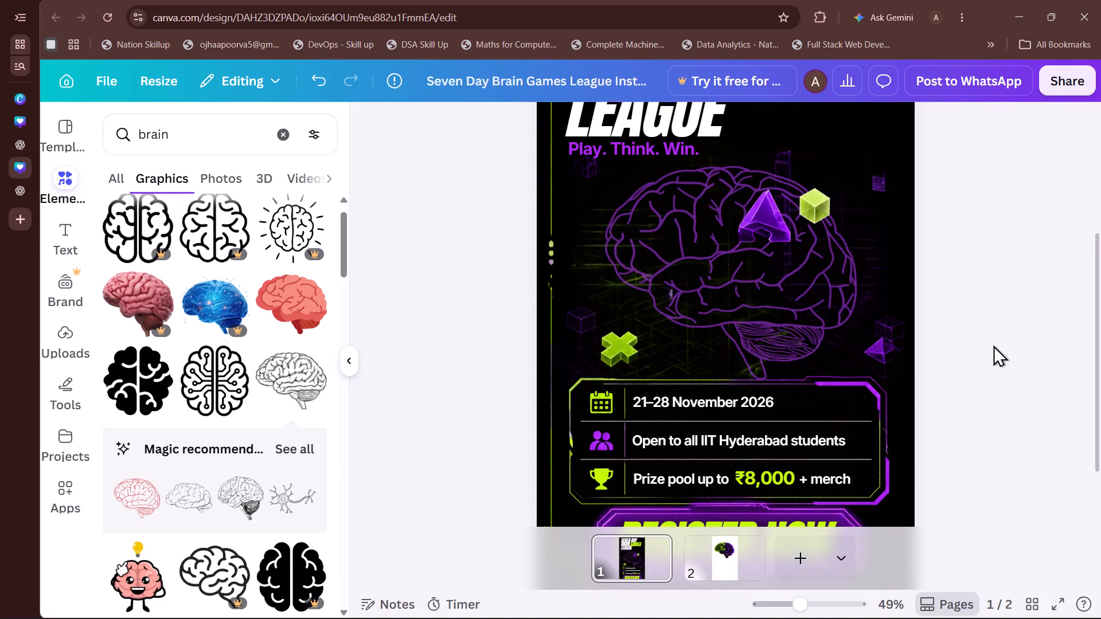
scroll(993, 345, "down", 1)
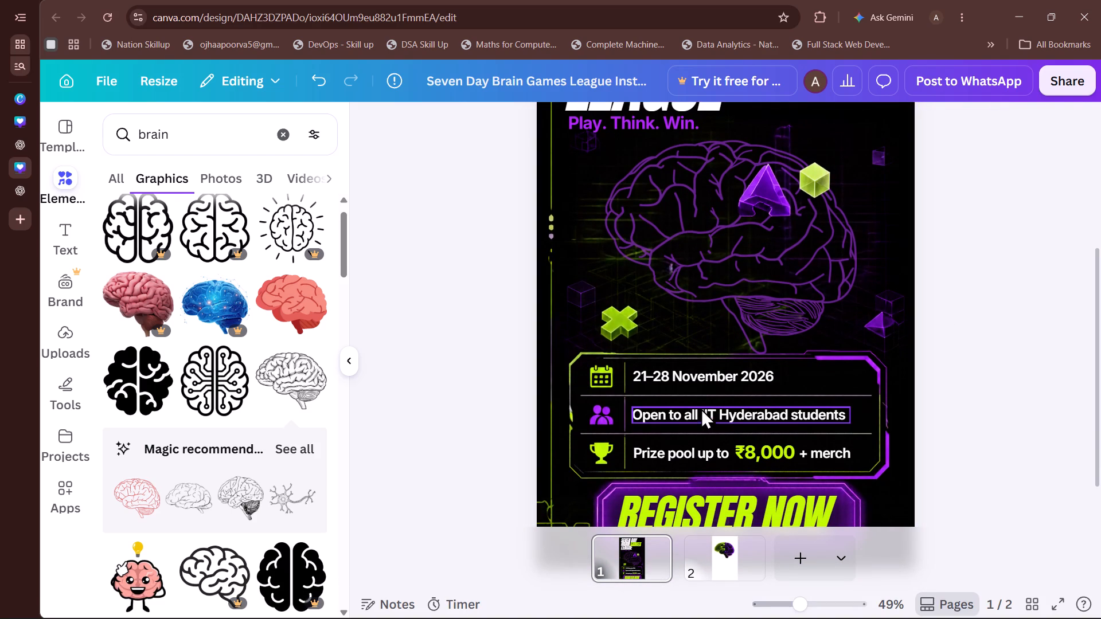
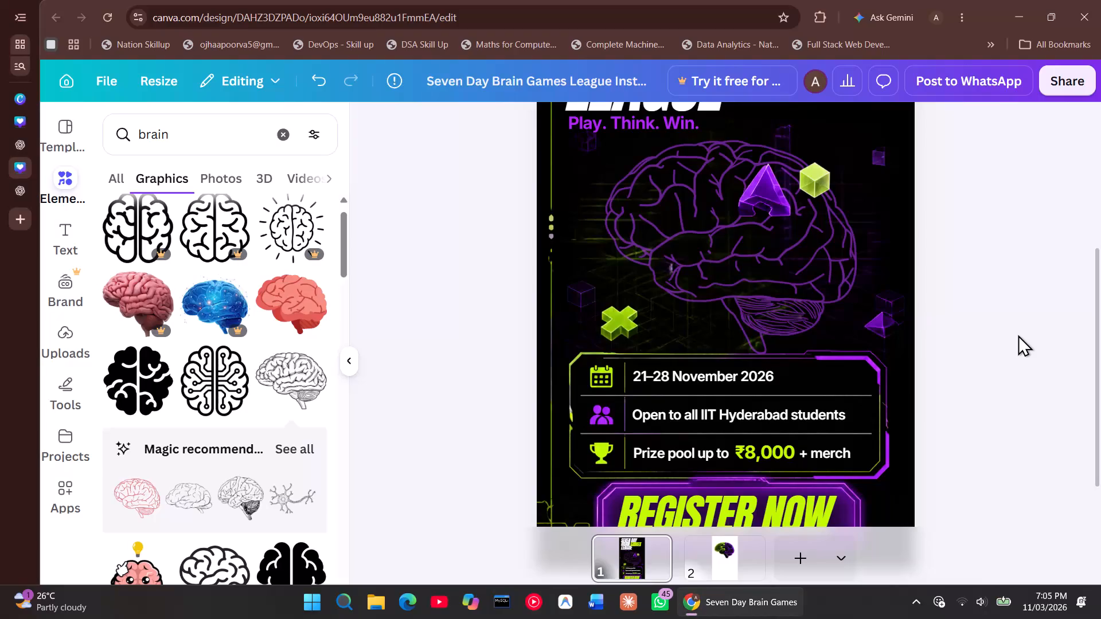
Look over the story page and compare it with the other 7-Day Brain Games League design, returning to the Seven Day story.
left_click(1018, 335)
scroll(1018, 335, "down", 4)
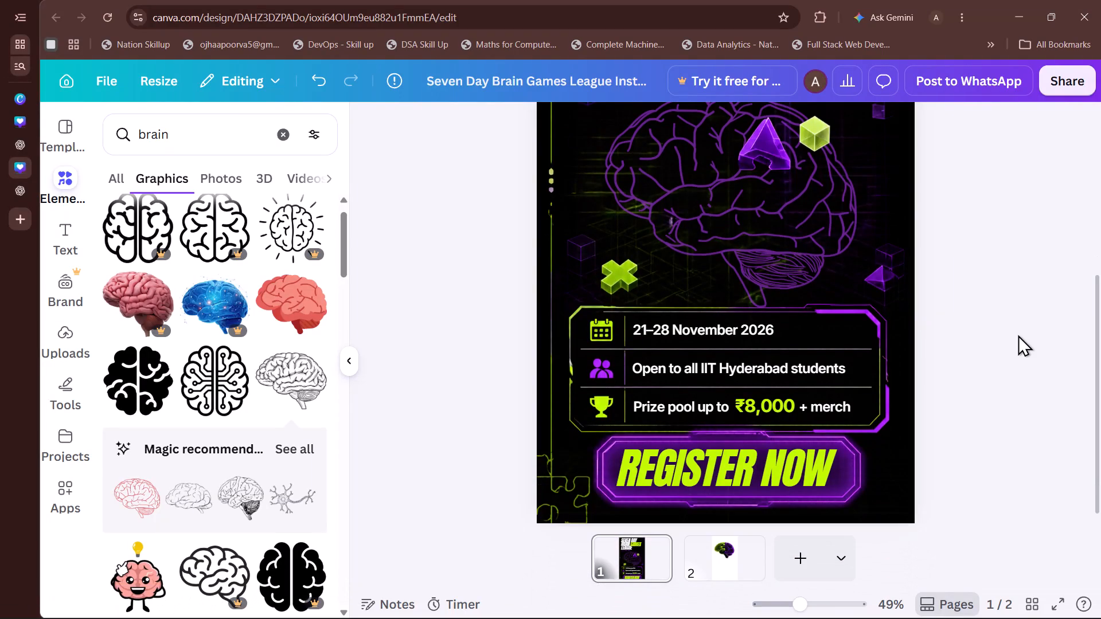
scroll(1016, 386, "up", 5)
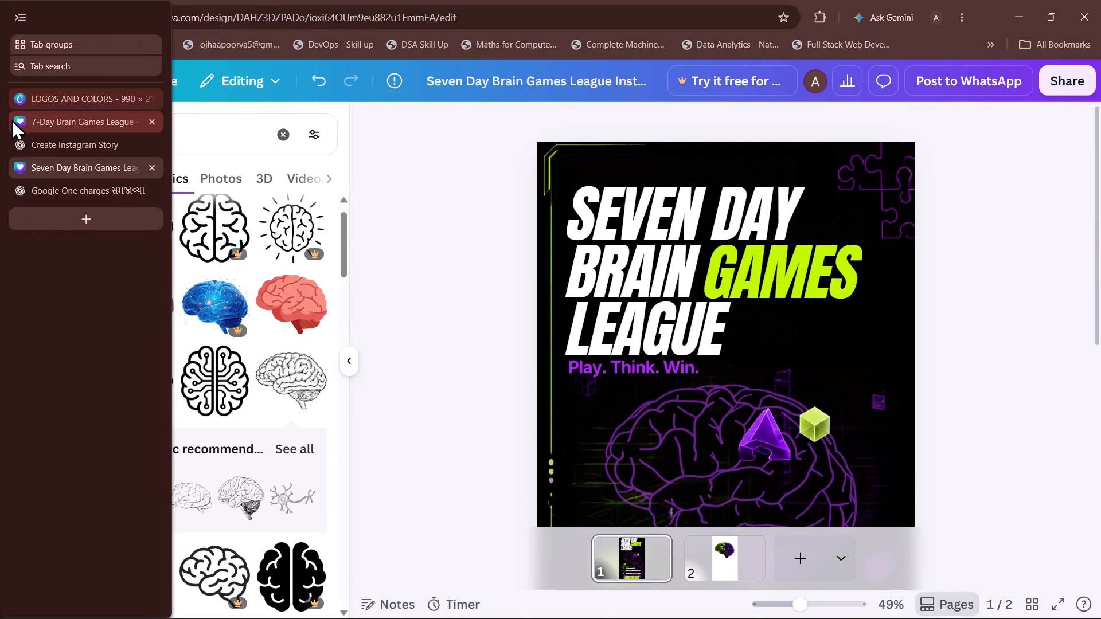
left_click(15, 123)
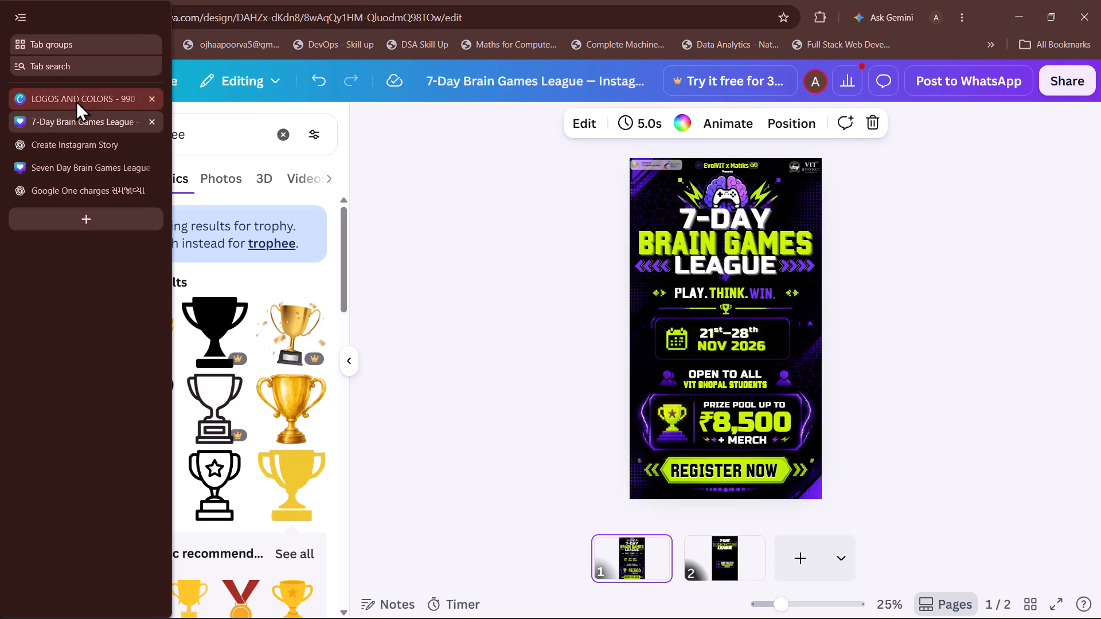
left_click(72, 158)
left_click(926, 295)
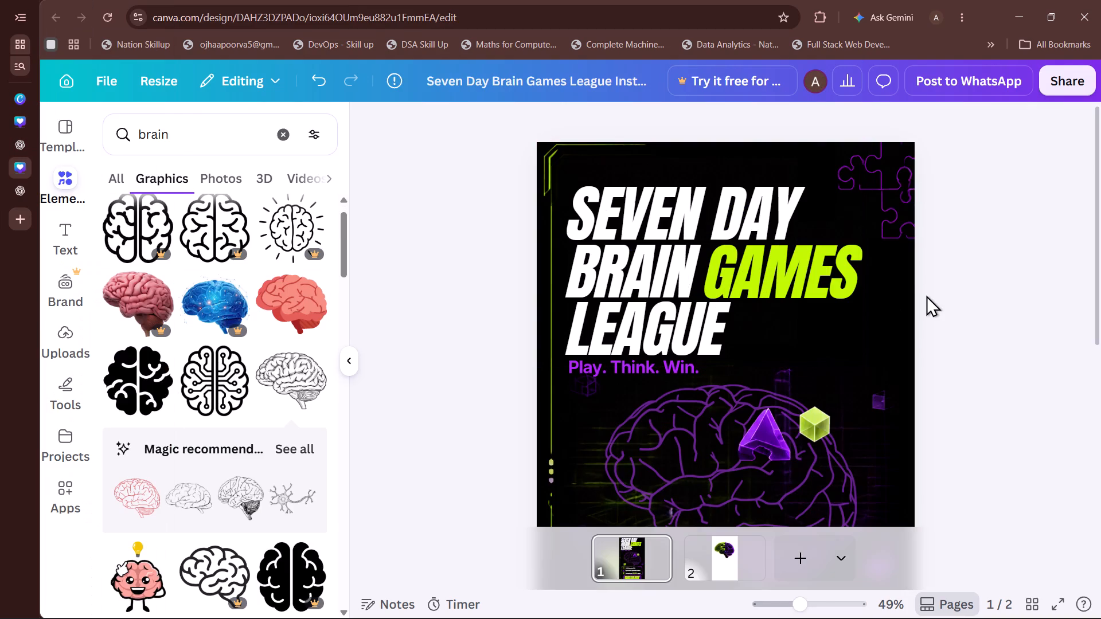
Replace "IIT Hyderabad students" in the details box's eligibility line with text beginning "VIT Bh".
scroll(926, 295, "down", 4)
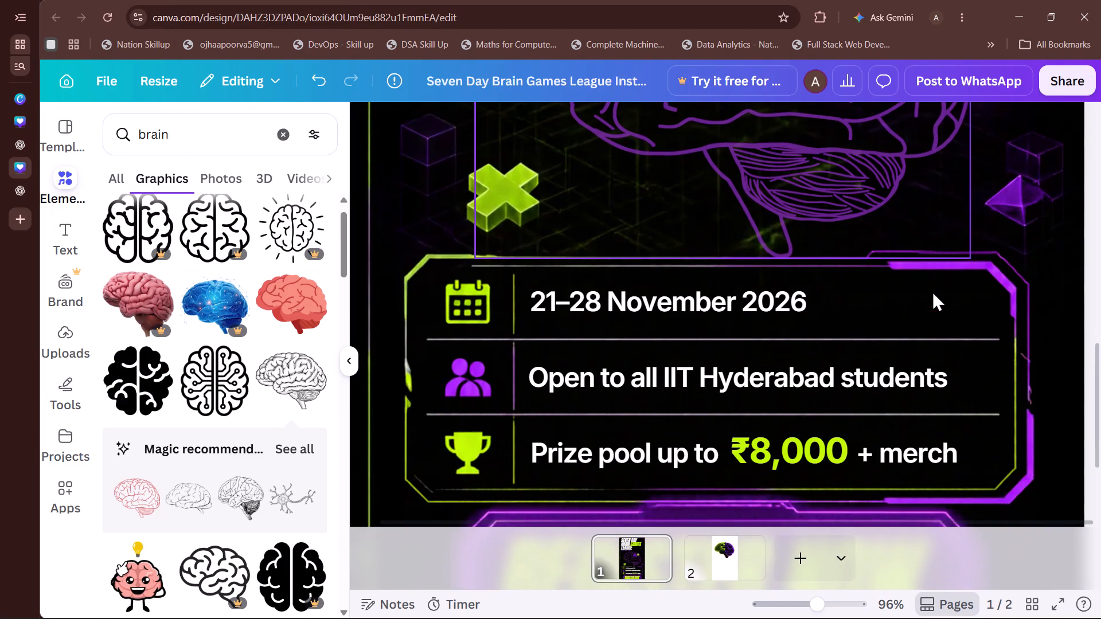
left_click(715, 365)
left_click(679, 385)
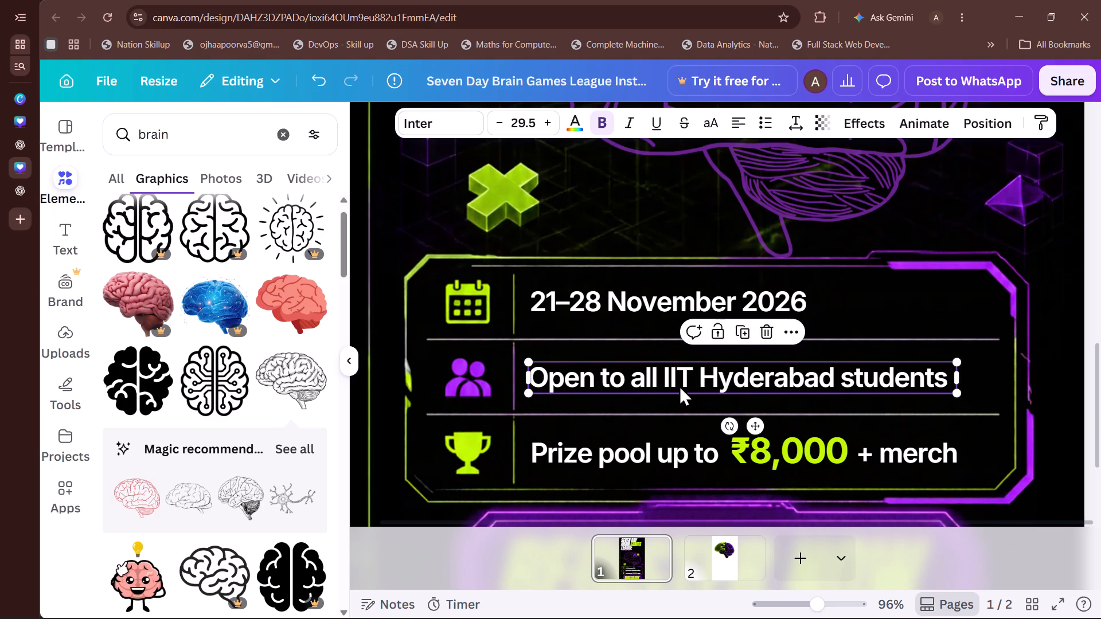
left_click(667, 378)
left_click_drag(667, 378, 733, 378)
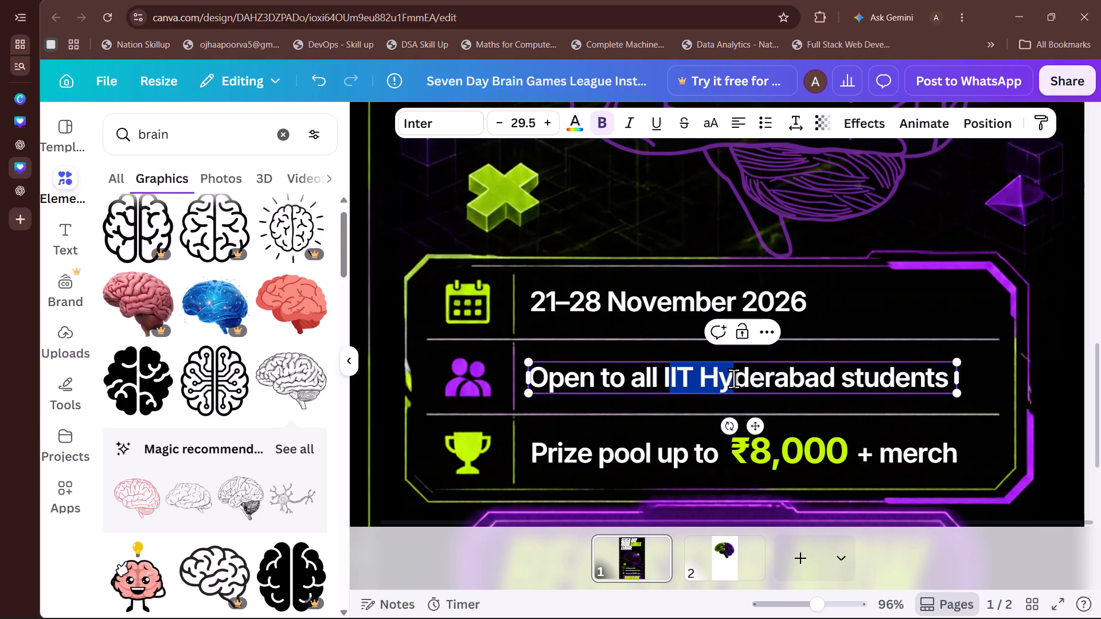
left_click_drag(733, 378, 991, 382)
key("BackSpace")
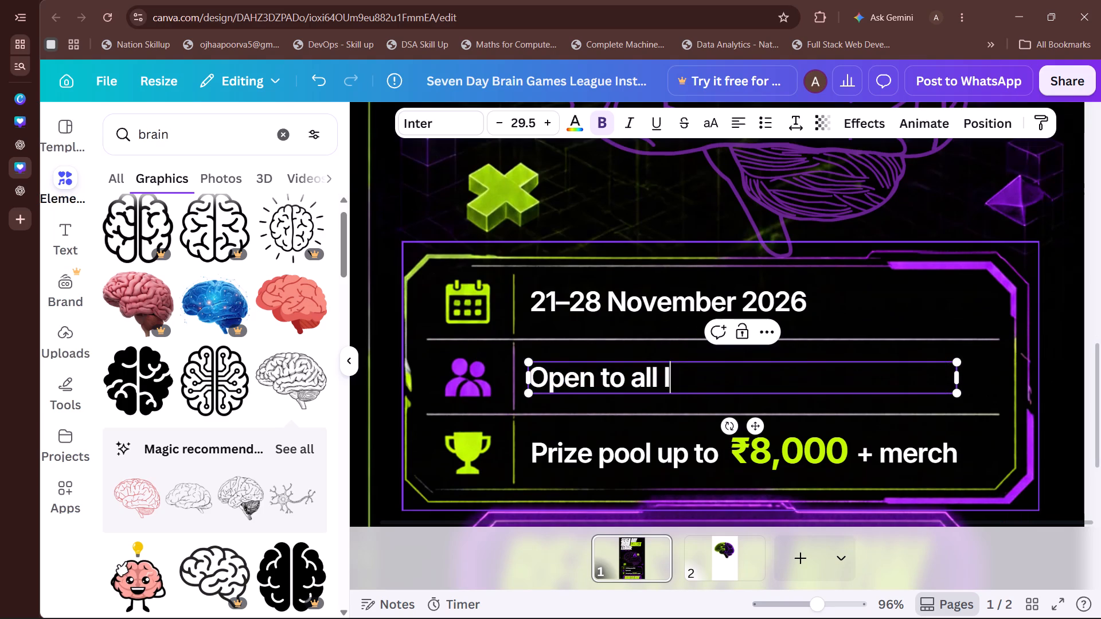
key("BackSpace")
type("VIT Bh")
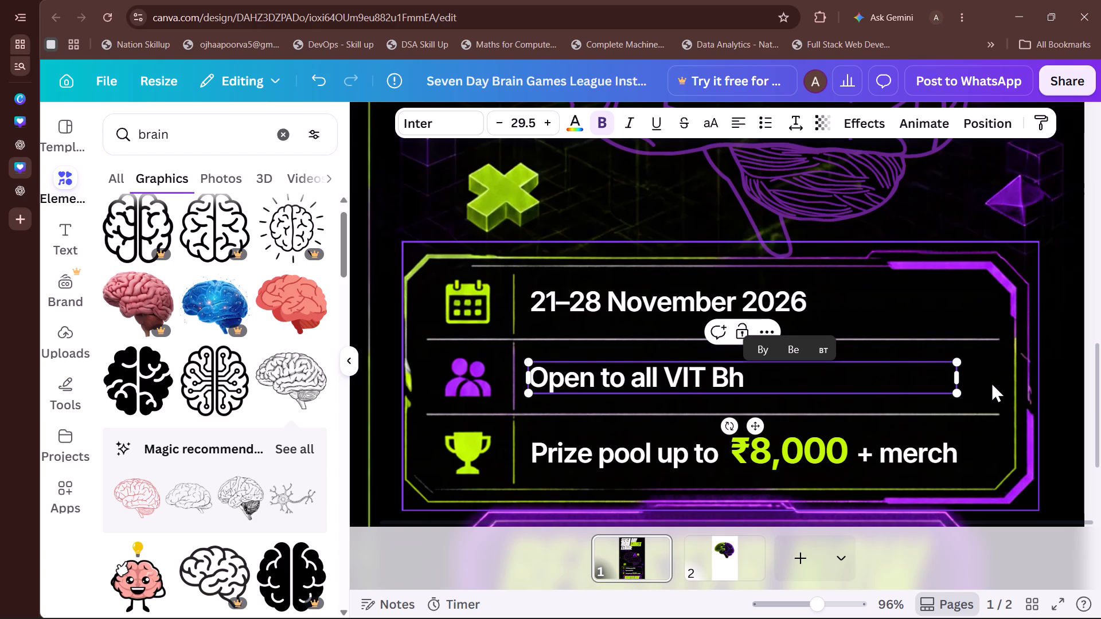
Complete the audience line in the info box so it reads "Open to all VIT Bhopal students".
type("opal")
key("space")
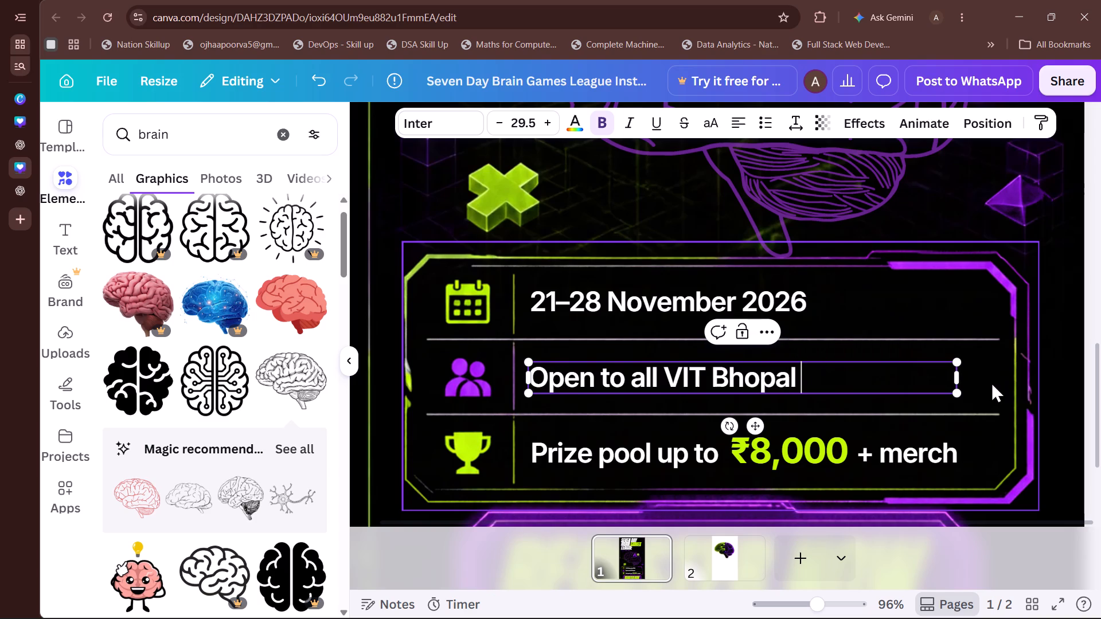
type("students")
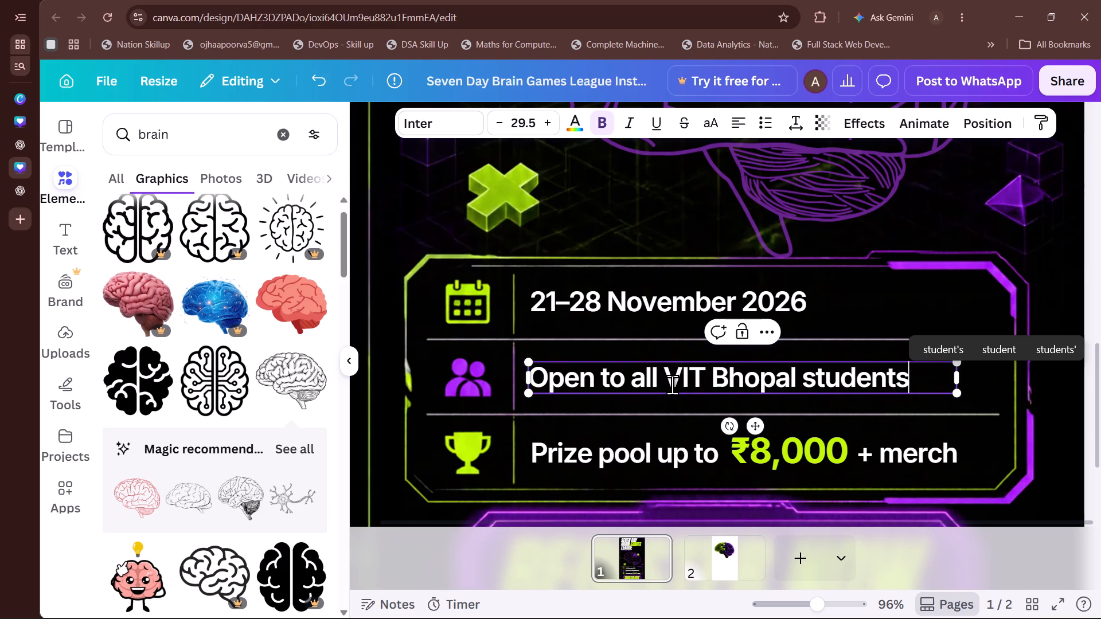
Recolour the words "VIT Bhopal students" in the audience line with the design's vivid yellow-green.
left_click_drag(667, 382, 939, 389)
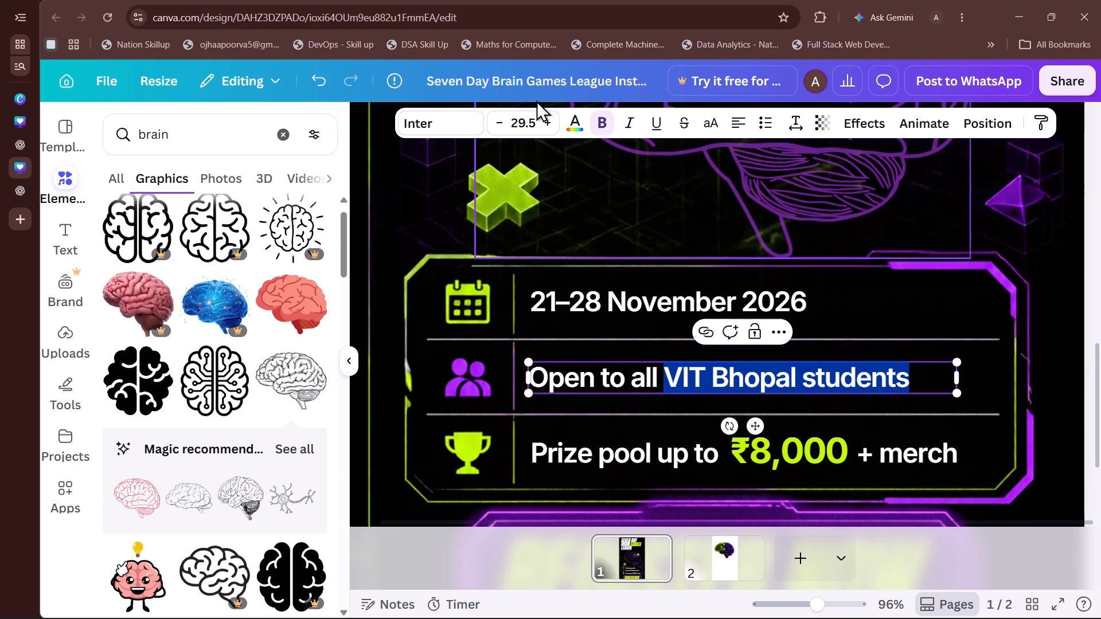
left_click(573, 128)
left_click(226, 225)
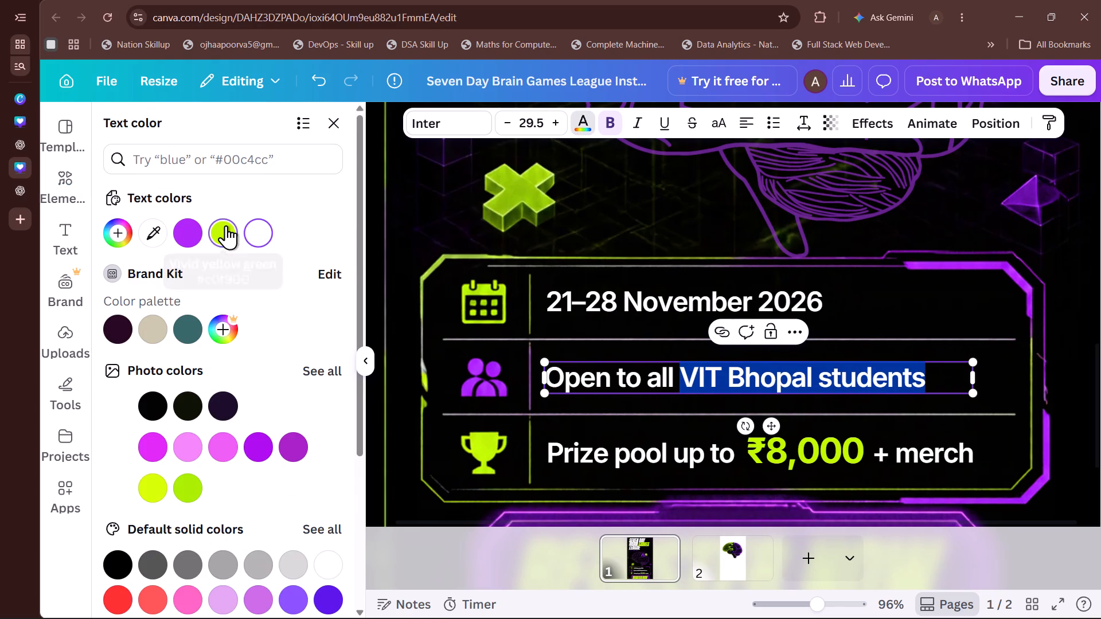
left_click(690, 226)
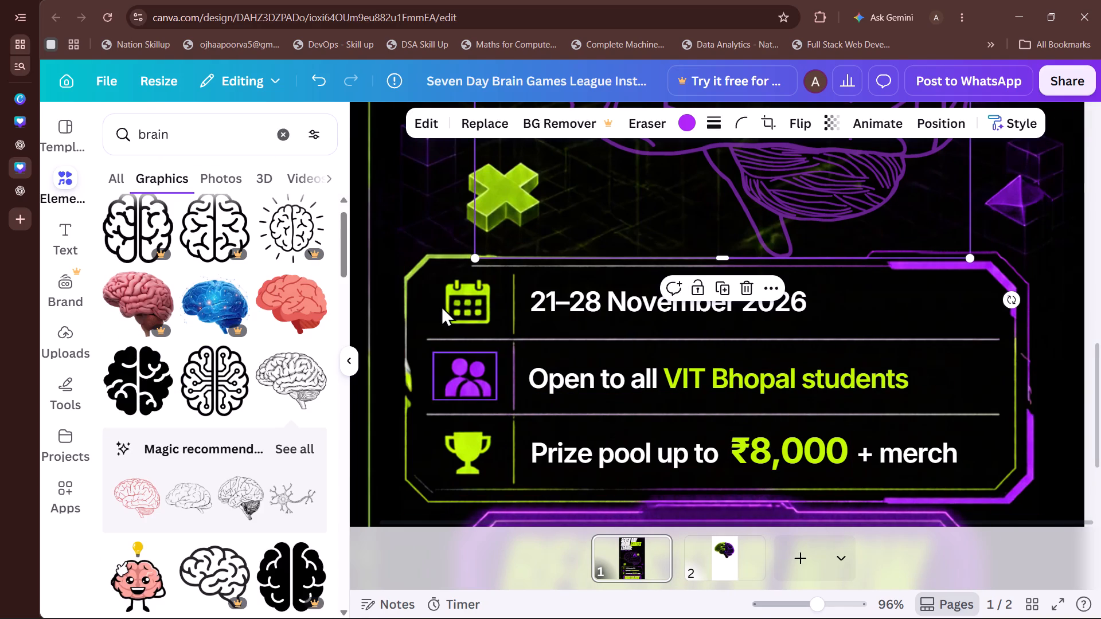
Check the earlier 7-Day Brain Games League design and update the prize pool amount to ₹8,500.
left_click(29, 117)
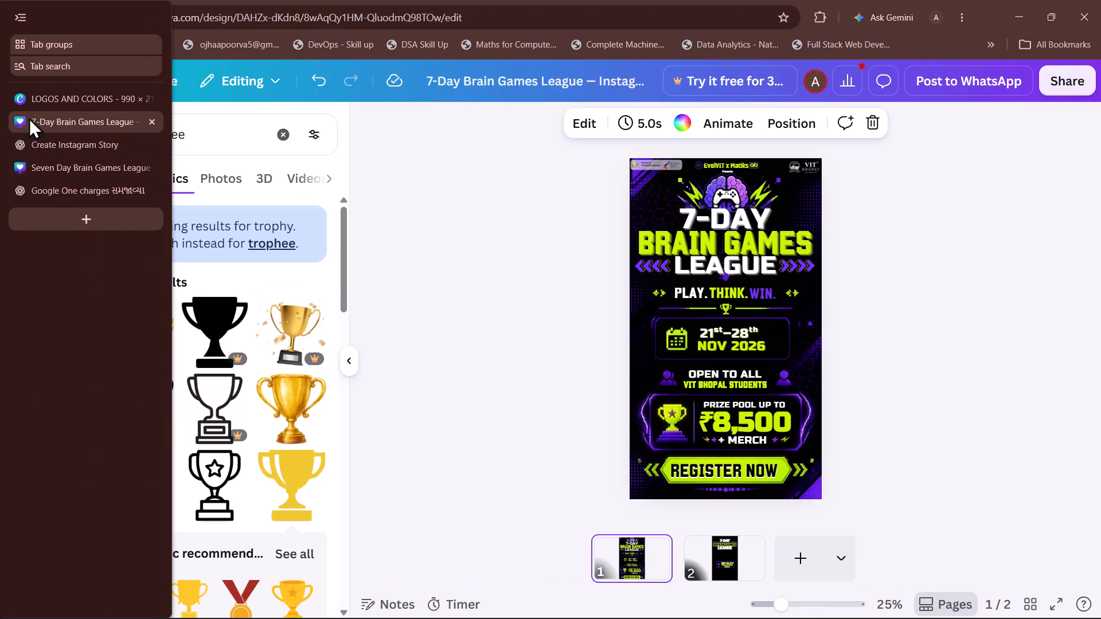
left_click(66, 160)
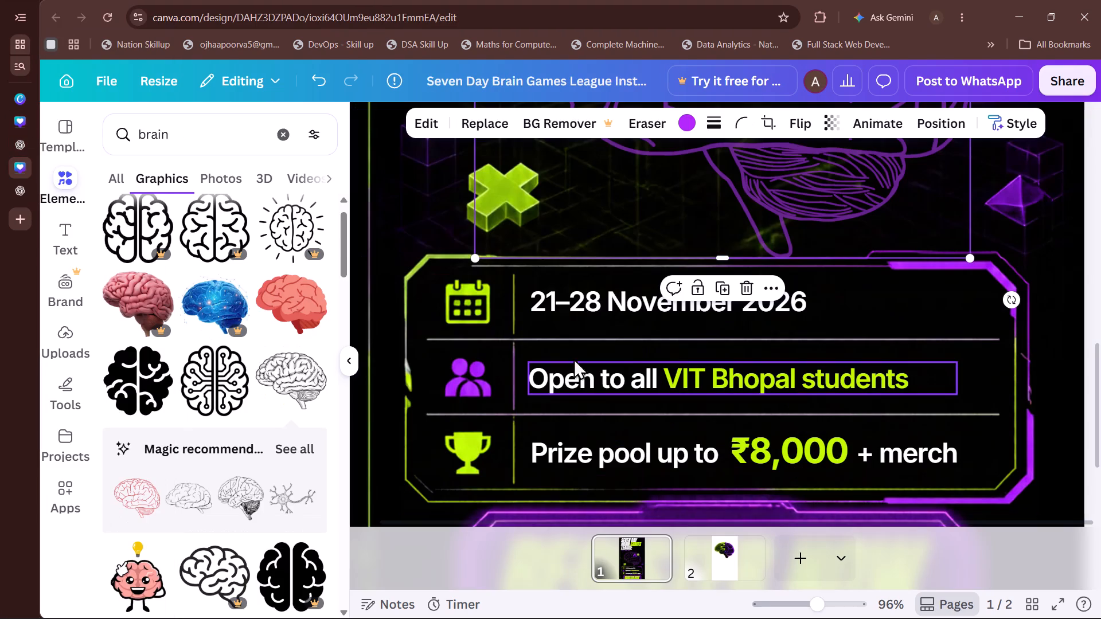
left_click(794, 456)
left_click(794, 456)
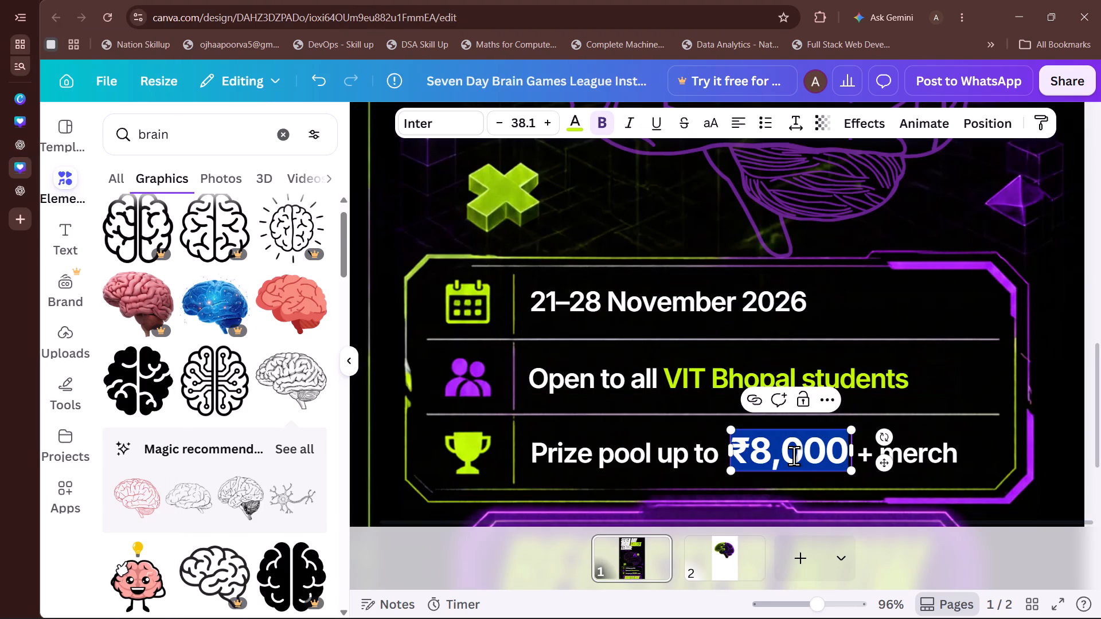
left_click(794, 456)
key("BackSpace")
key("5")
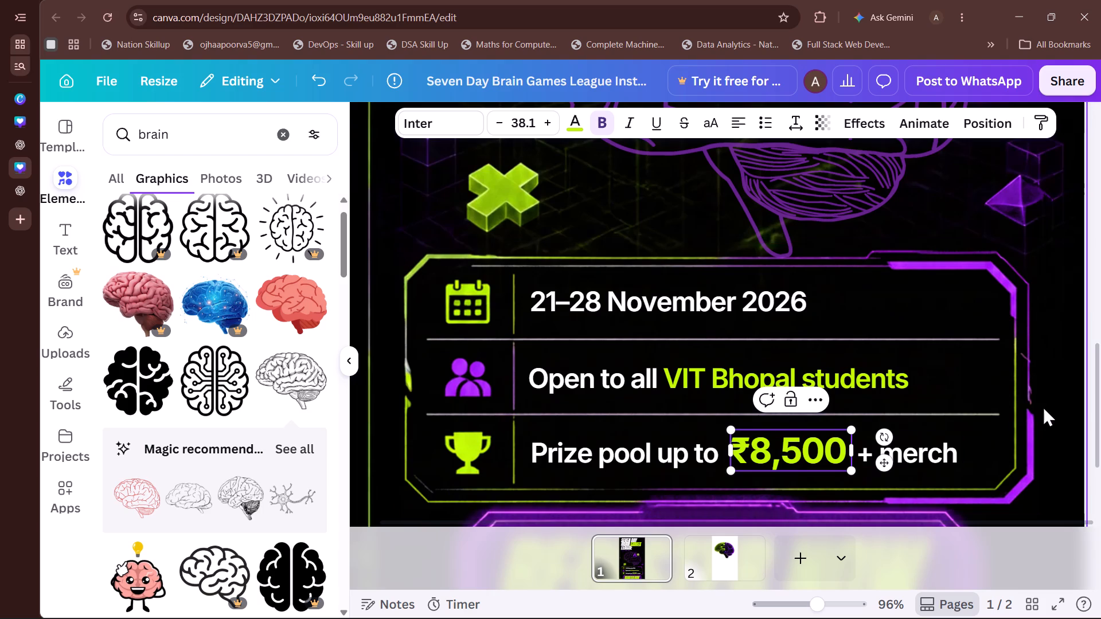
left_click(1047, 457)
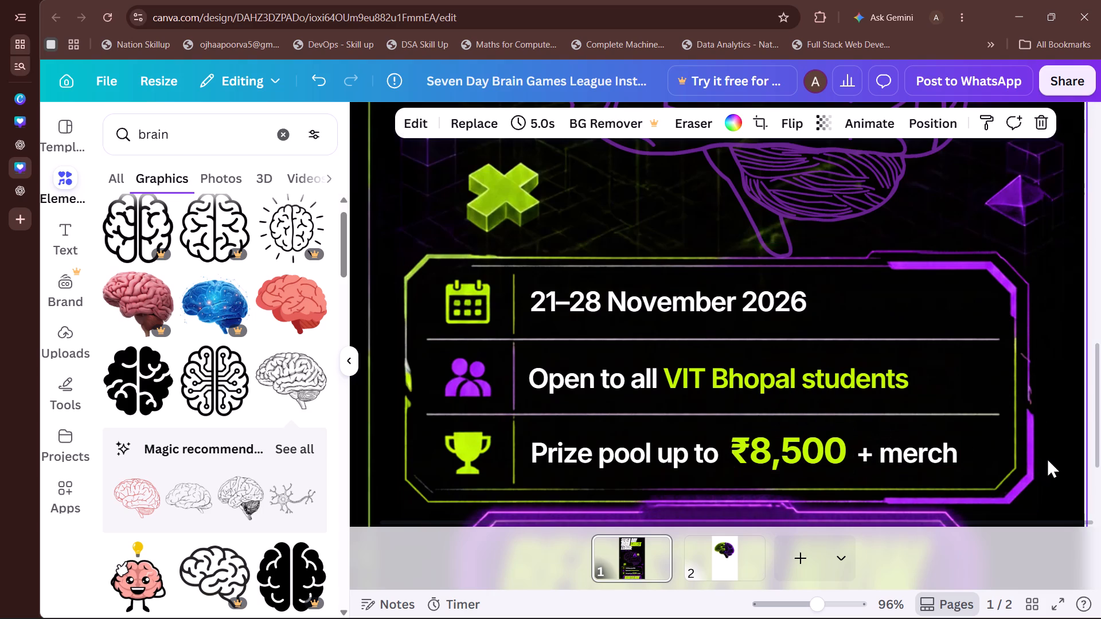
Add "st" after 21 in the event date line and format it as superscript.
left_click(603, 303)
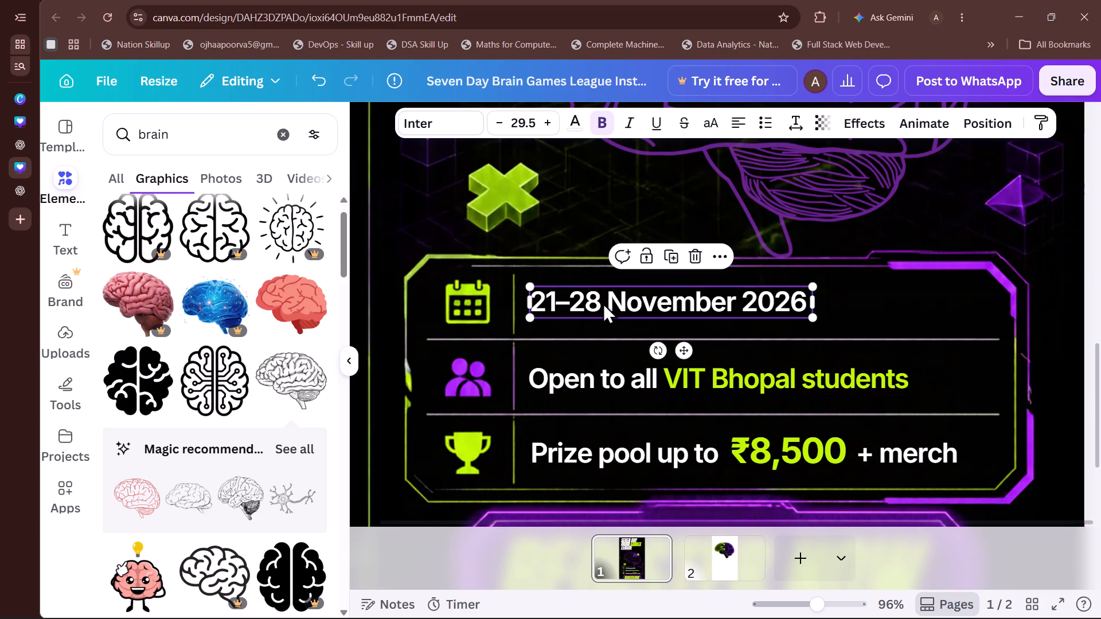
scroll(603, 303, "right", 2)
left_click(603, 303)
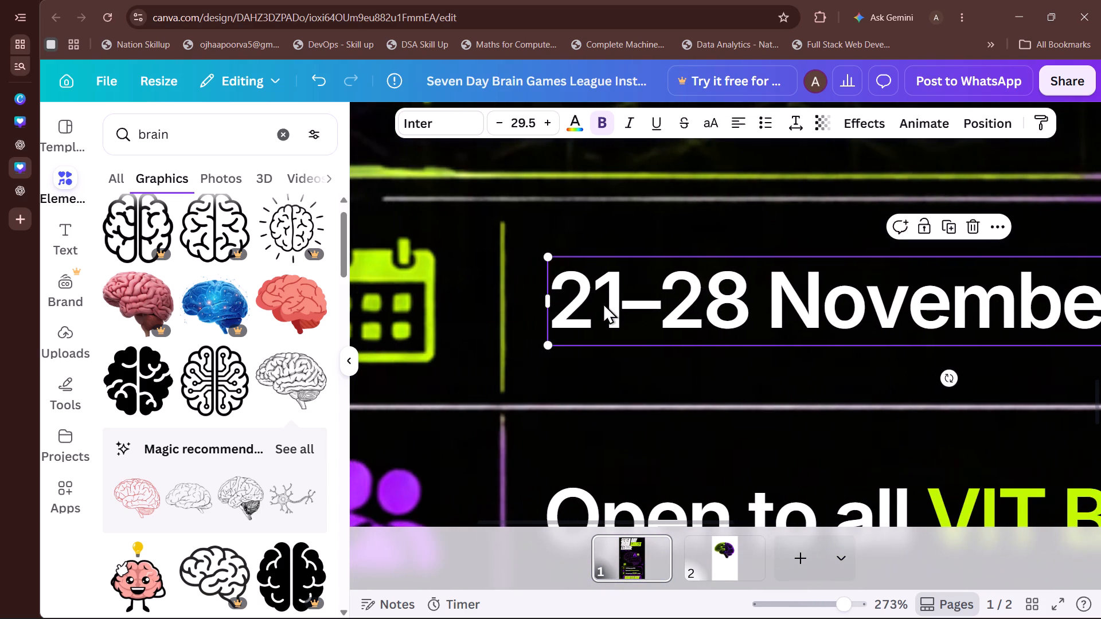
left_click(584, 297)
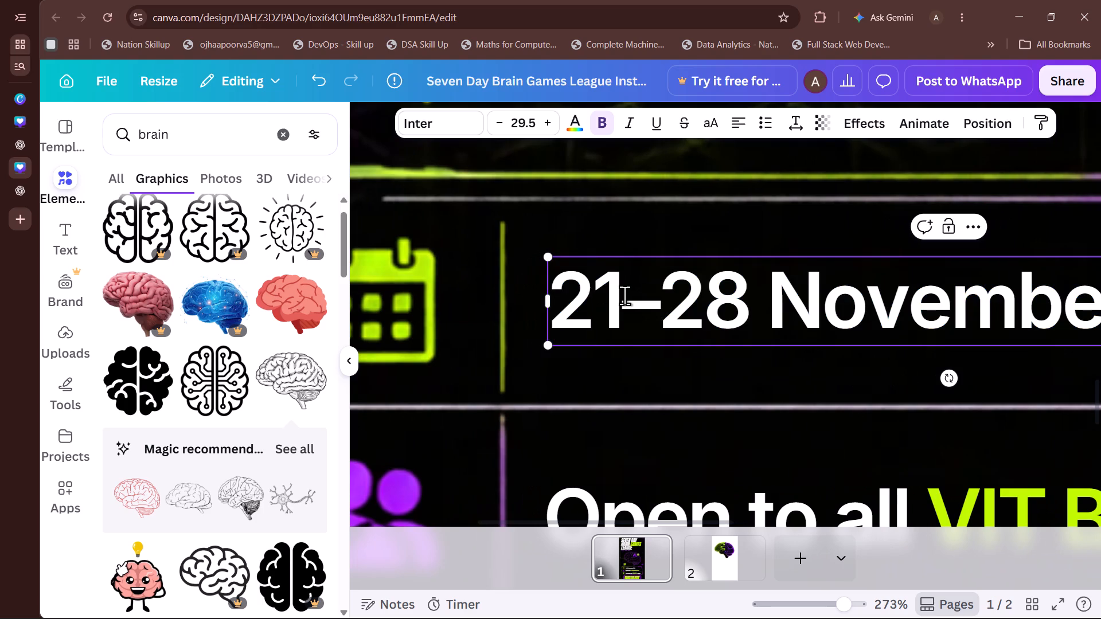
left_click(624, 295)
type("st")
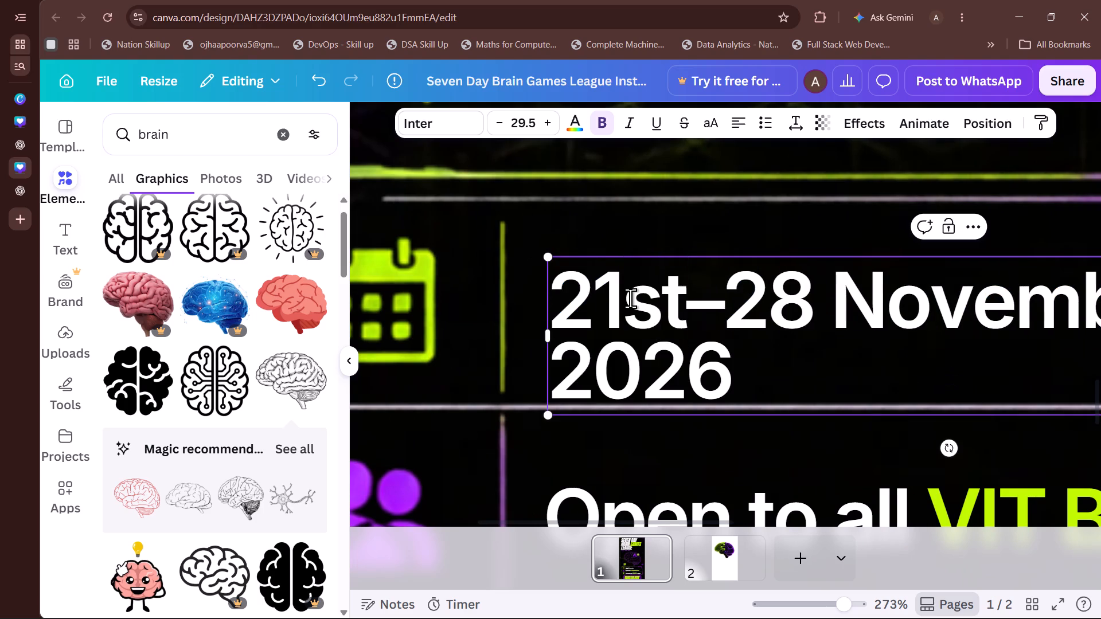
left_click_drag(630, 298, 678, 308)
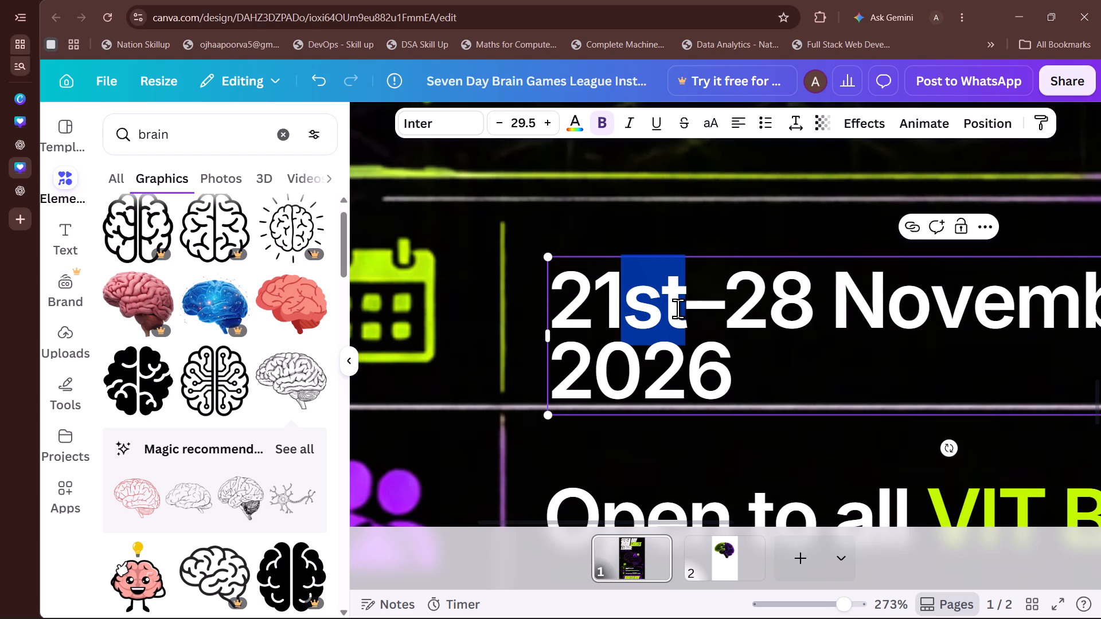
left_click(792, 119)
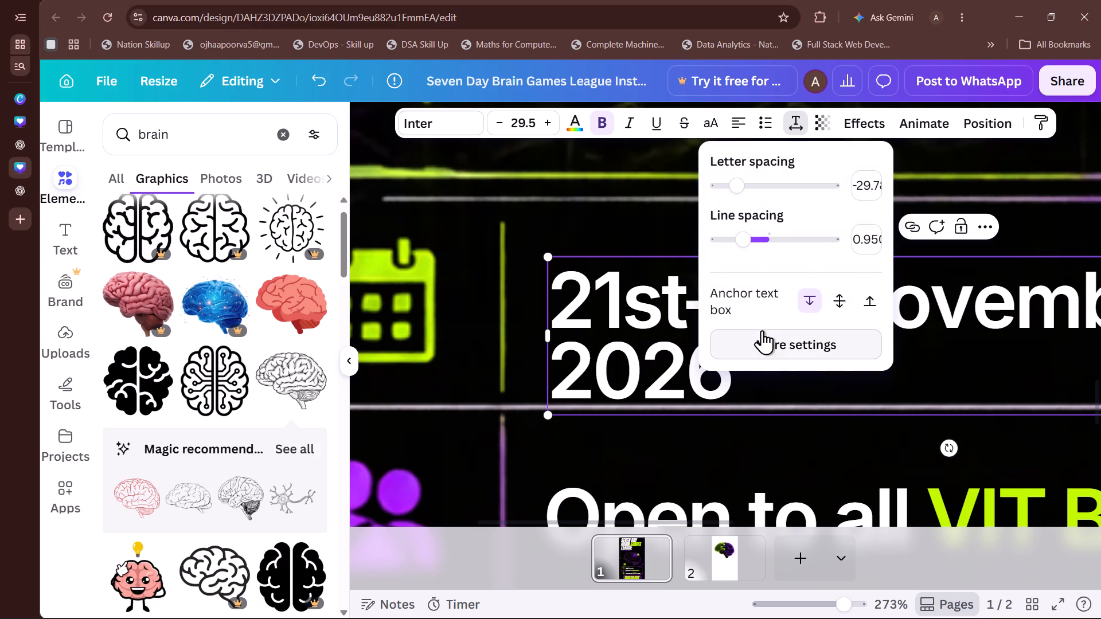
left_click(759, 343)
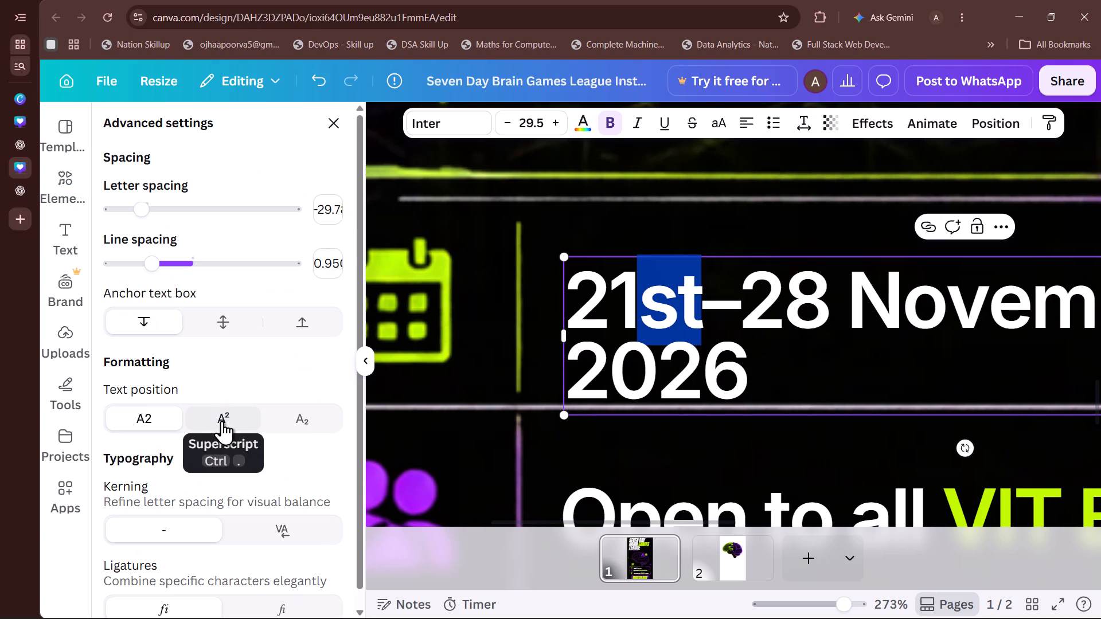
left_click(228, 407)
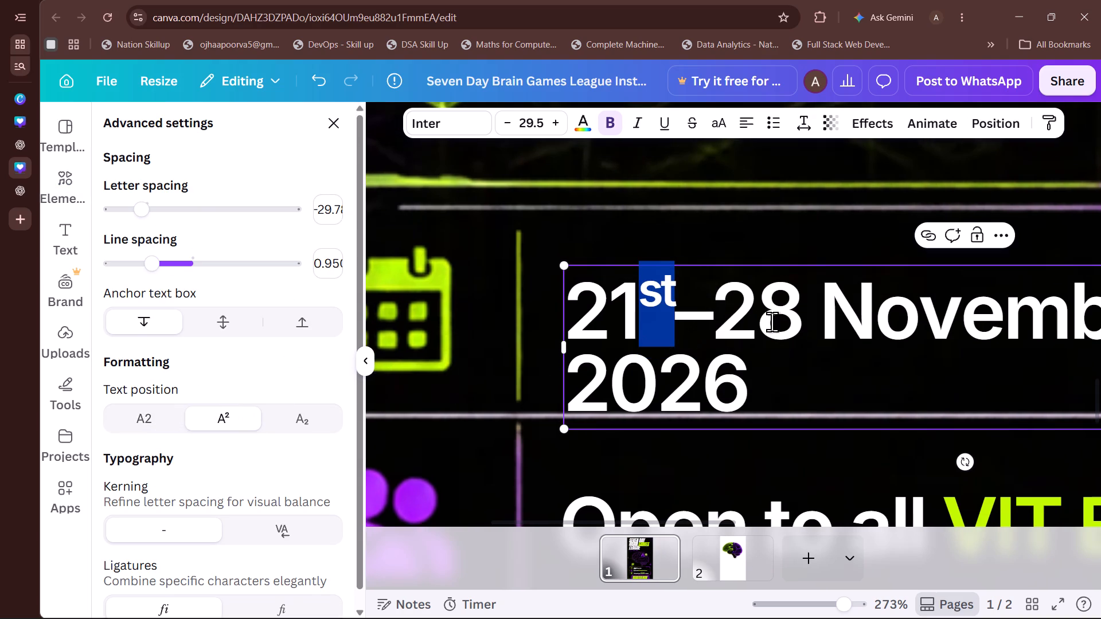
Add "th" after 28 in the event date line and format it as superscript.
left_click(815, 319)
key("BackSpace")
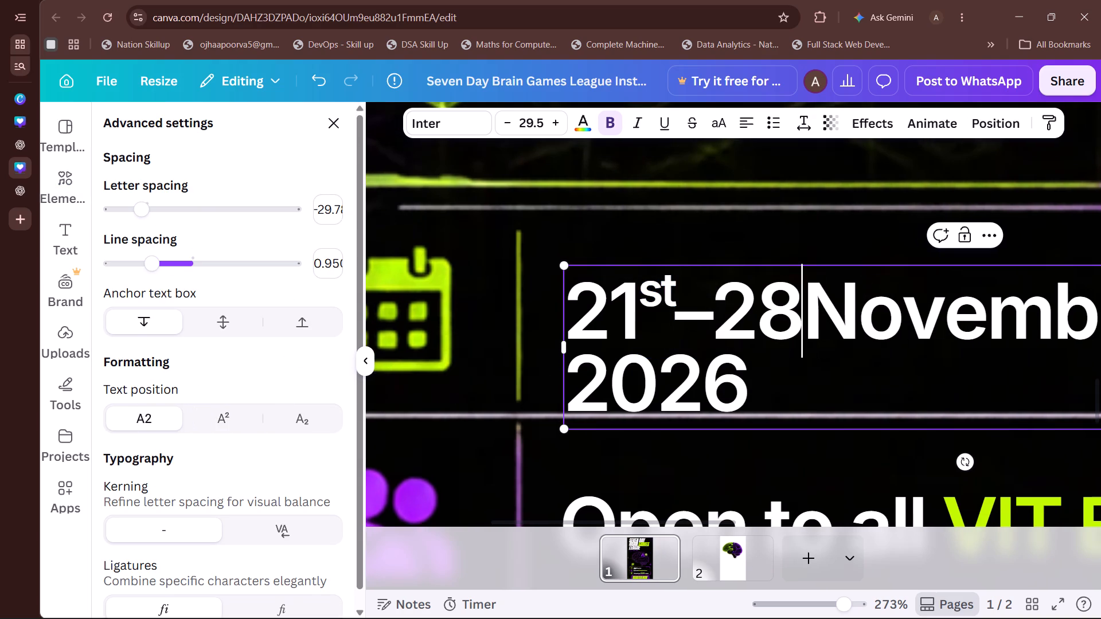
type("th")
key("space")
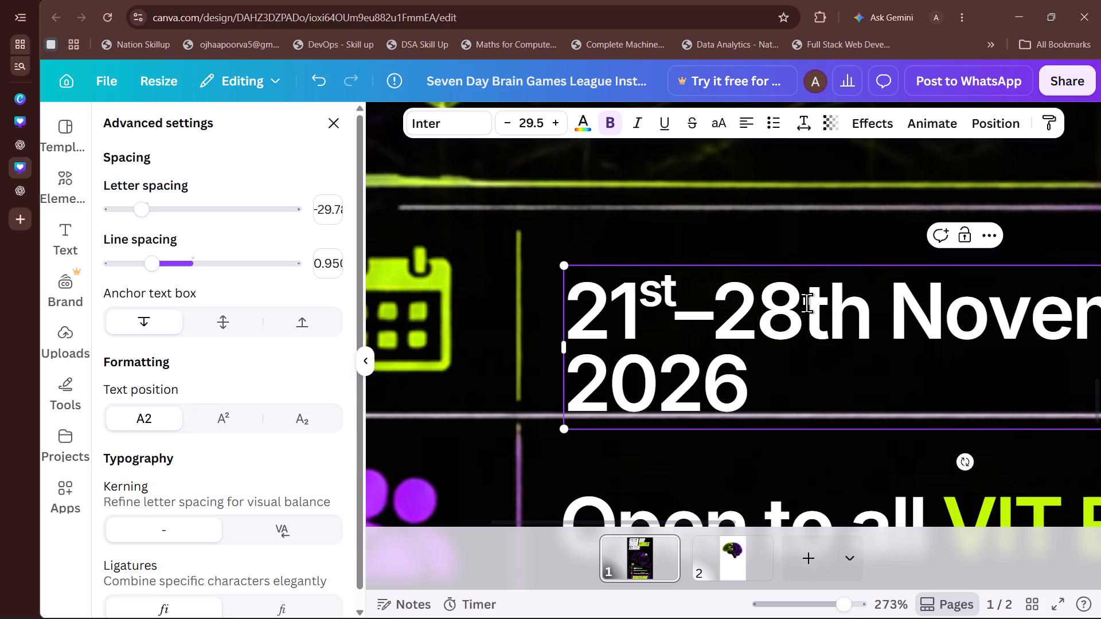
left_click_drag(807, 303, 869, 307)
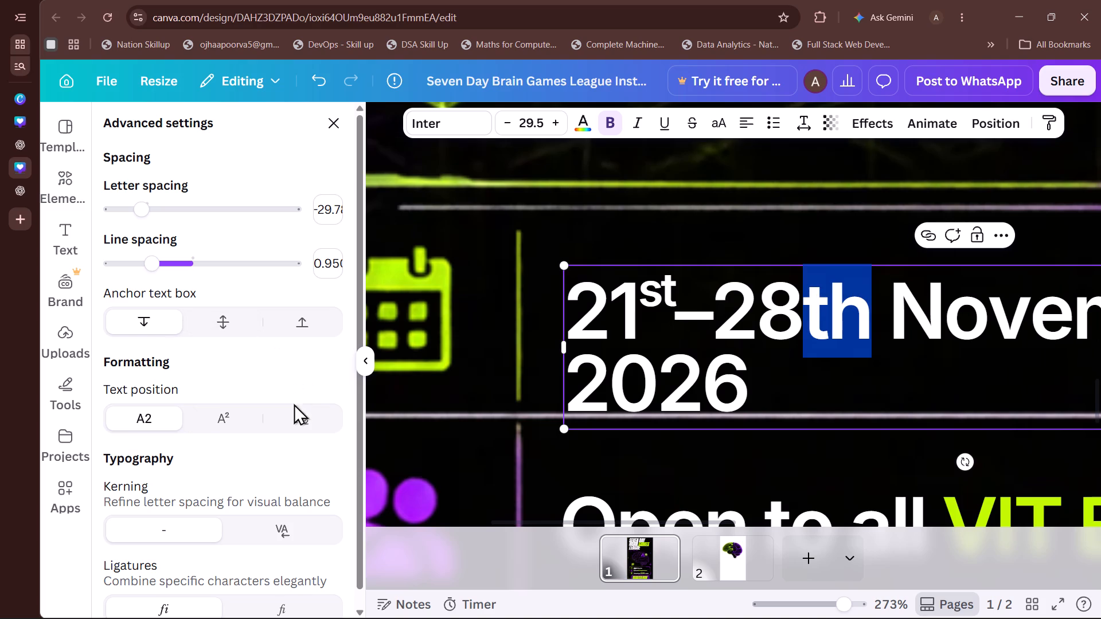
left_click(225, 415)
left_click(576, 317)
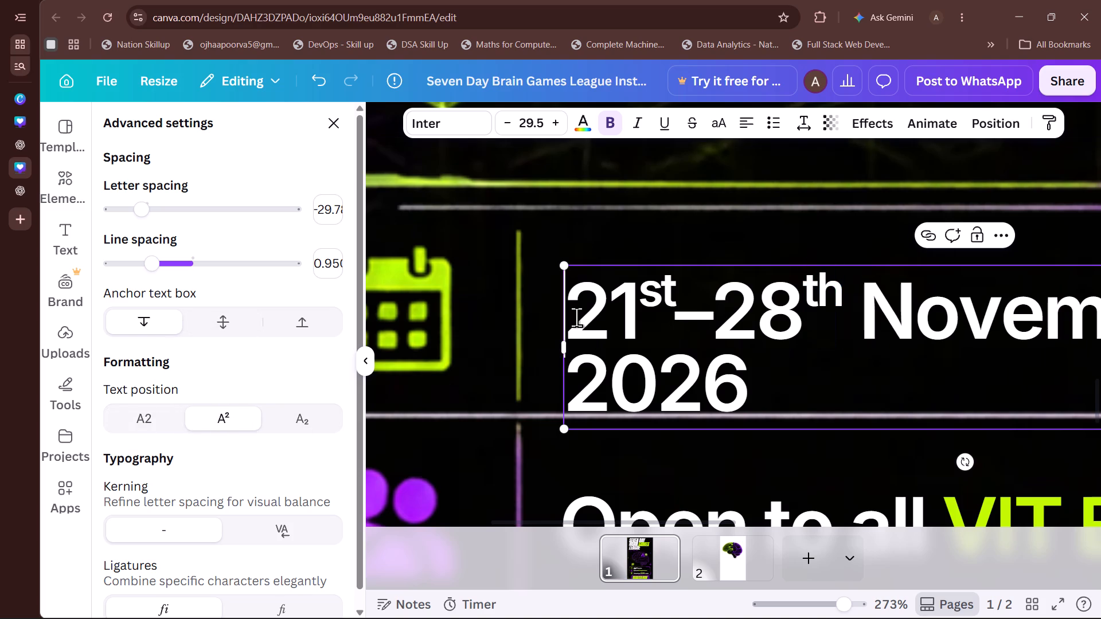
Recolour "21st–28th" in the event date line with the design's vivid yellow-green text colour.
left_click_drag(576, 317, 795, 322)
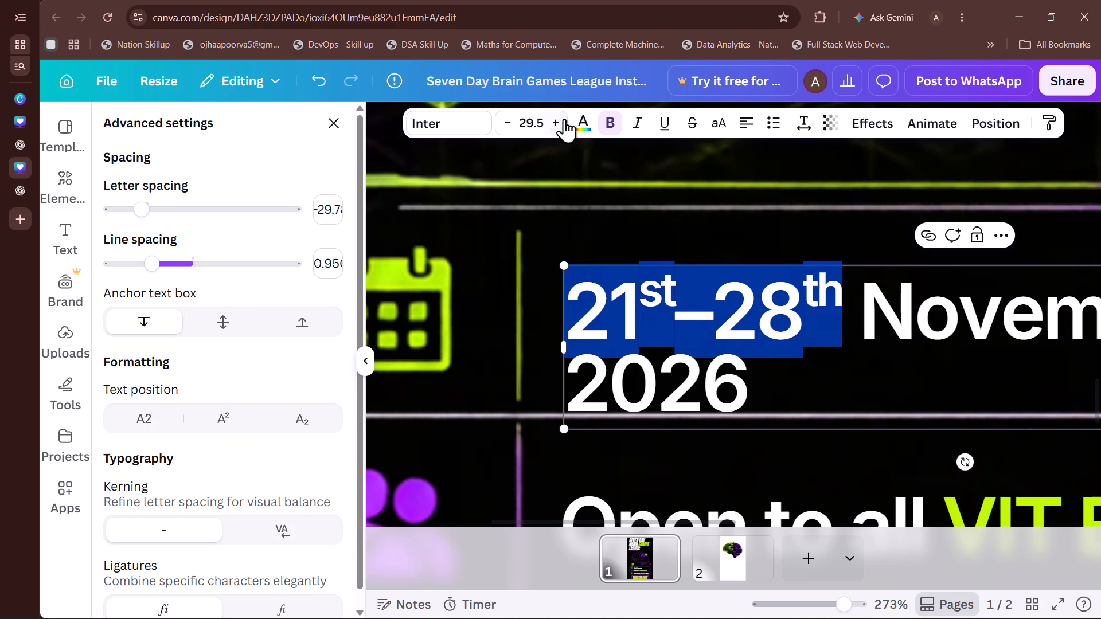
left_click(588, 129)
left_click(225, 242)
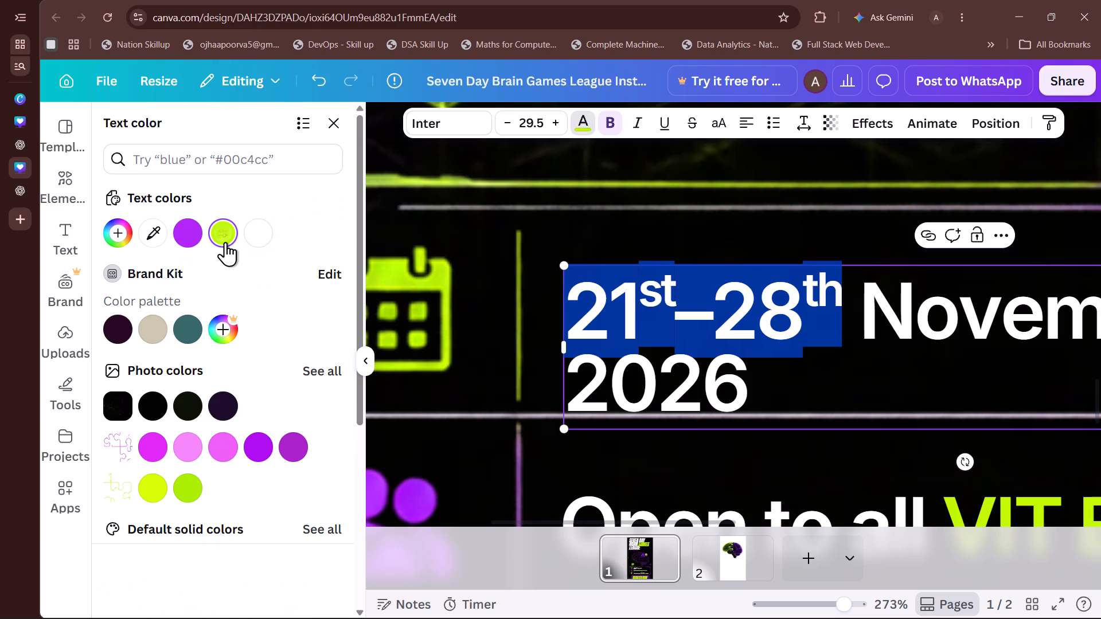
left_click(528, 310)
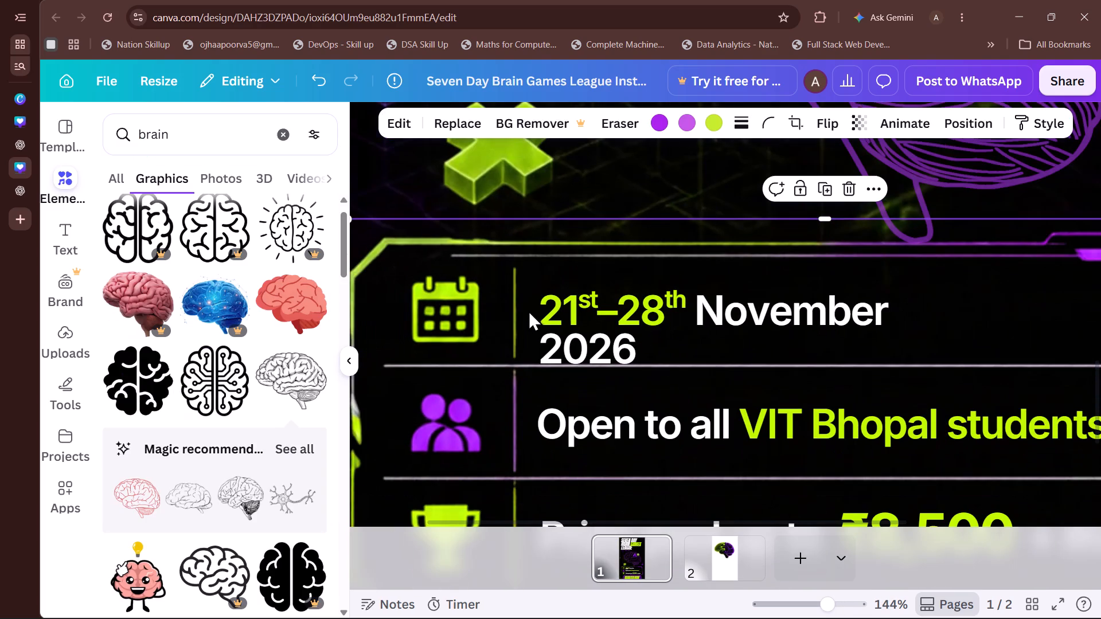
Widen the event date text box so "21st–28th November 2026" fits on a single line.
left_click(630, 331)
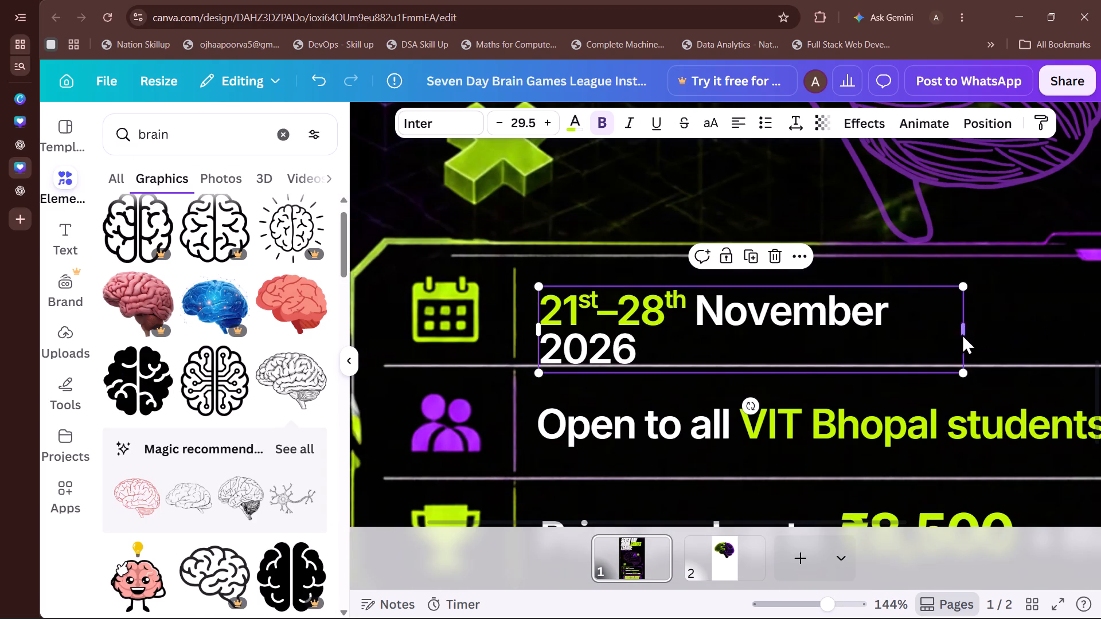
left_click_drag(967, 331, 1053, 330)
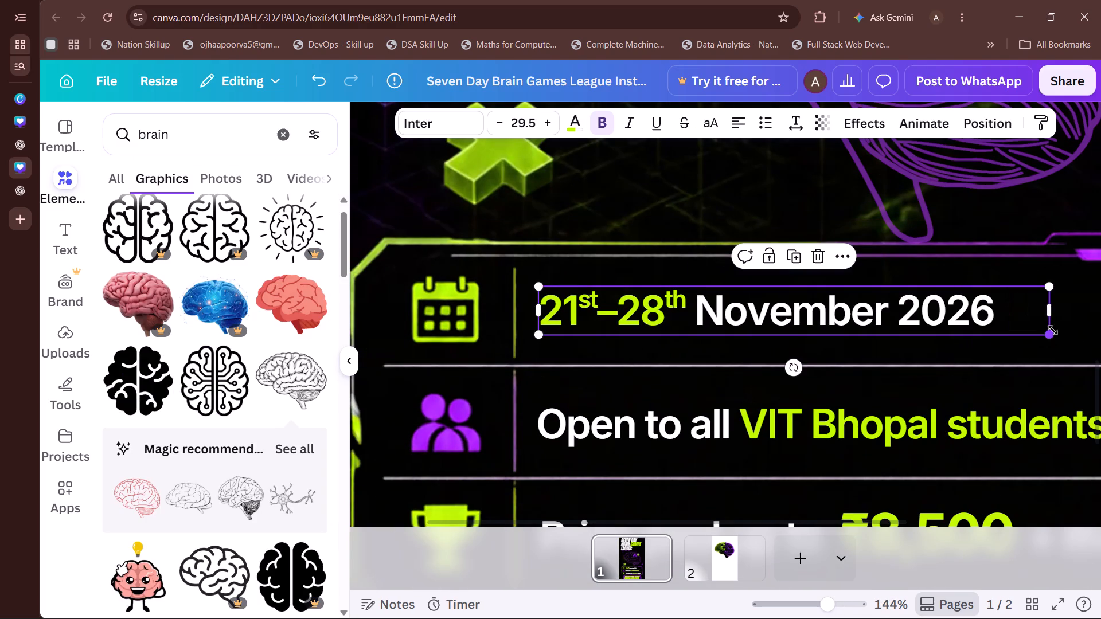
left_click(1070, 326)
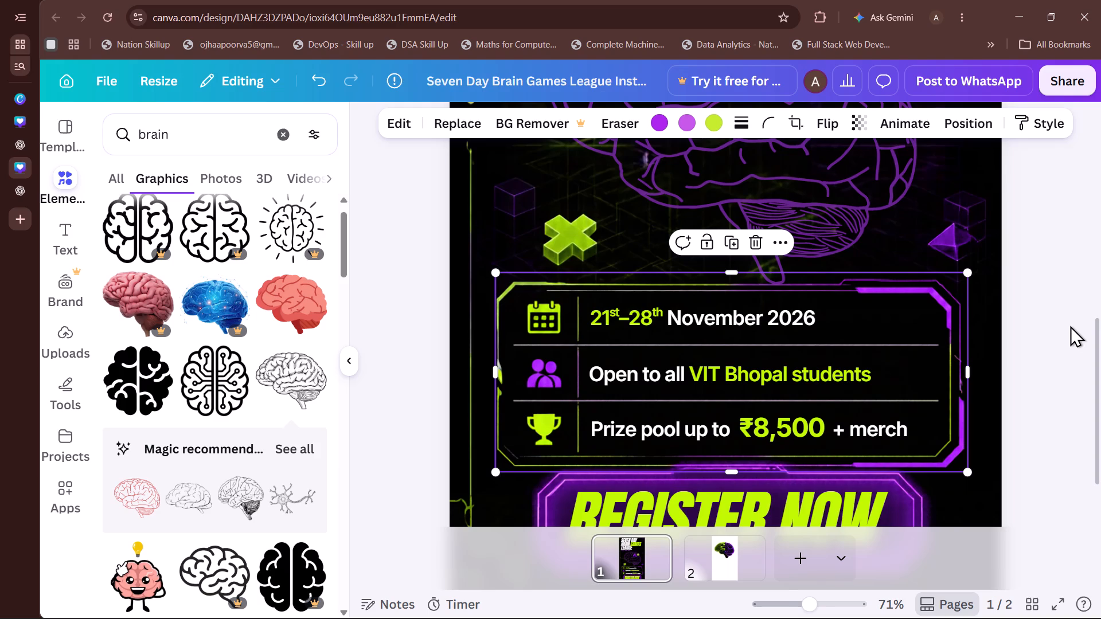
Copy the purple chevron arrows beside "LEAGUE" in the 7-Day Brain Games League design and paste them into the Seven Day story.
scroll(1070, 326, "up", 1)
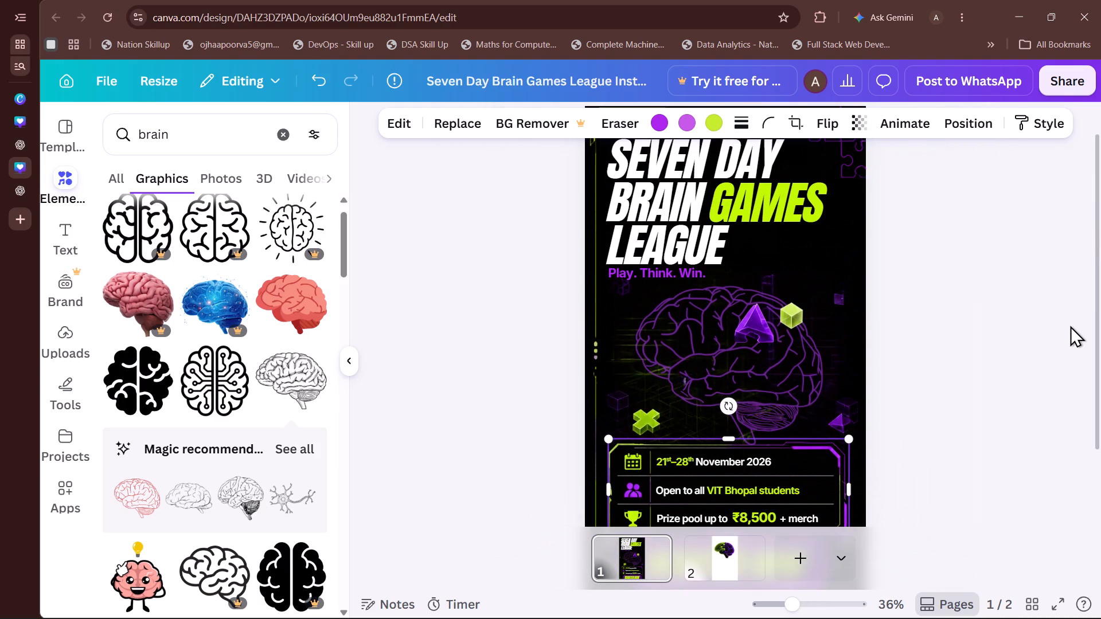
scroll(1070, 326, "up", 1)
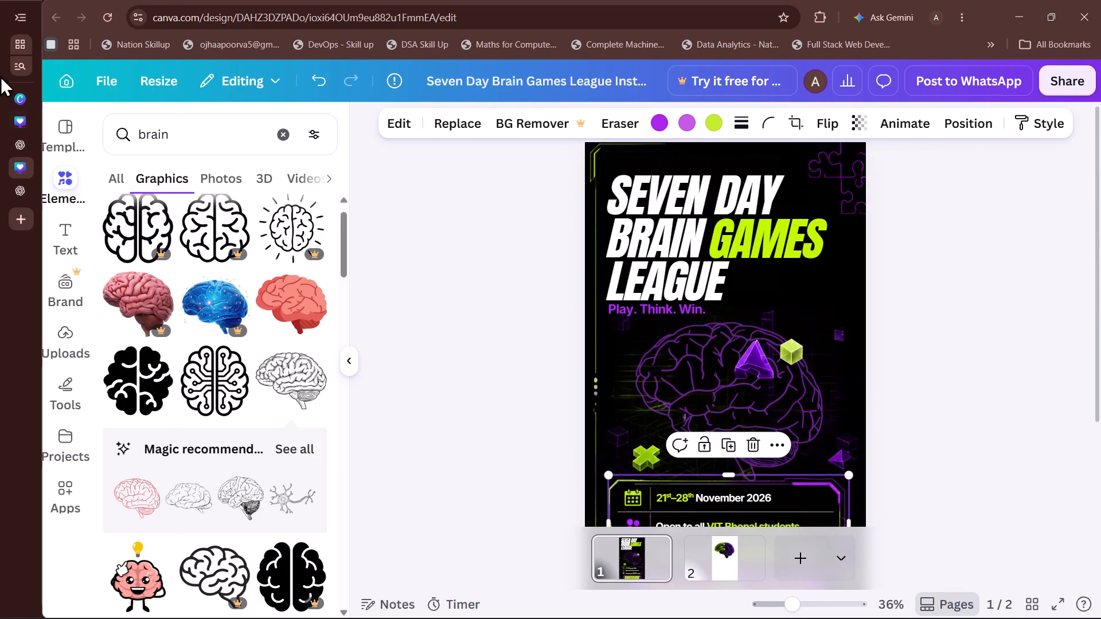
left_click(40, 125)
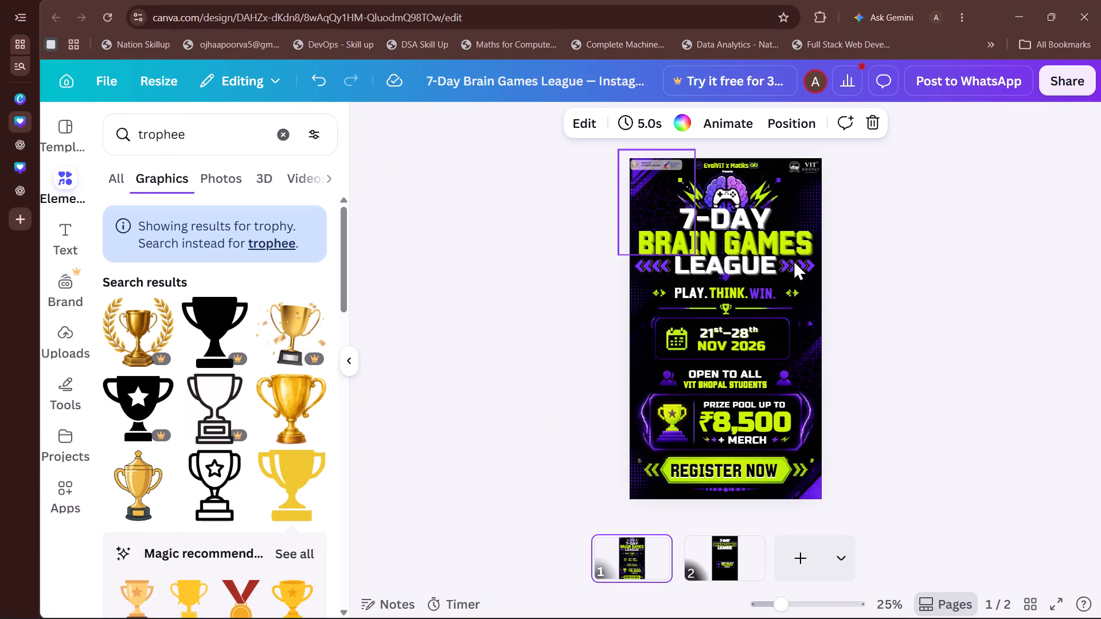
left_click(800, 270)
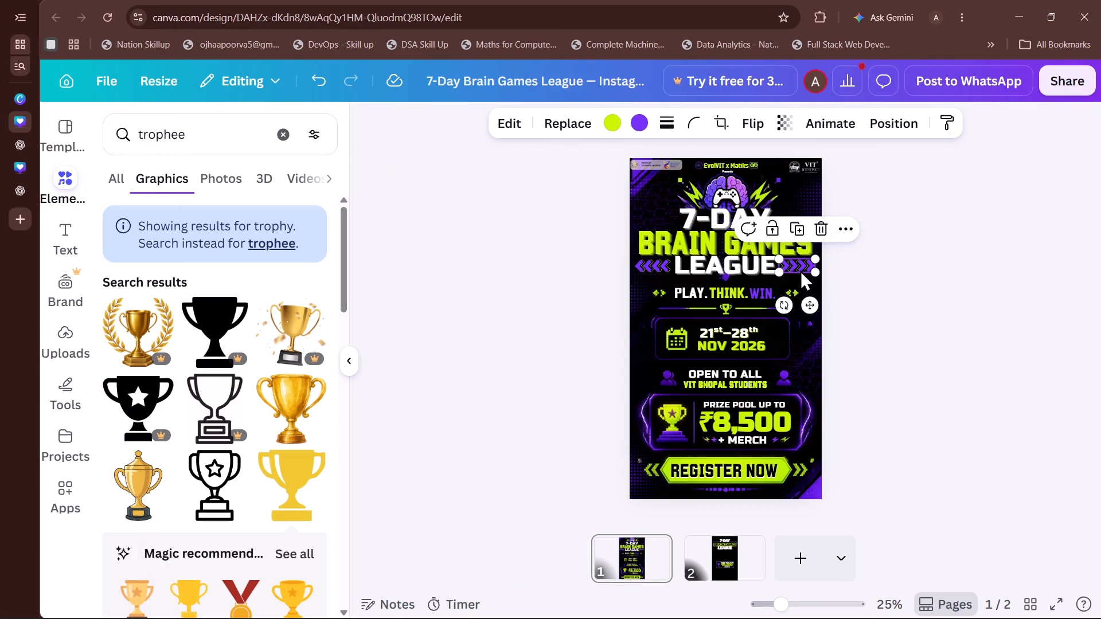
key("ctrl+c")
left_click(67, 154)
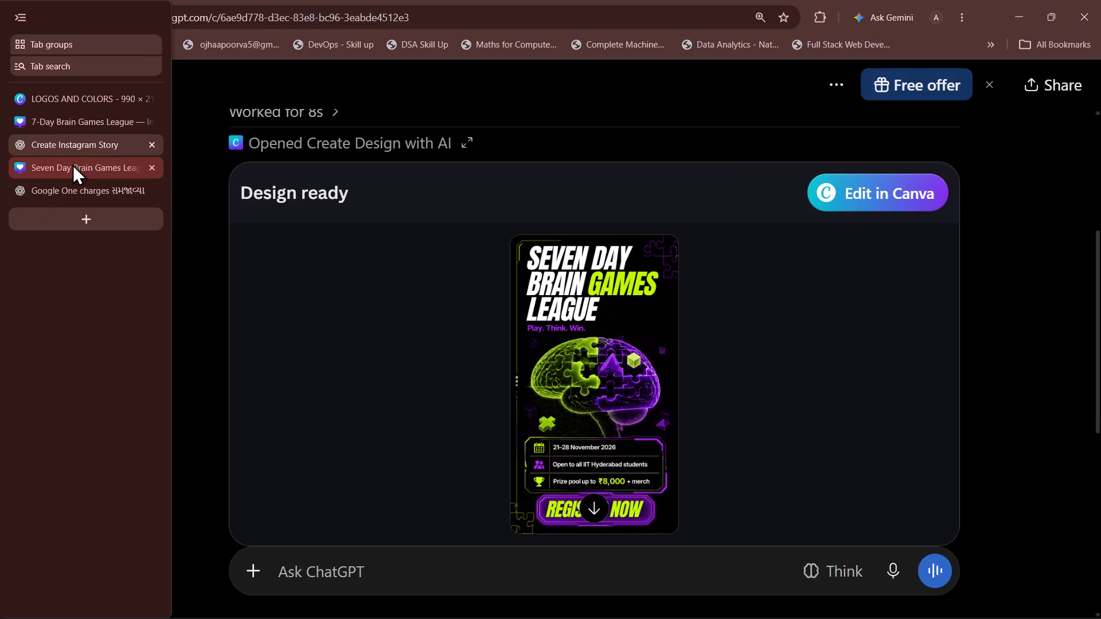
left_click(72, 164)
left_click(829, 333)
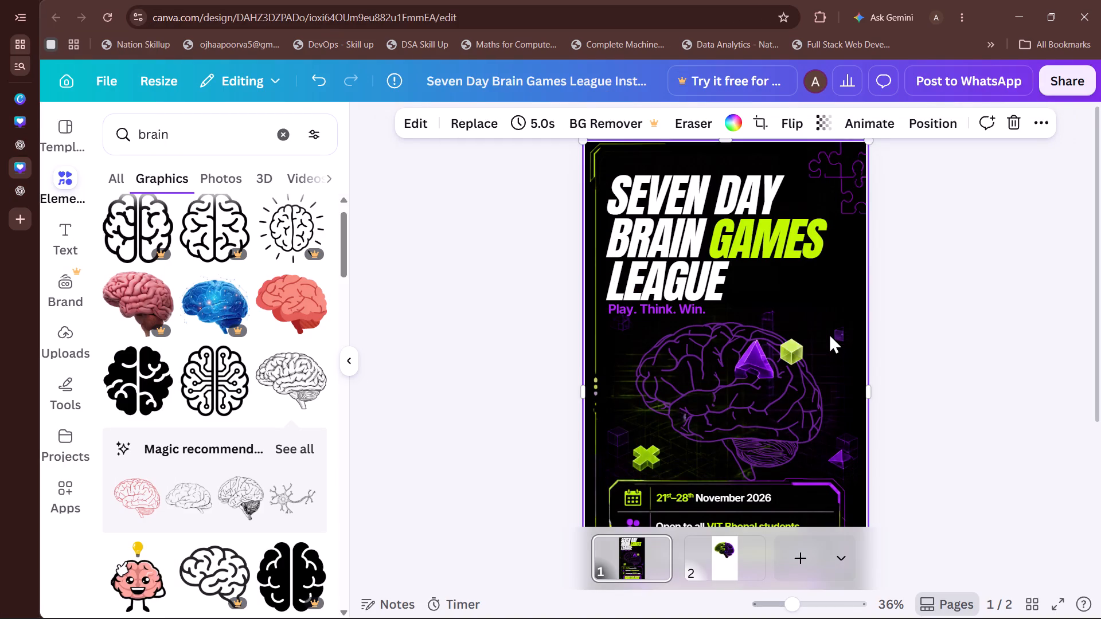
key("ctrl+v")
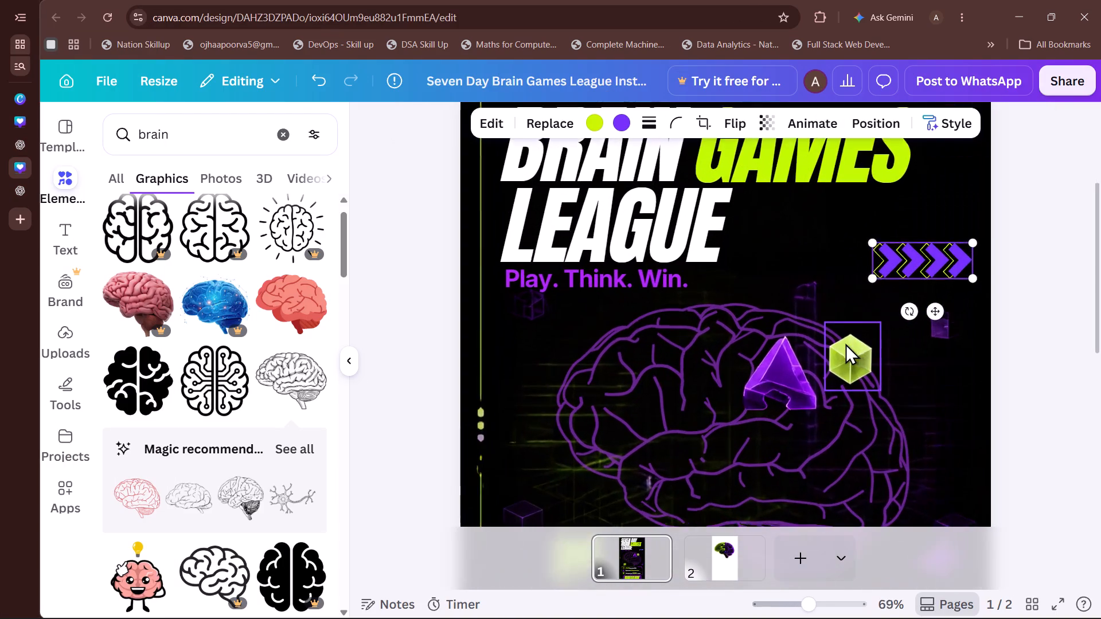
Place the pasted chevron arrows just after the word "LEAGUE" in the title and enlarge them to nearly the lettering's height.
scroll(845, 343, "up", 2)
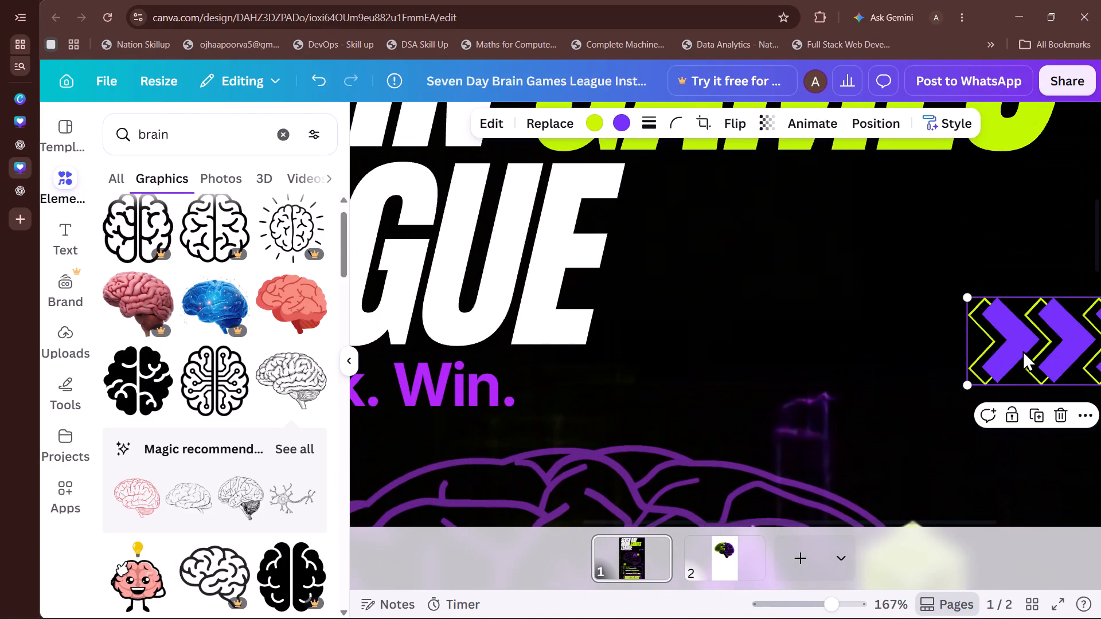
left_click_drag(1022, 350, 712, 238)
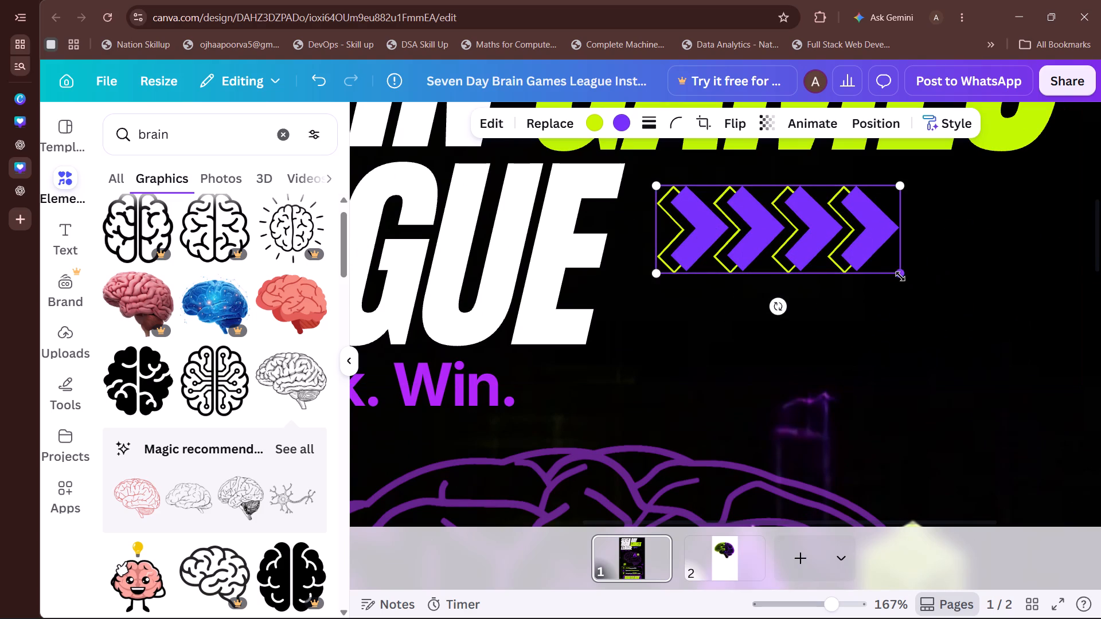
left_click_drag(901, 276, 1071, 411)
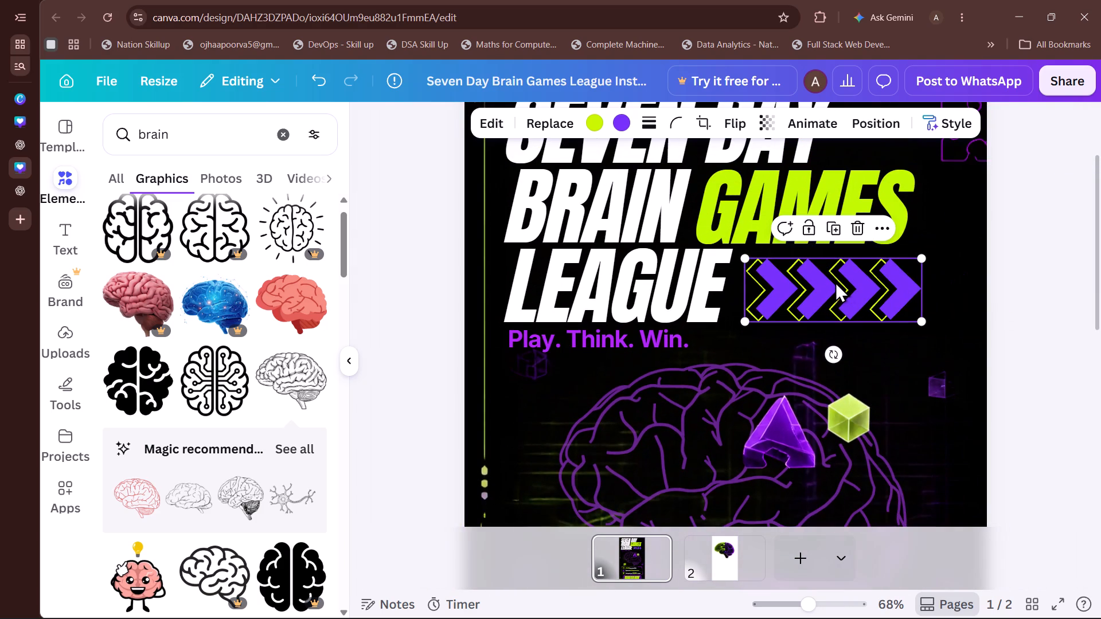
Enlarge the chevron arrow strip beside LEAGUE to about 429 by 155 and align it with the word.
left_click_drag(835, 281, 832, 275)
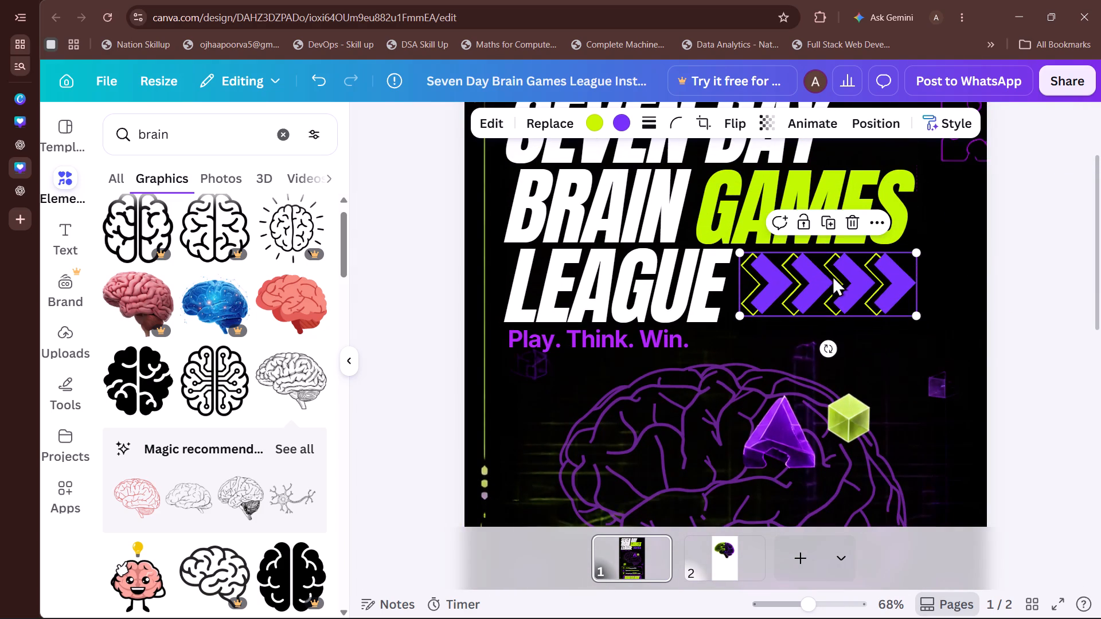
left_click_drag(919, 318, 951, 328)
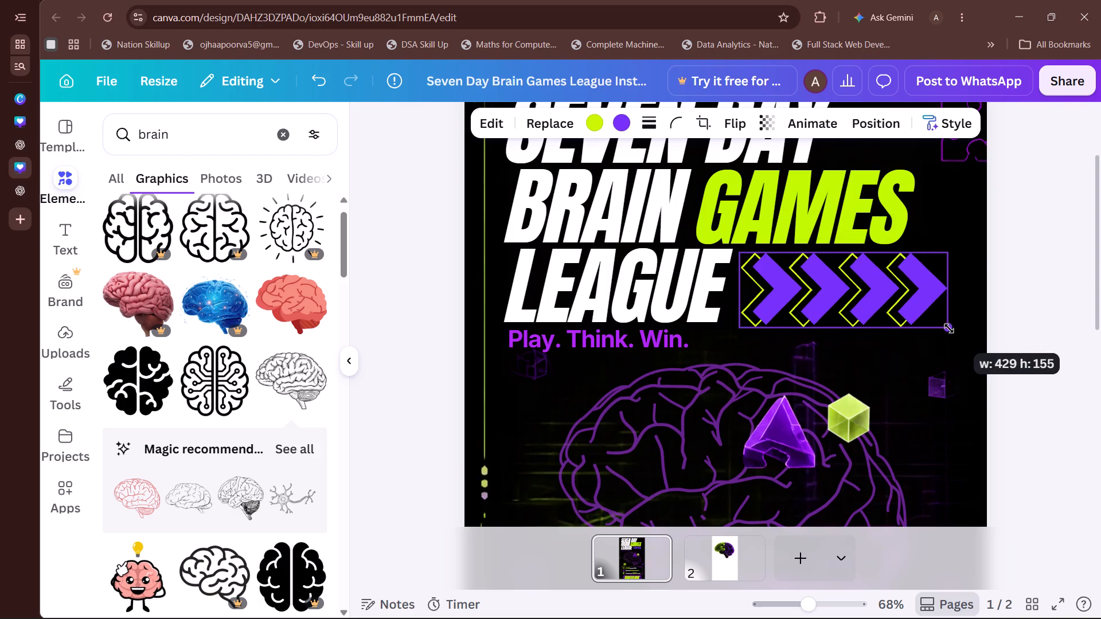
left_click(855, 311)
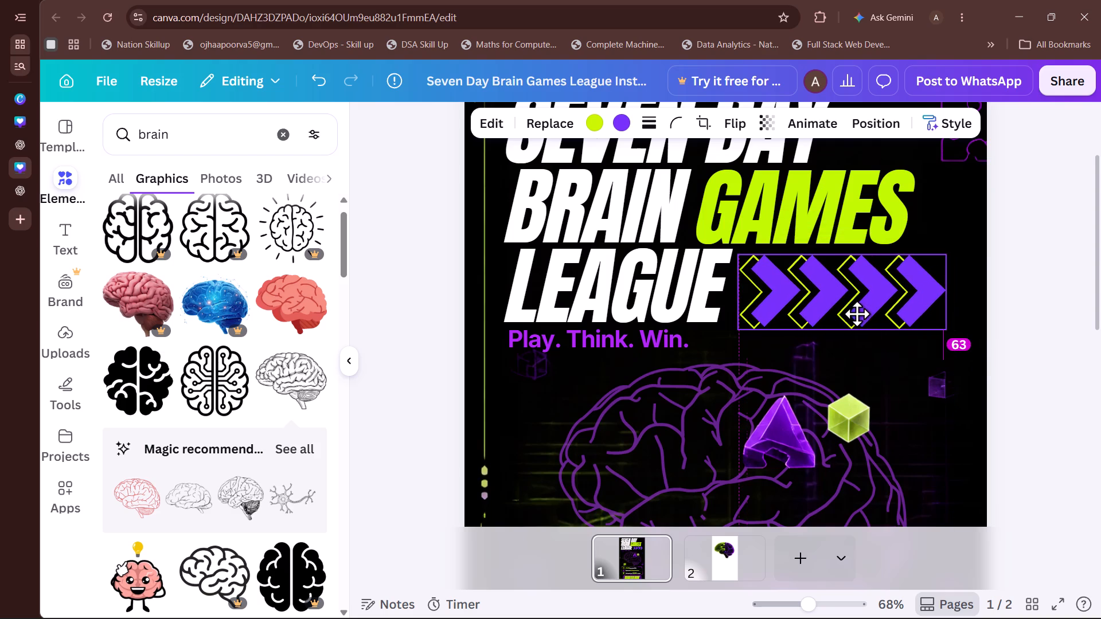
left_click(856, 313)
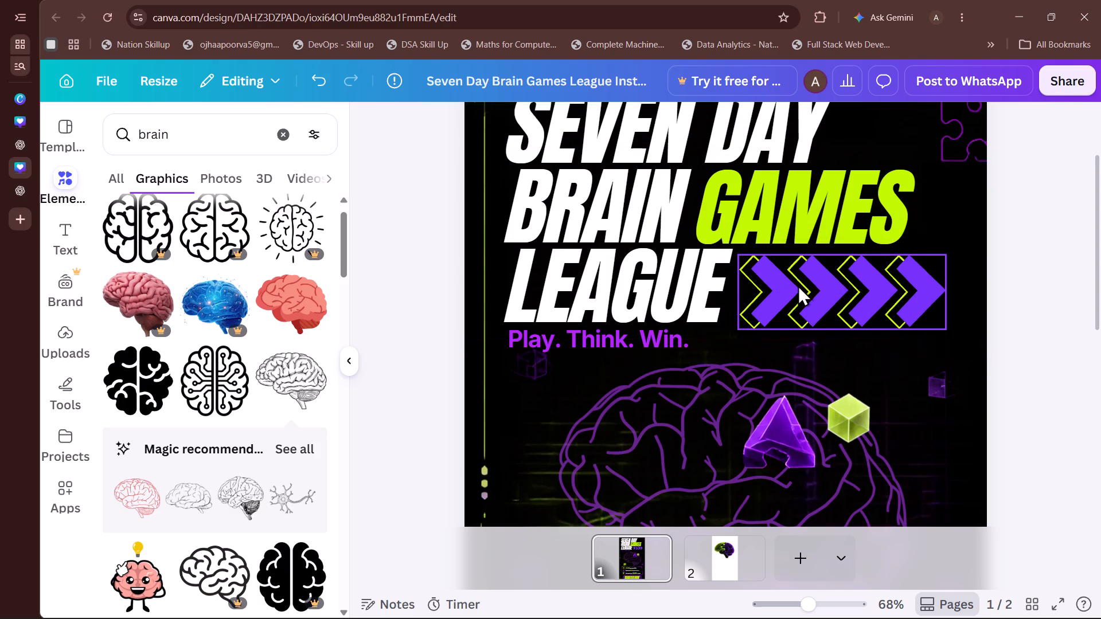
Recolour the chevron arrow strip's violet parts to the design's vivid lavender, #b126f8.
left_click(798, 285)
left_click(623, 129)
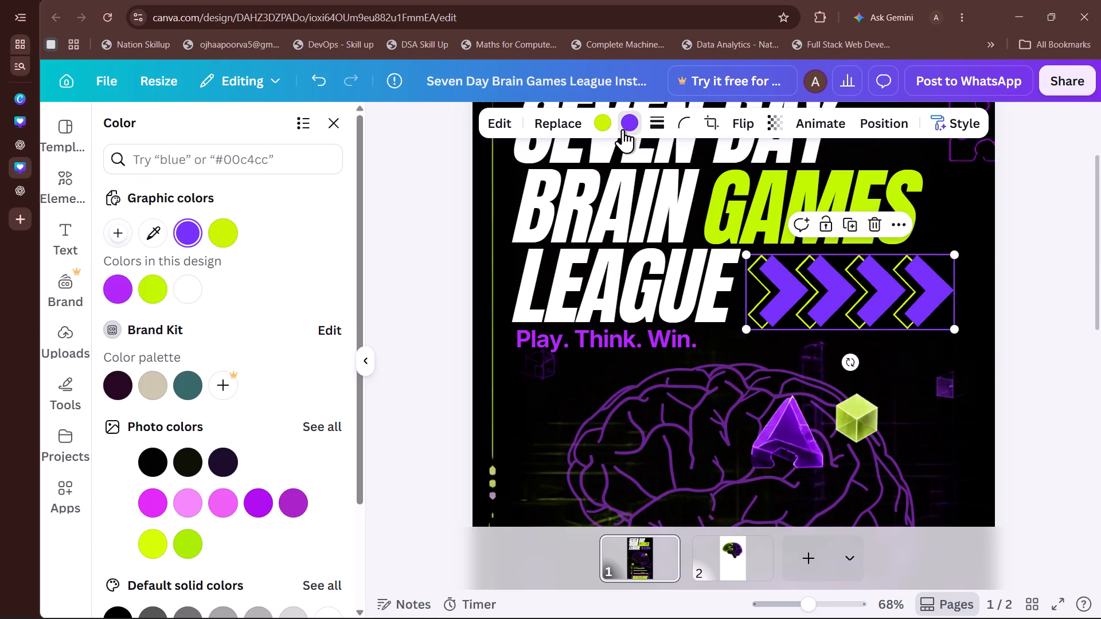
left_click(123, 286)
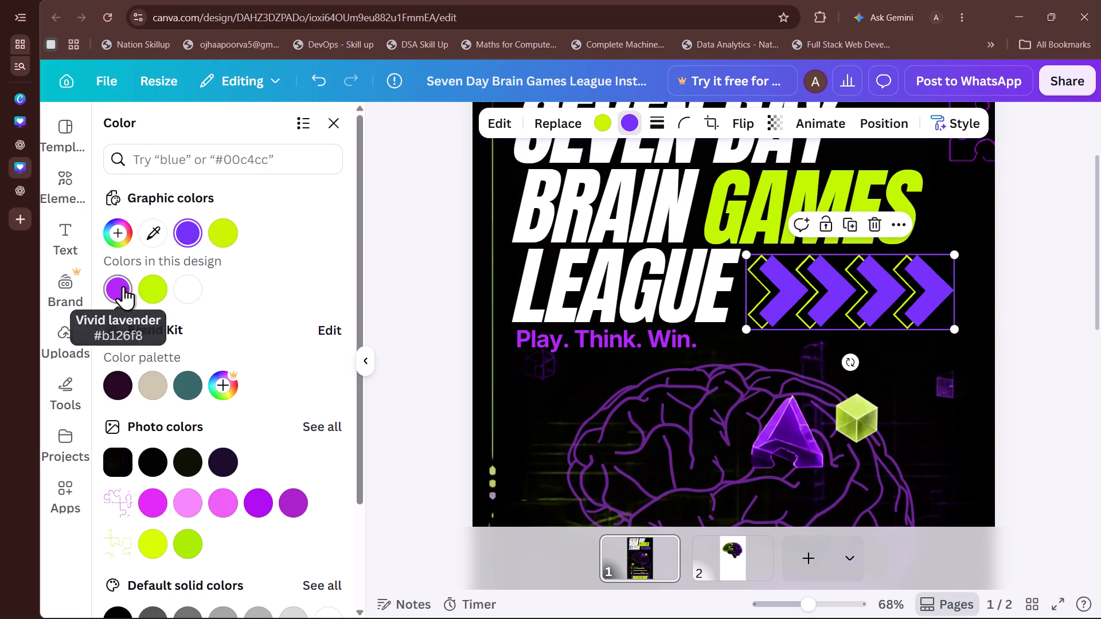
left_click(403, 276)
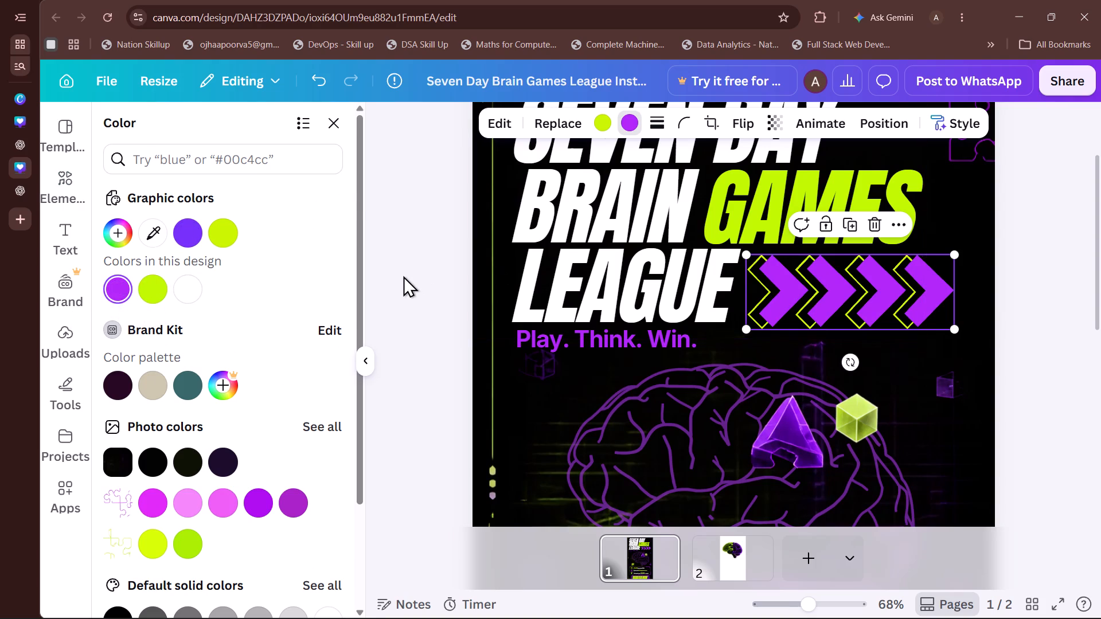
left_click(889, 284)
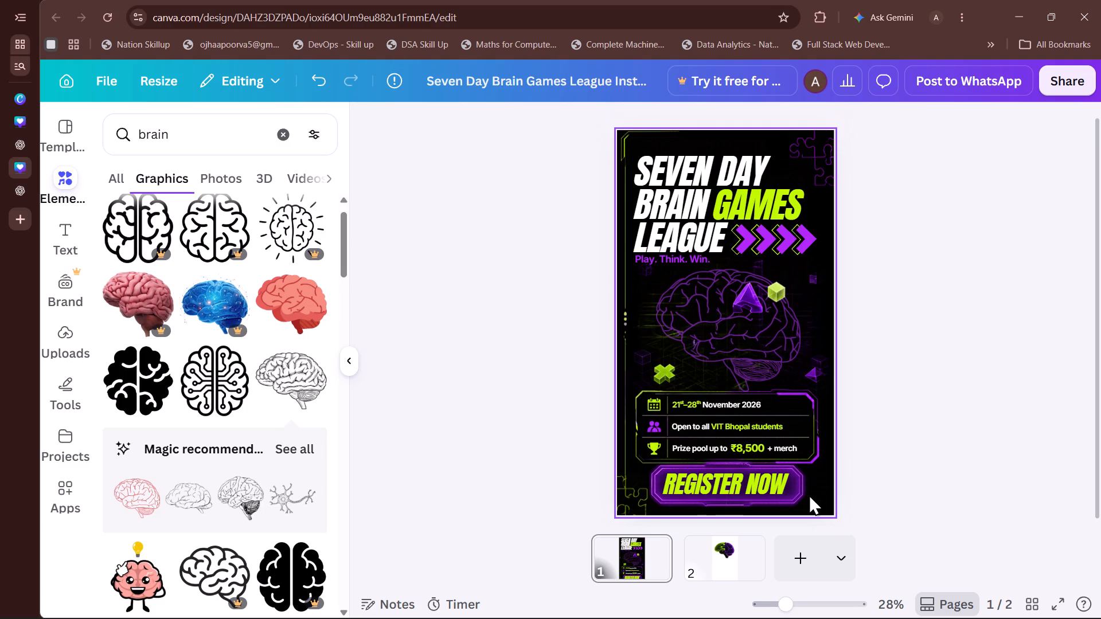
Duplicate the chevron arrow strip beside LEAGUE and rotate the copy to 90° so its arrows point down.
left_click(785, 250)
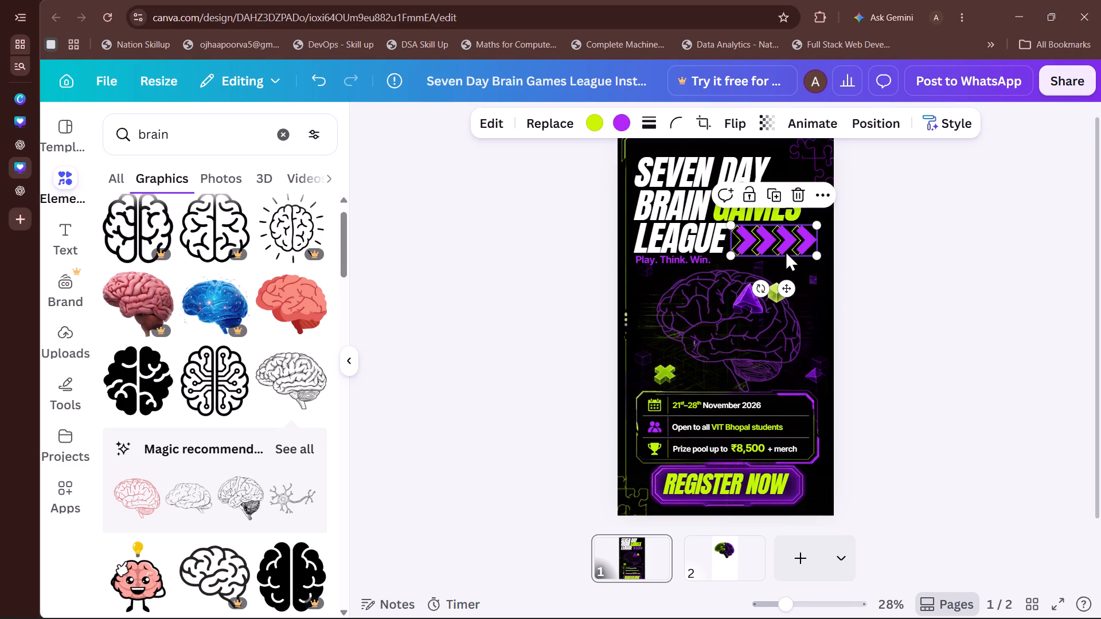
key("ctrl+d")
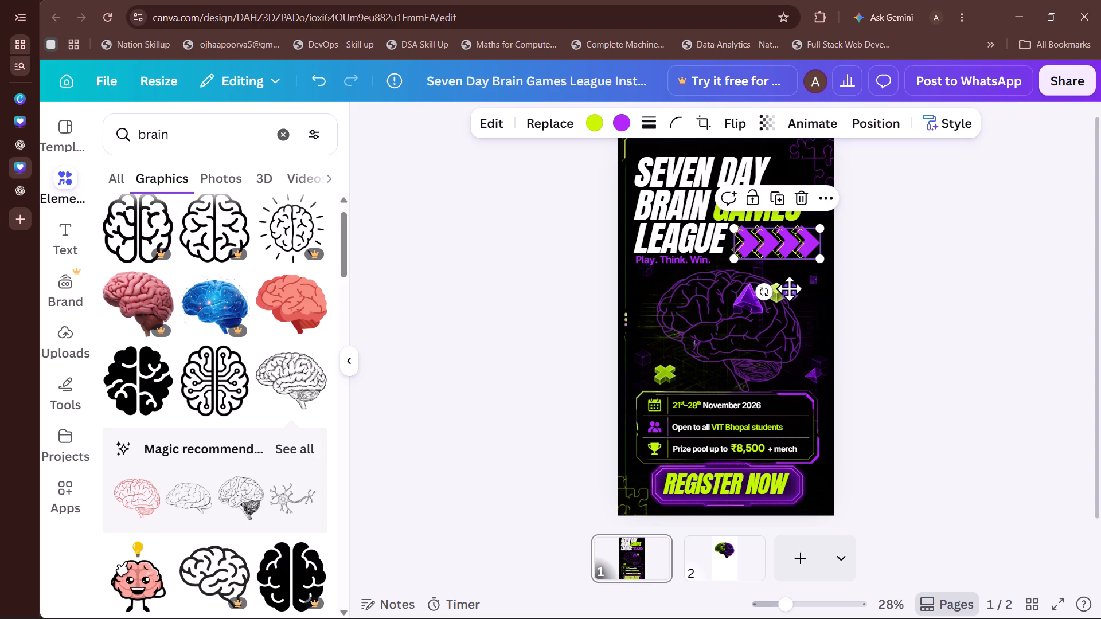
left_click_drag(789, 288, 669, 336)
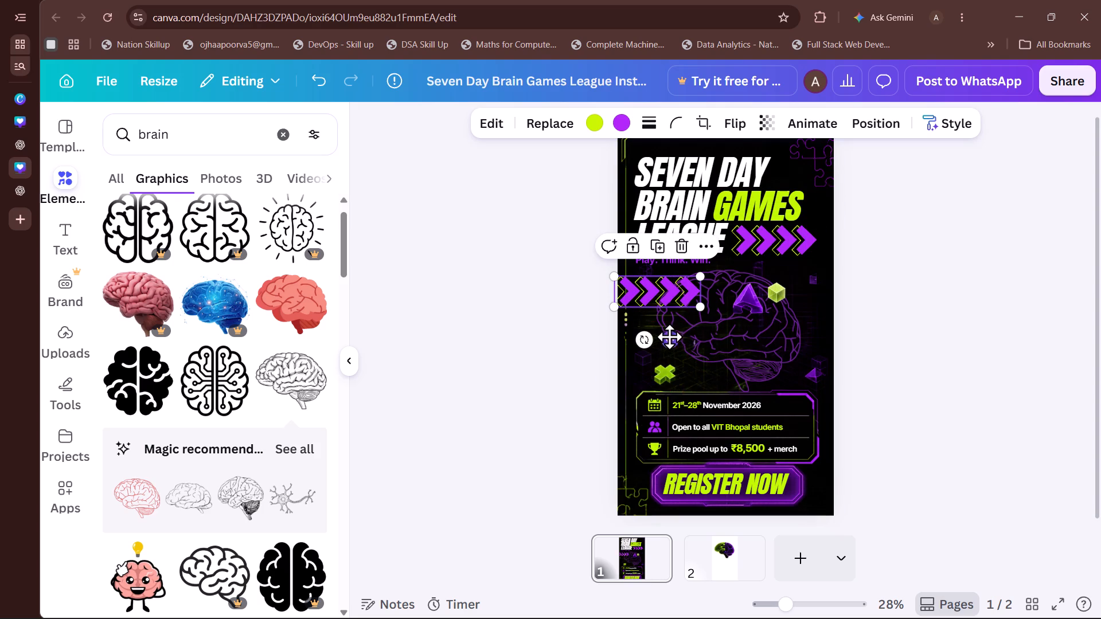
left_click_drag(643, 337, 616, 284)
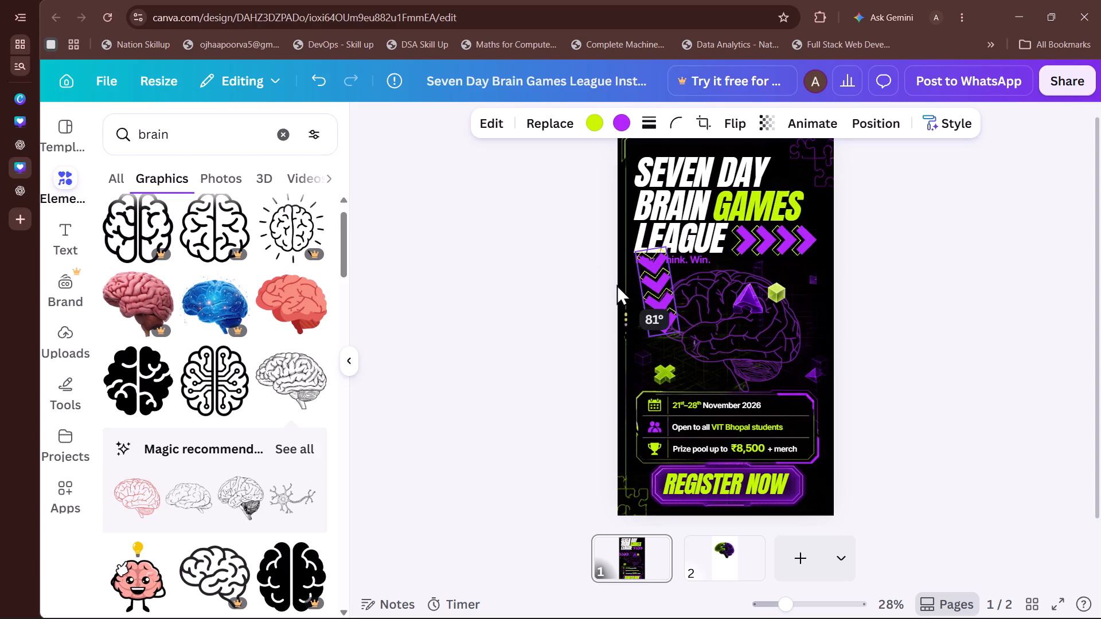
left_click_drag(616, 284, 616, 277)
left_click_drag(651, 268, 657, 276)
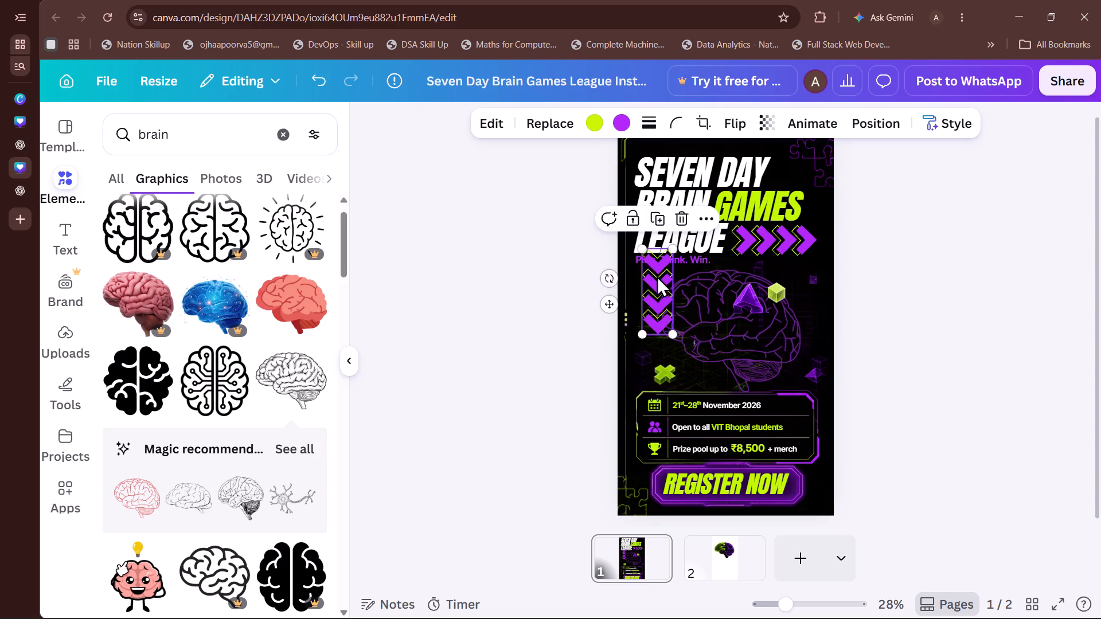
Move the vertical chevron copy to the story's left edge and shrink it to about 115 by 41 px.
left_click_drag(657, 276, 826, 375)
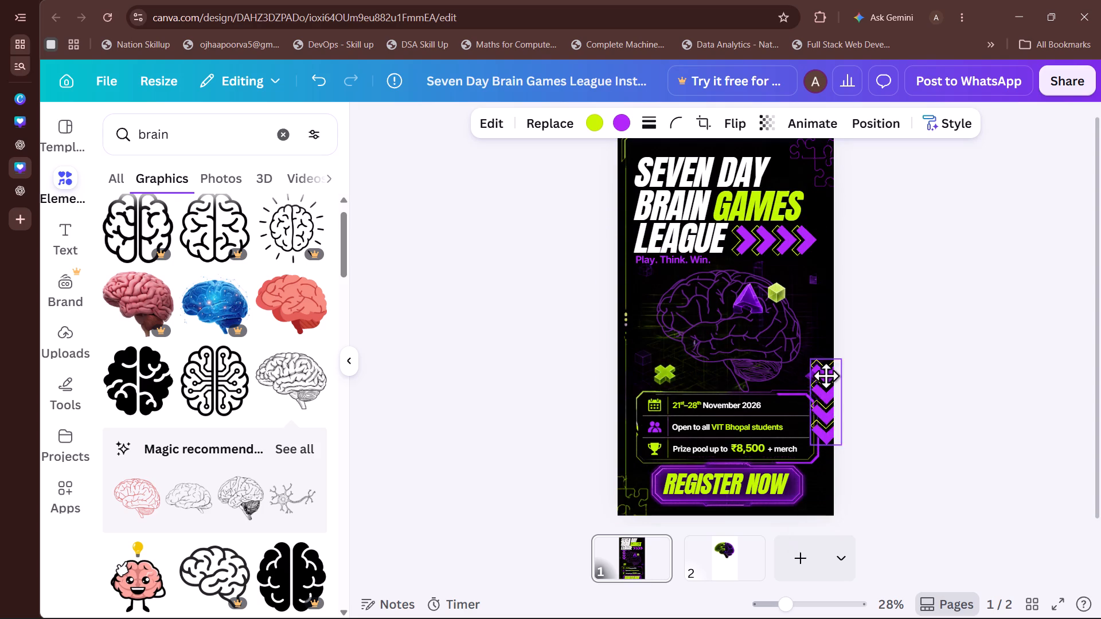
left_click_drag(826, 375, 620, 351)
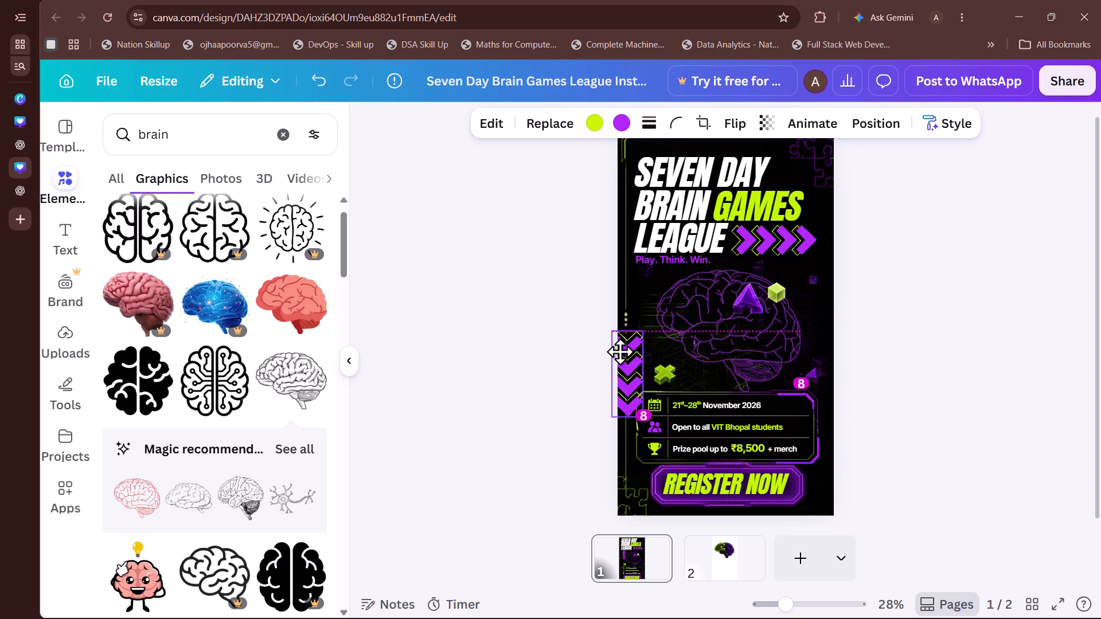
left_click_drag(620, 351, 619, 339)
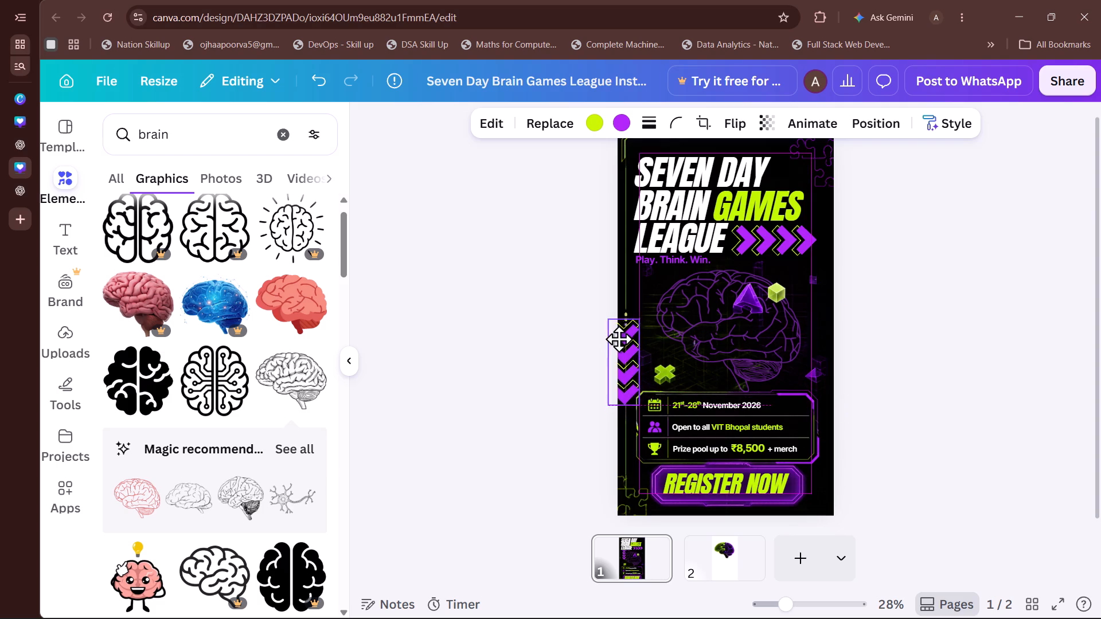
left_click_drag(619, 339, 627, 314)
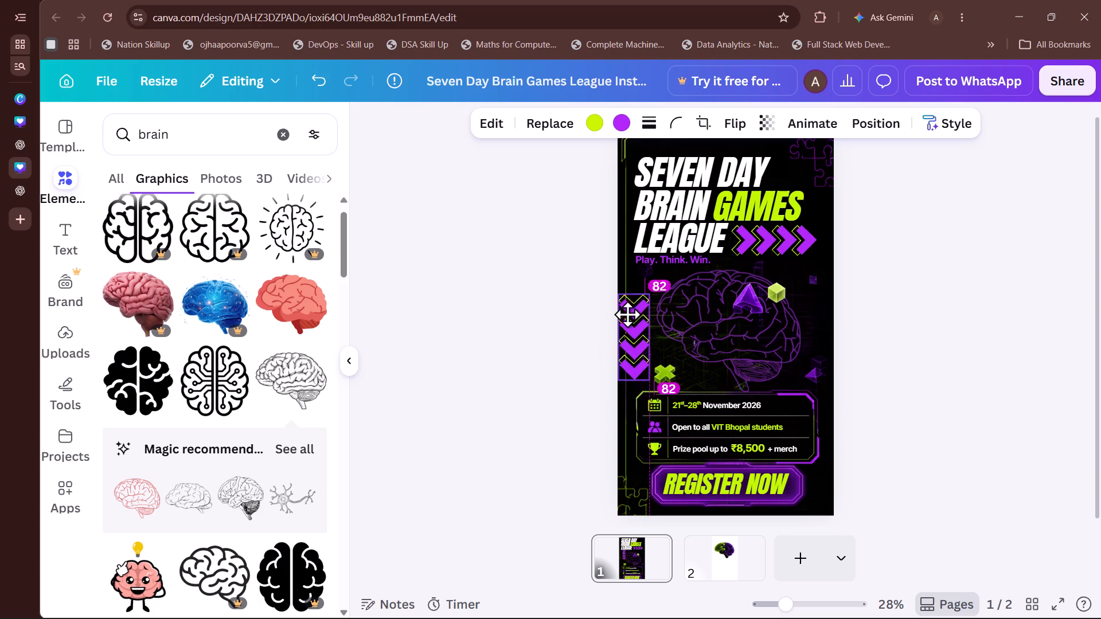
left_click_drag(627, 314, 635, 317)
left_click_drag(654, 297, 639, 363)
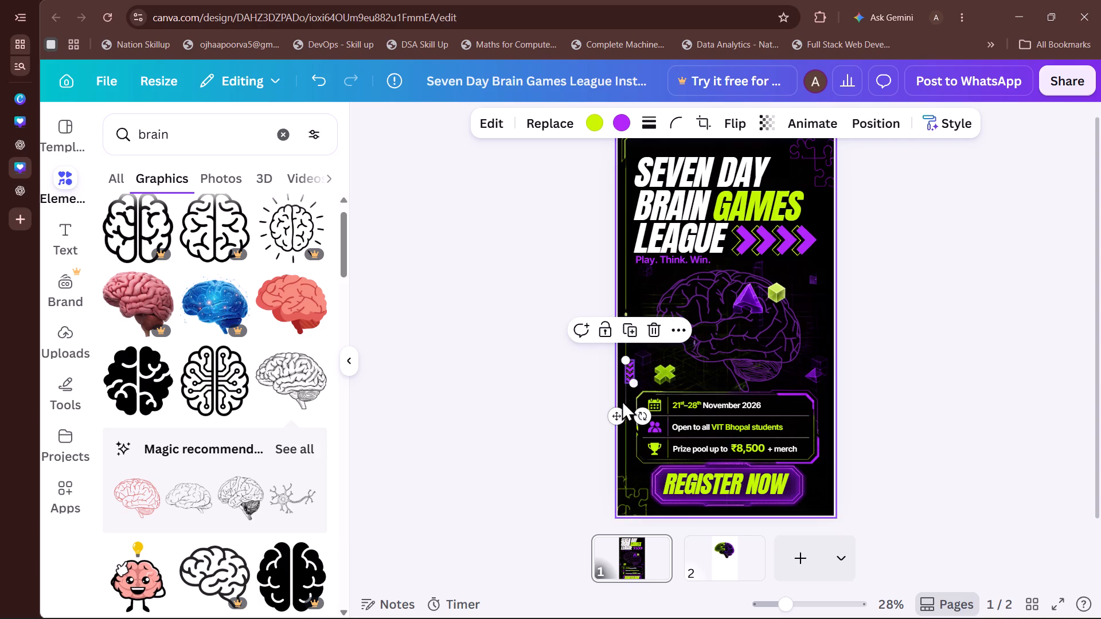
Move the small vertical chevron strip over the left part of the brain outline, at about X 368, Y 903 px.
scroll(622, 400, "right", 4)
scroll(622, 400, "up", 2)
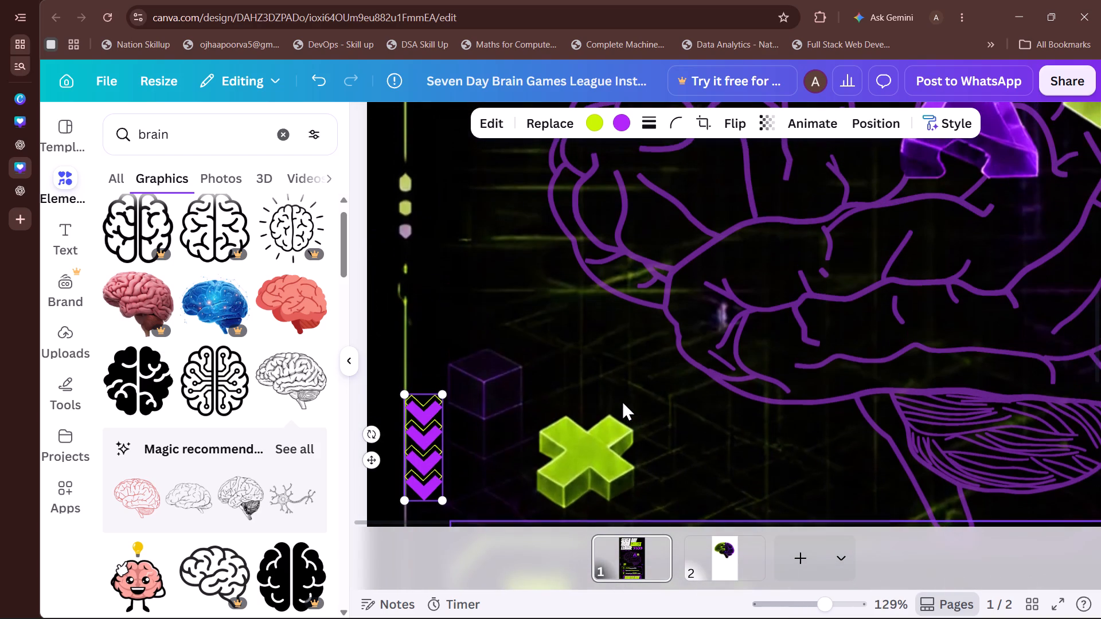
scroll(622, 400, "right", 7)
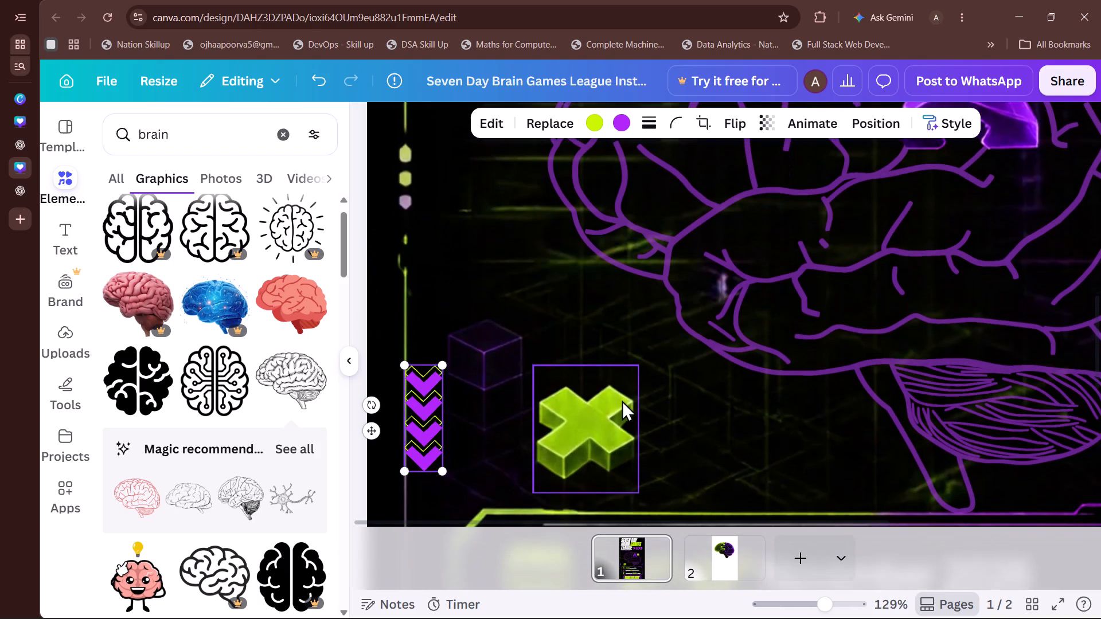
left_click_drag(424, 406, 456, 240)
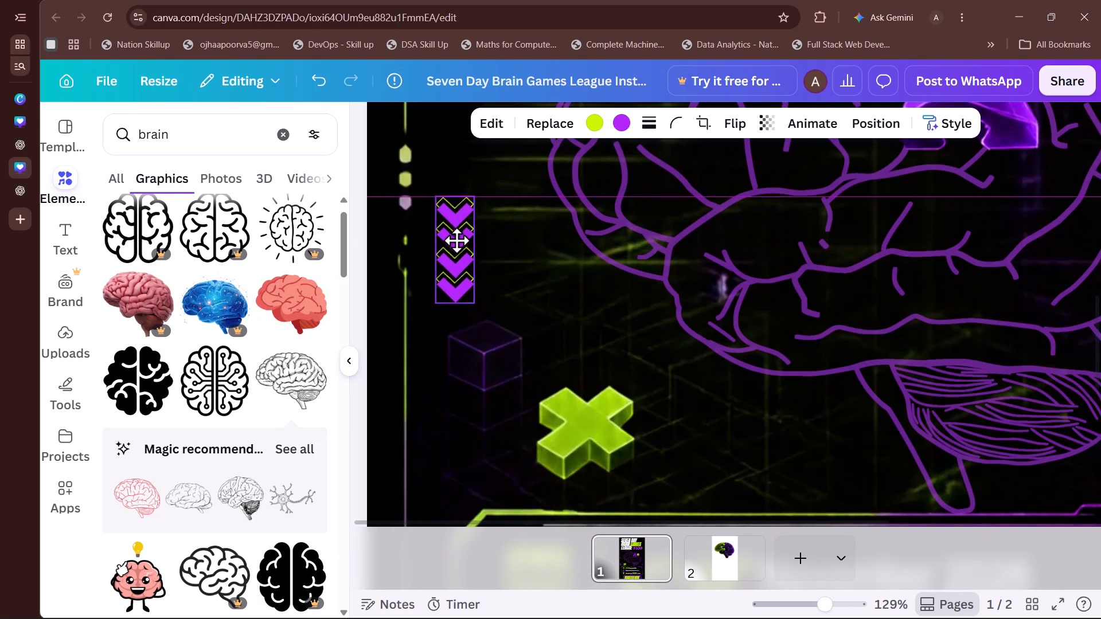
left_click_drag(456, 240, 561, 210)
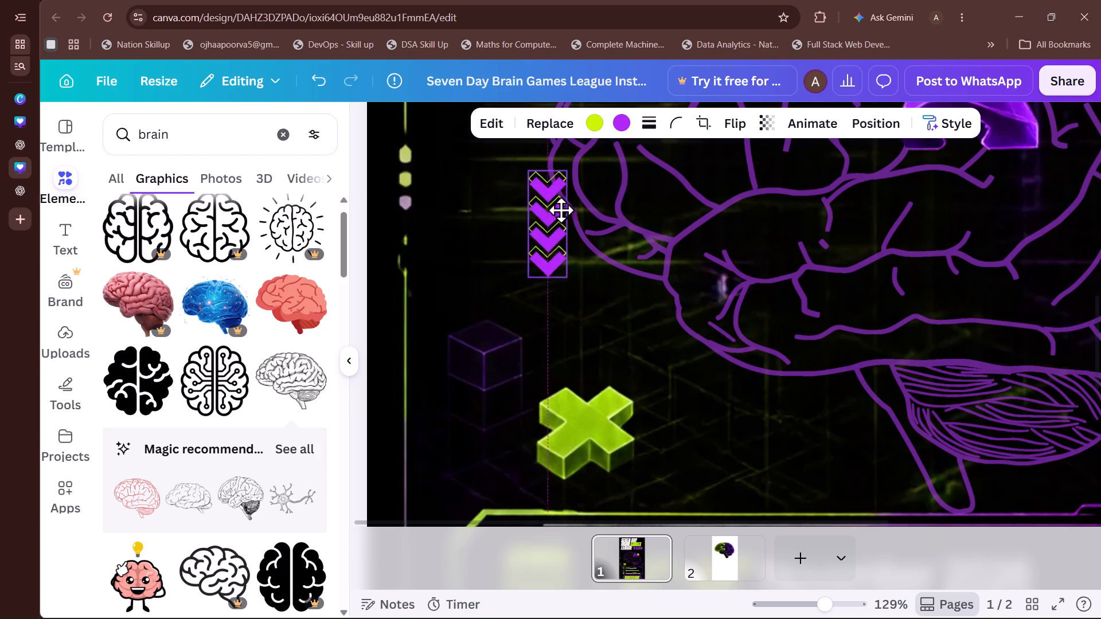
left_click_drag(561, 210, 741, 199)
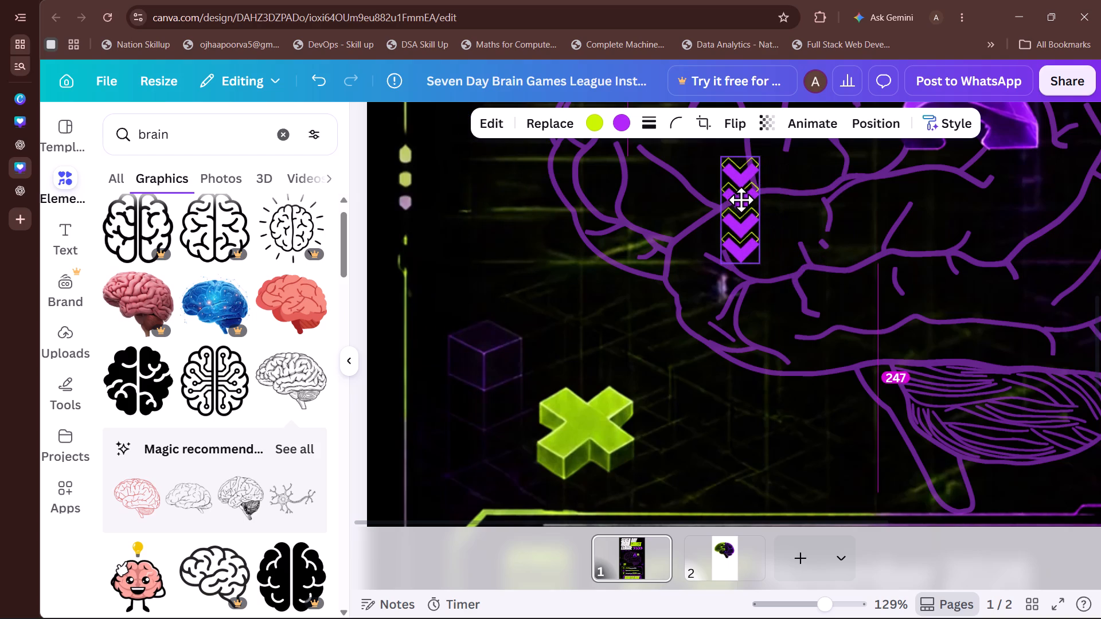
left_click_drag(741, 199, 728, 187)
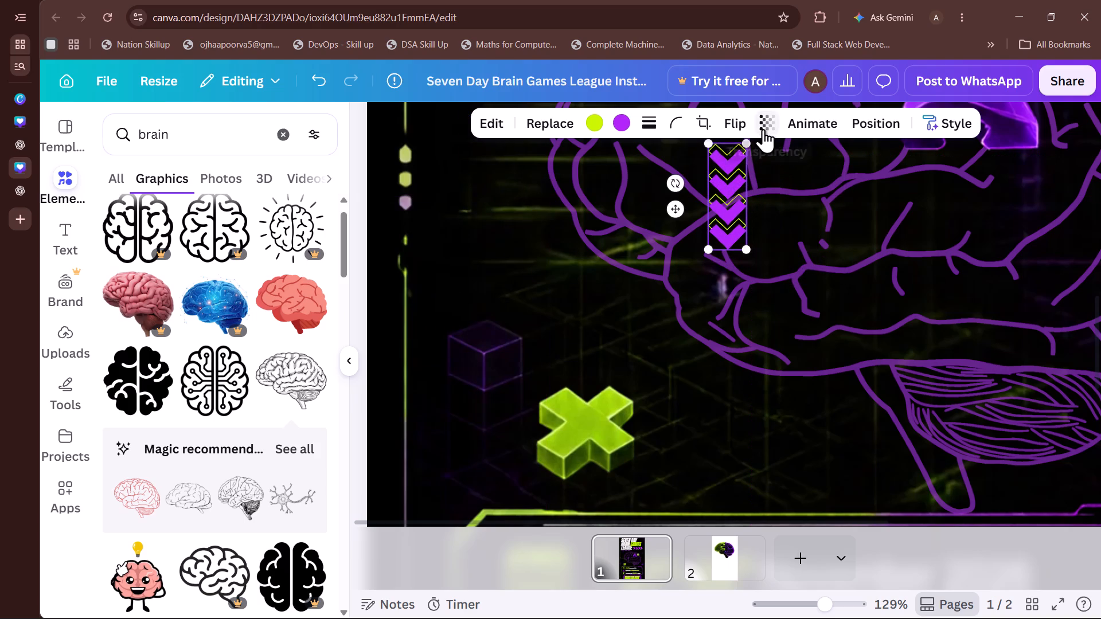
Send the small vertical chevron strip backward so it sits behind the brain outline.
left_click(853, 116)
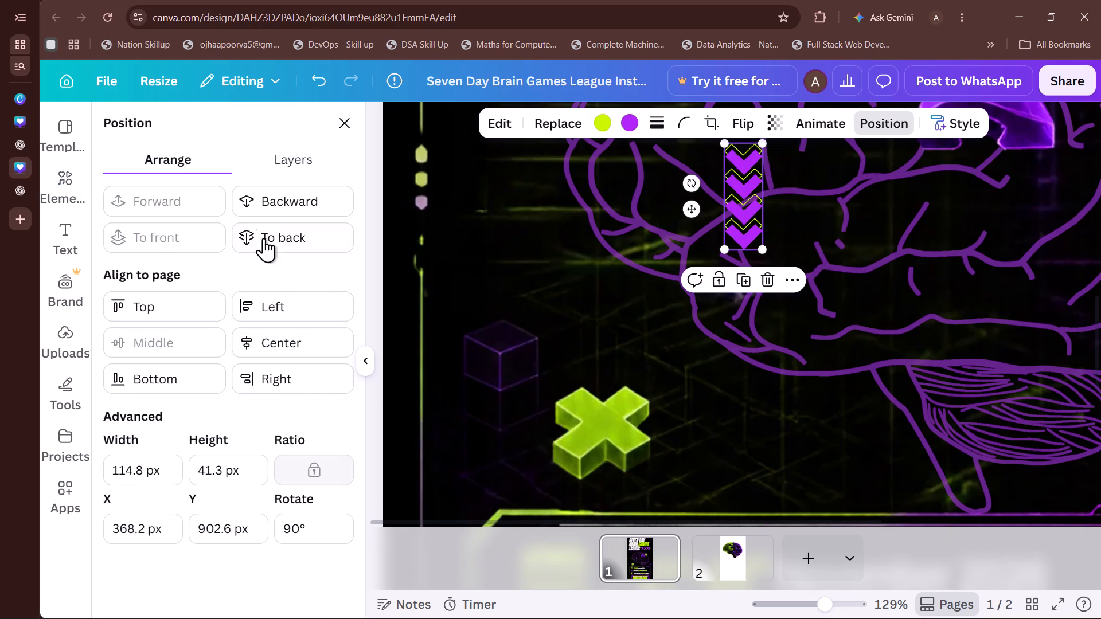
triple_click(258, 202)
triple_click(258, 202)
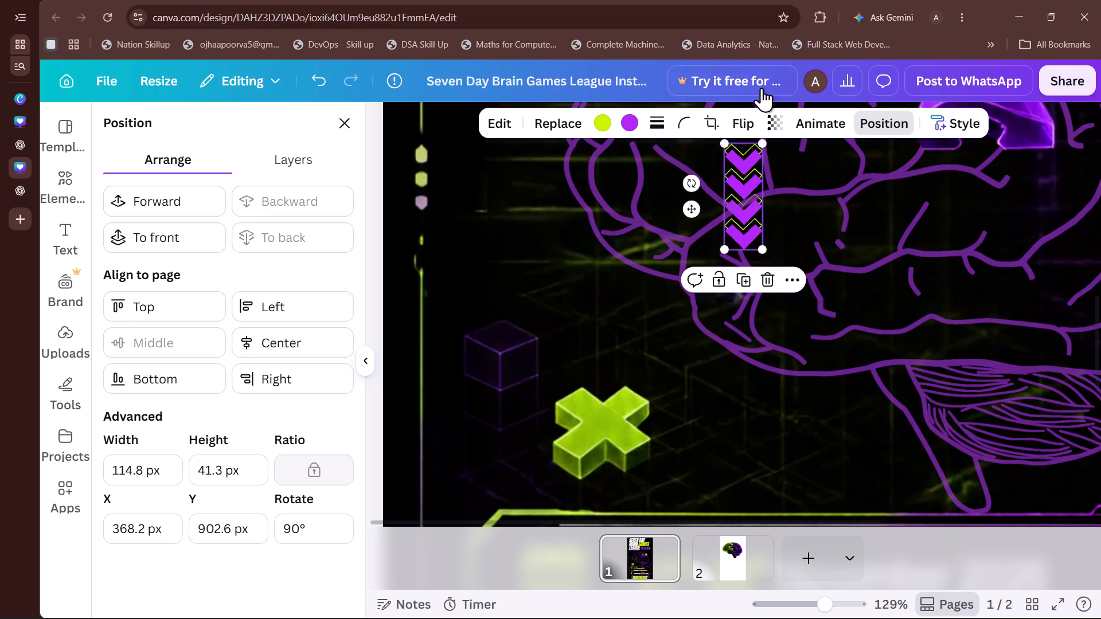
Fade the small vertical chevron strip inside the brain to a low opacity.
left_click(779, 128)
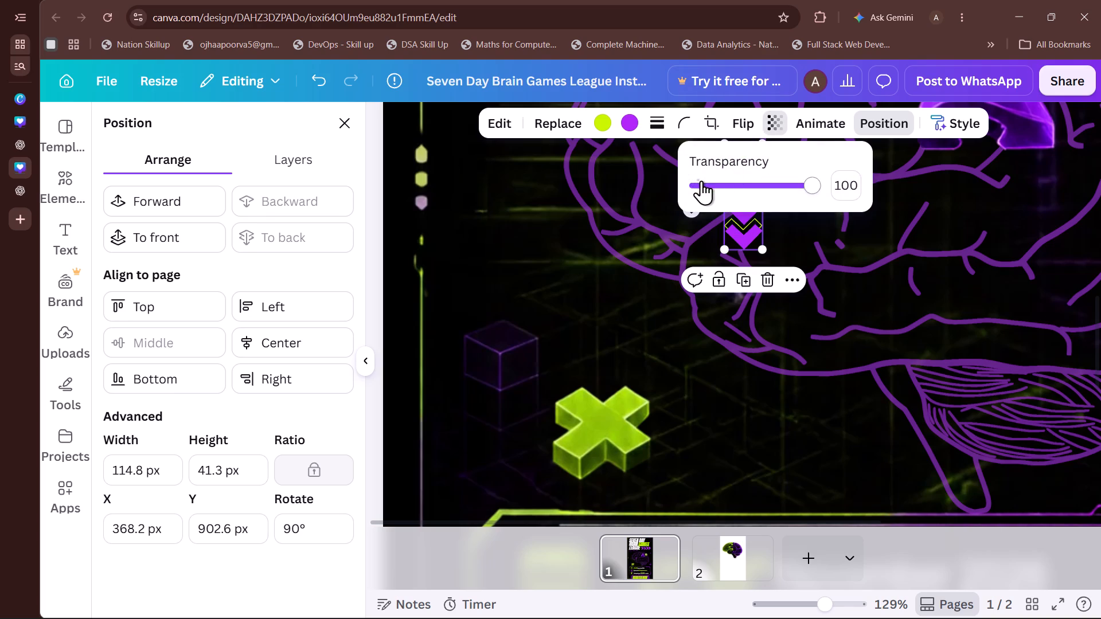
left_click(701, 181)
left_click_drag(701, 181, 727, 184)
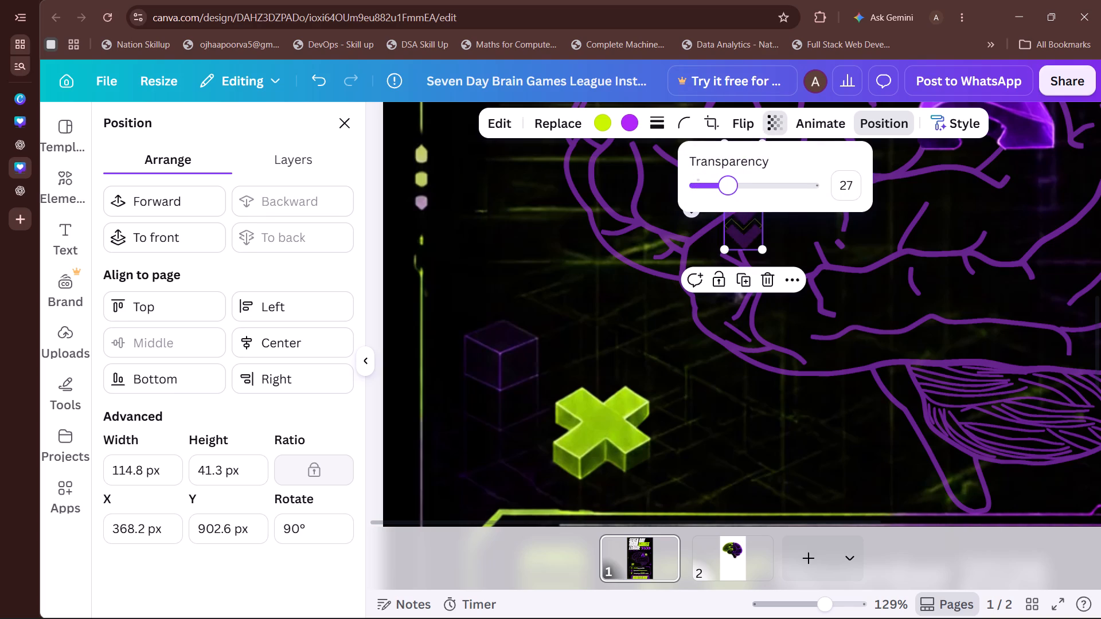
left_click_drag(727, 184, 723, 186)
left_click(775, 416)
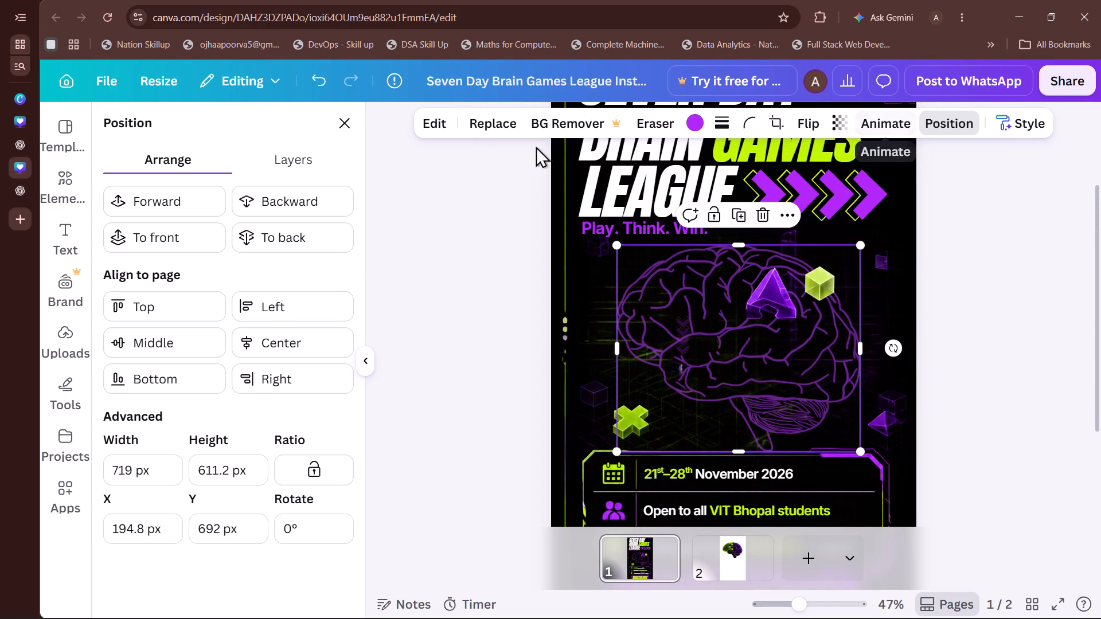
Duplicate the faded vertical chevron strip behind the brain and place the copy at the page's right edge, level with the original.
left_click(291, 164)
scroll(260, 432, "down", 1)
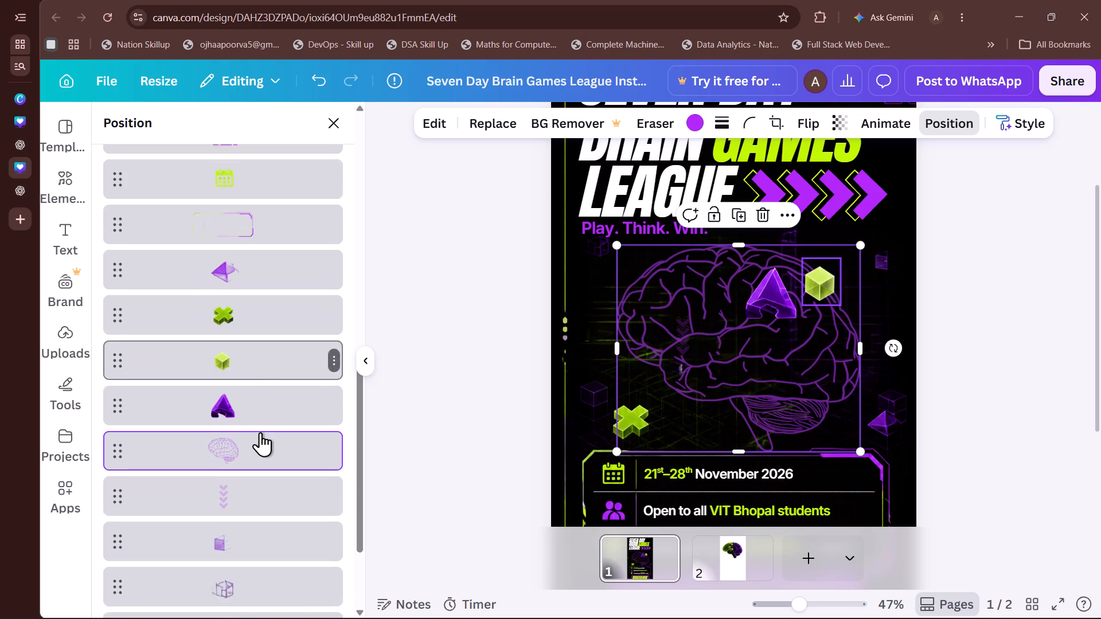
scroll(260, 432, "down", 1)
left_click(244, 476)
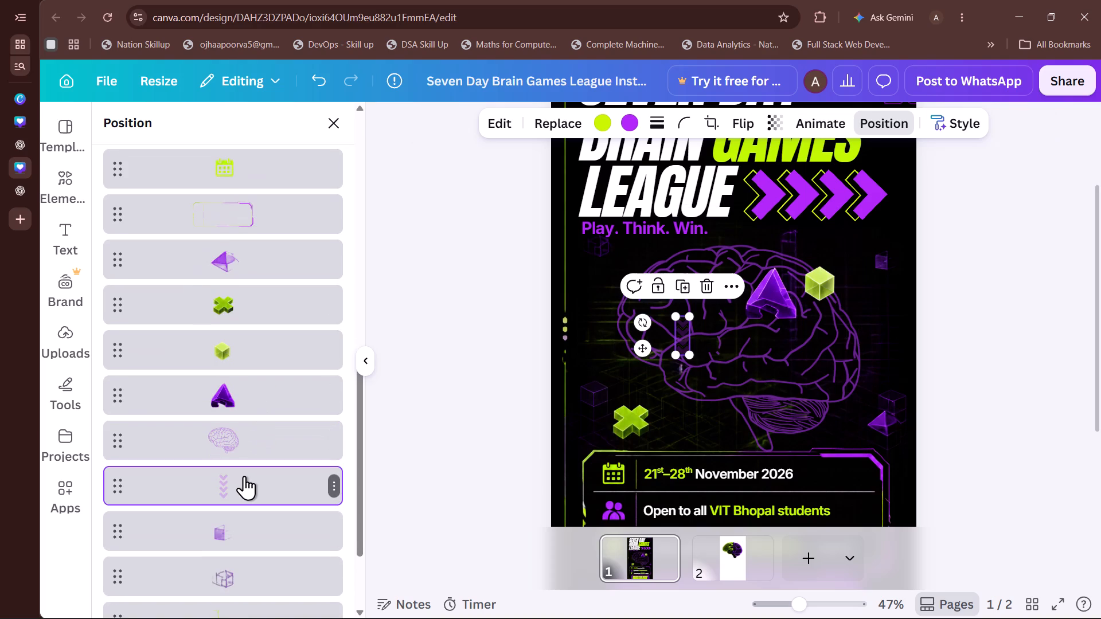
key("ctrl+d")
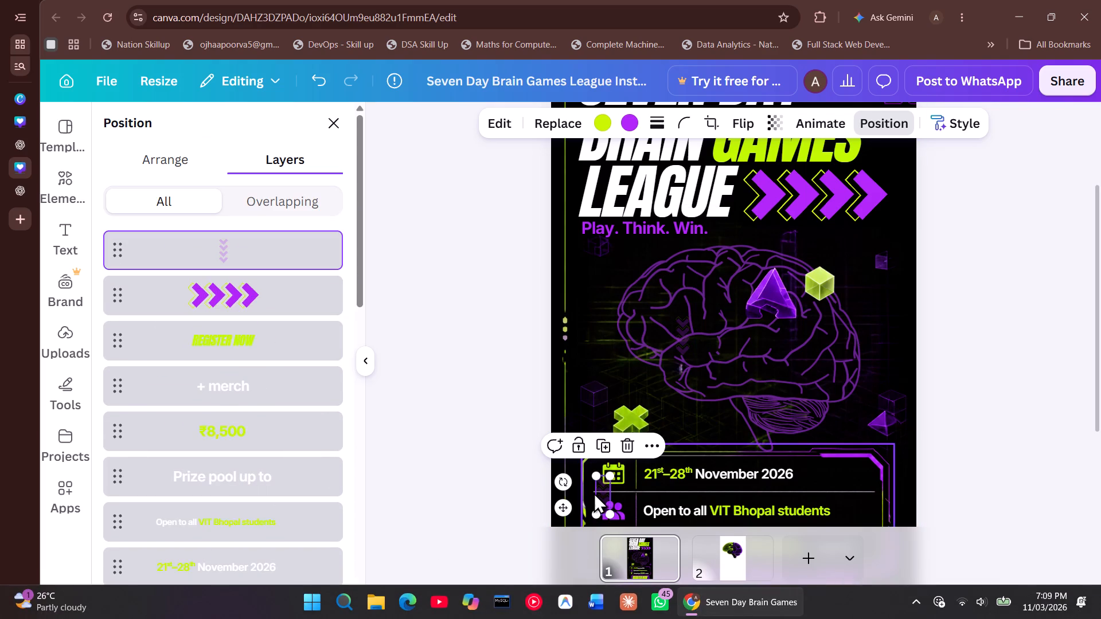
left_click_drag(598, 492, 864, 301)
left_click_drag(864, 301, 879, 317)
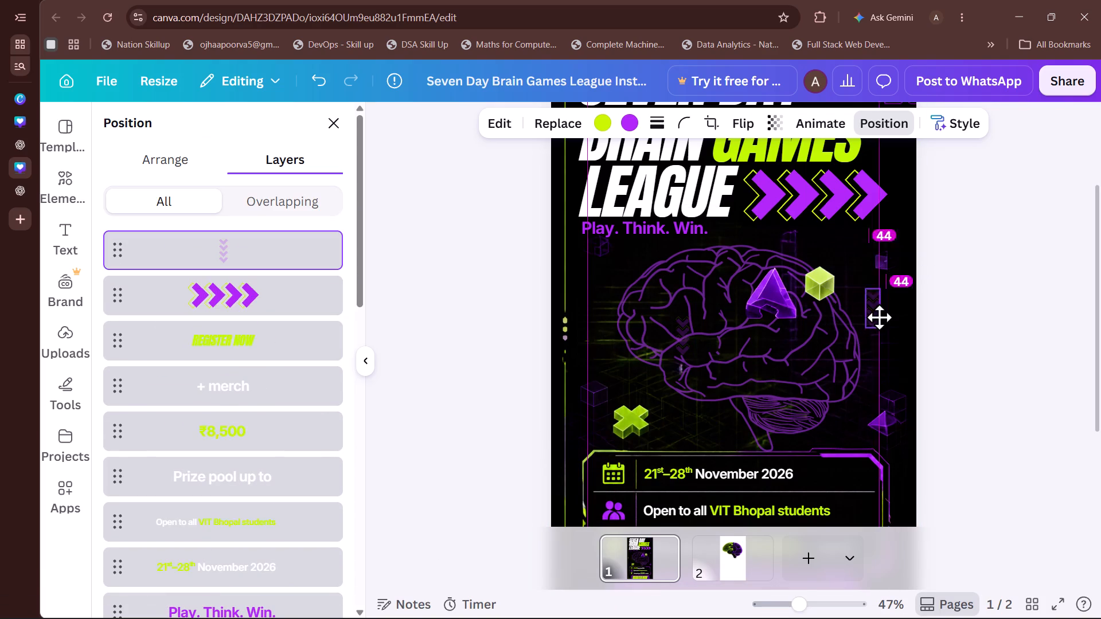
left_click_drag(879, 317, 904, 333)
Duplicate the faded chevron strip at the page's right edge and place one over the event details frame's upper-right border.
key("ctrl+d")
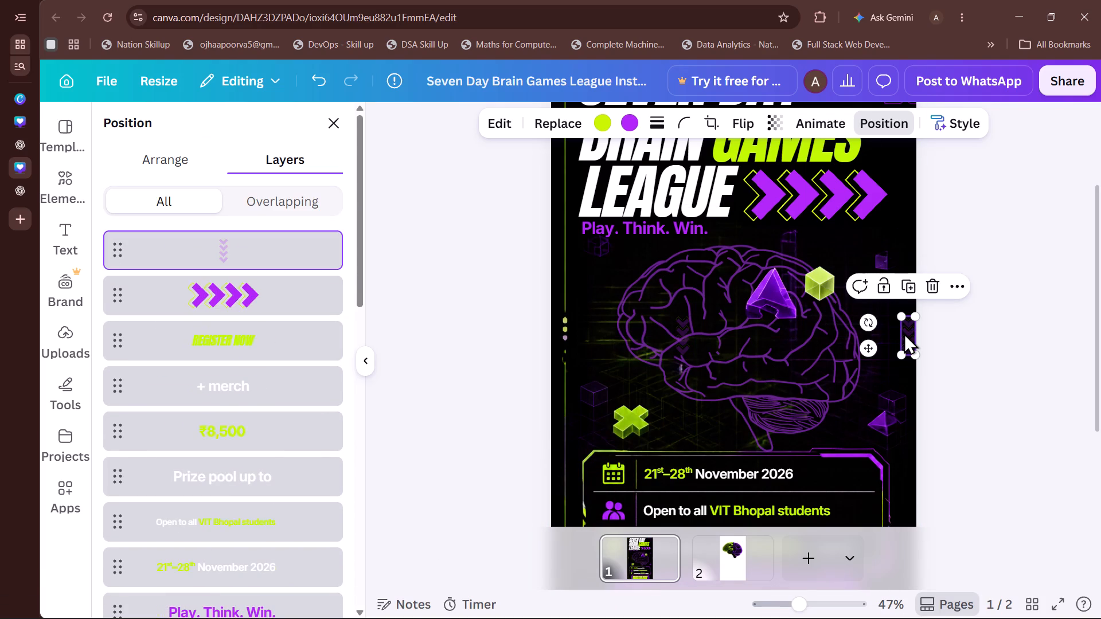
left_click_drag(904, 333, 854, 405)
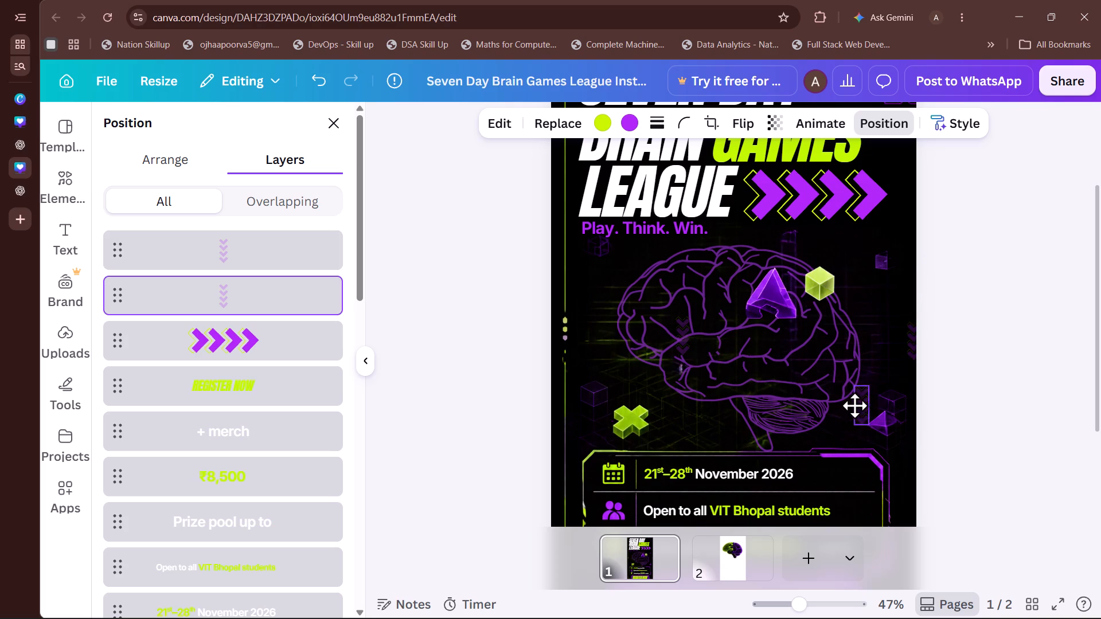
left_click_drag(854, 405, 845, 448)
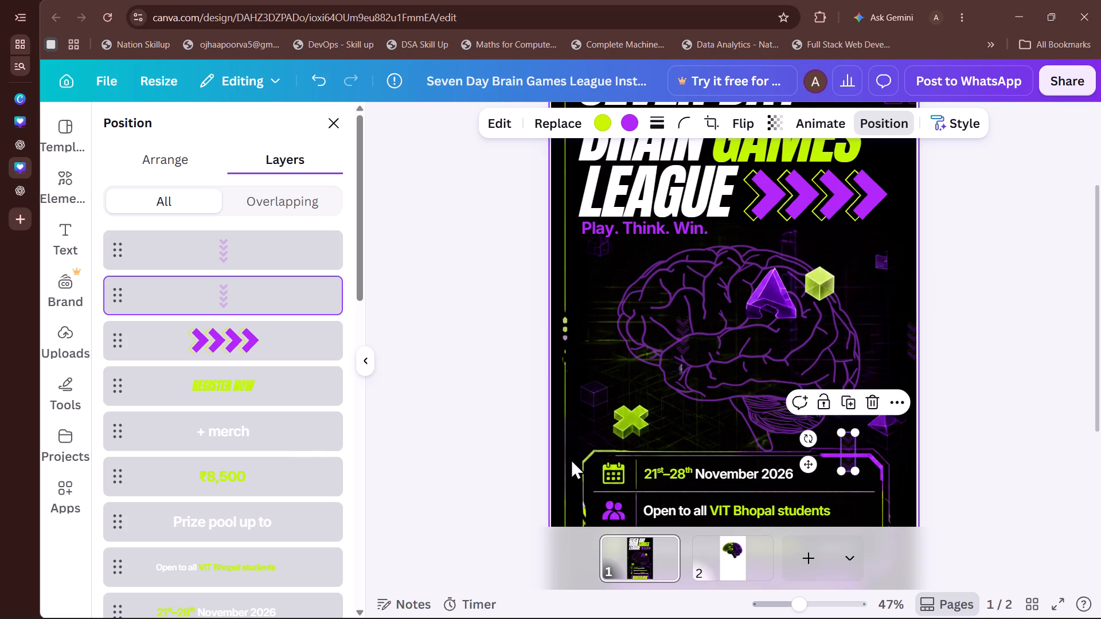
Duplicate the faded strip on the details frame, move the copy to the brain's upper-left side and rotate it to horizontal.
key("ctrl+d")
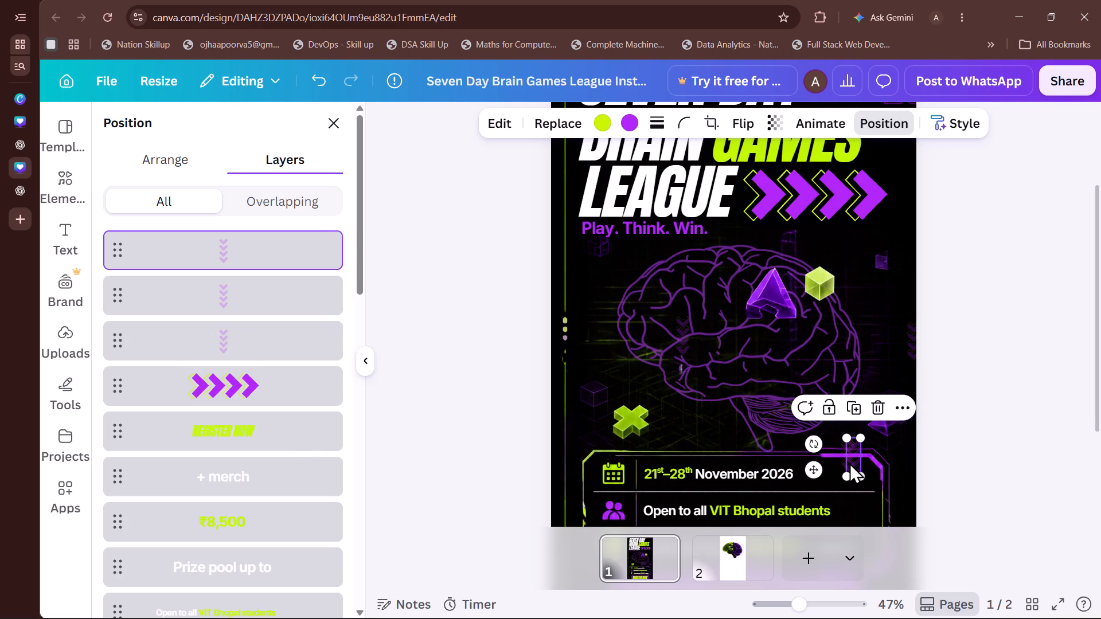
left_click(849, 461)
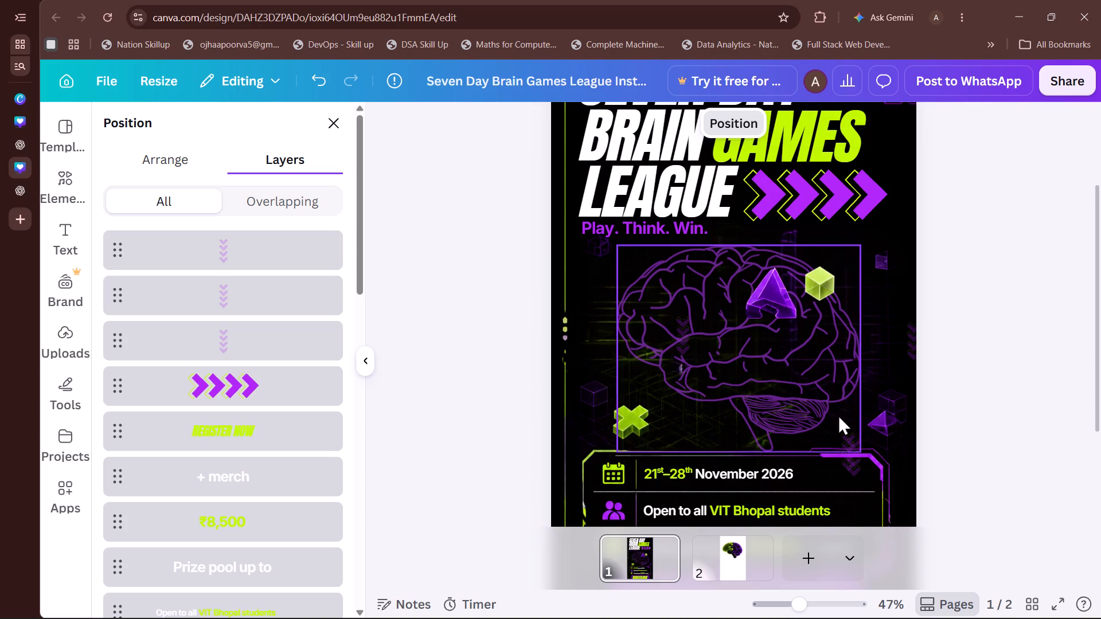
left_click_drag(857, 468, 680, 285)
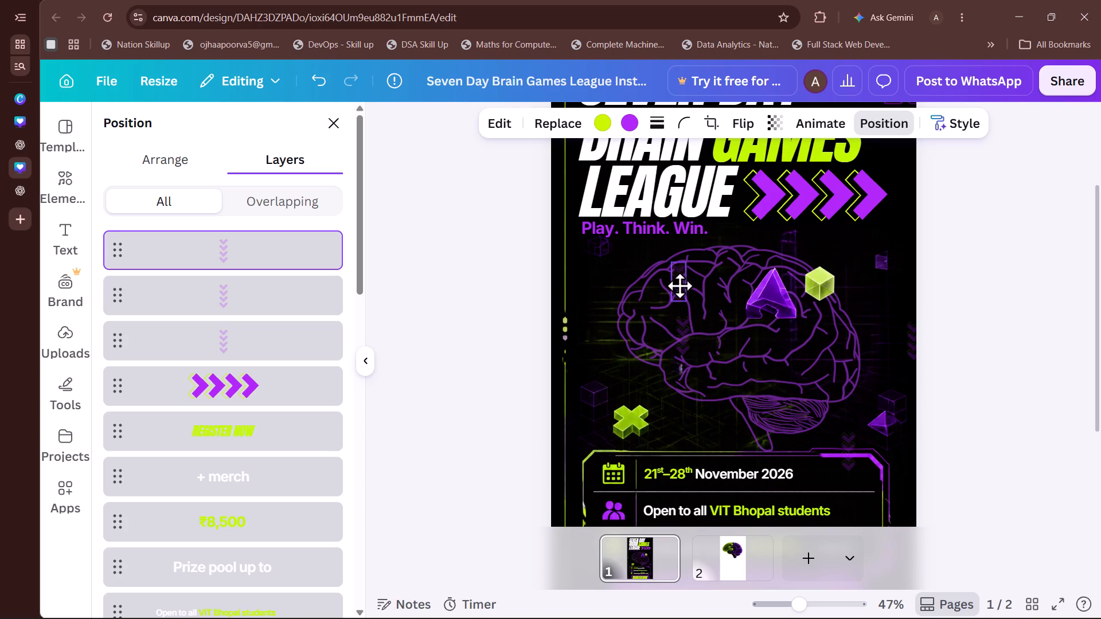
left_click_drag(680, 285, 620, 287)
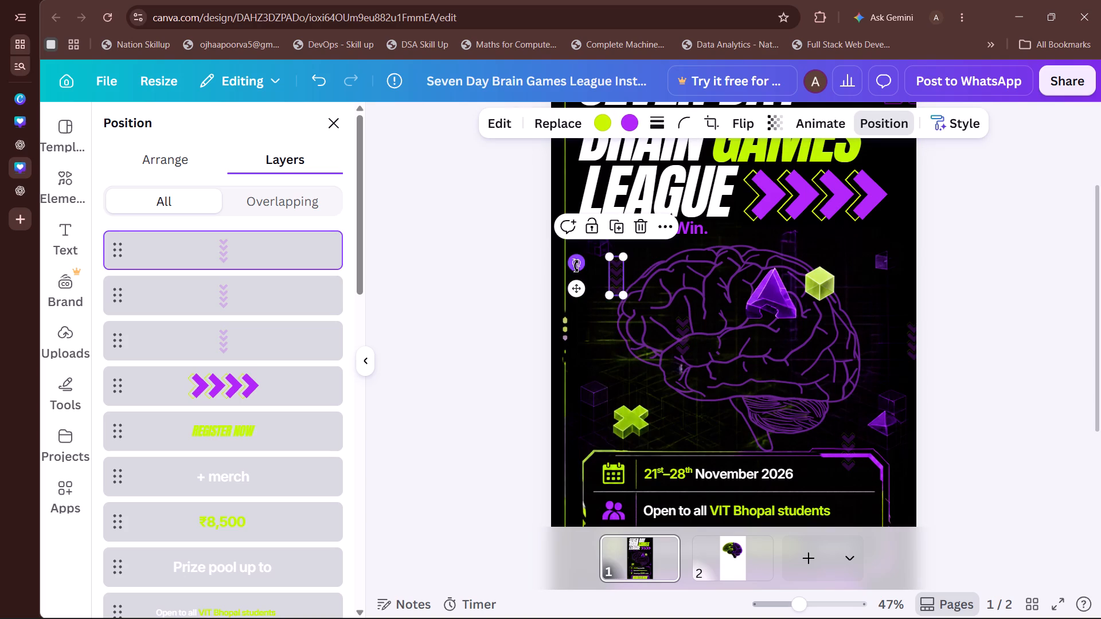
left_click_drag(576, 266, 614, 312)
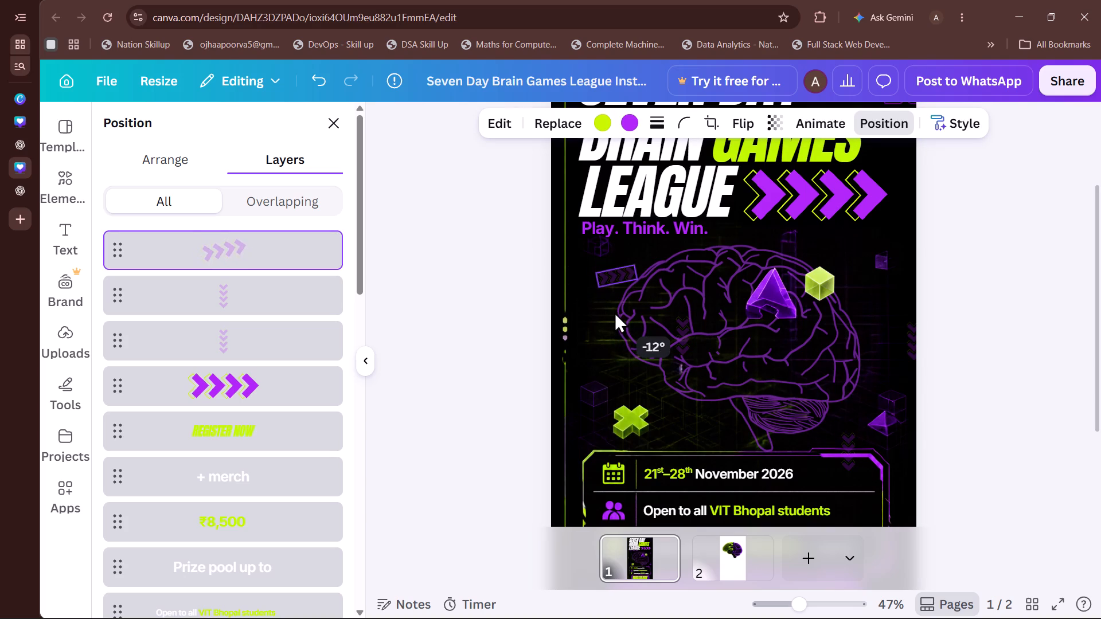
left_click_drag(614, 312, 609, 312)
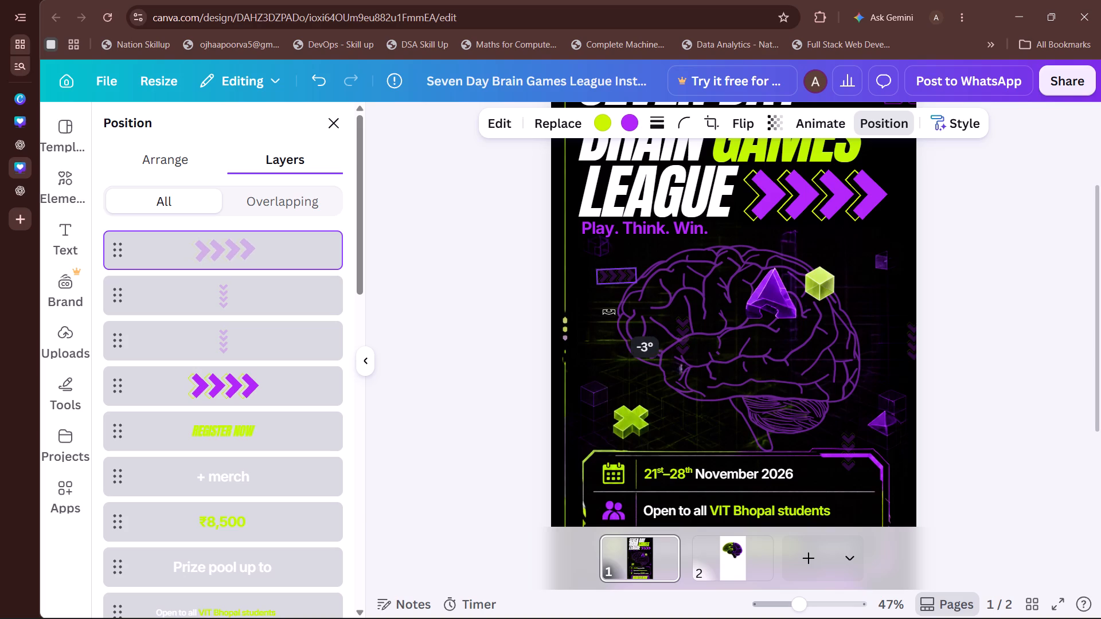
left_click_drag(609, 312, 607, 311)
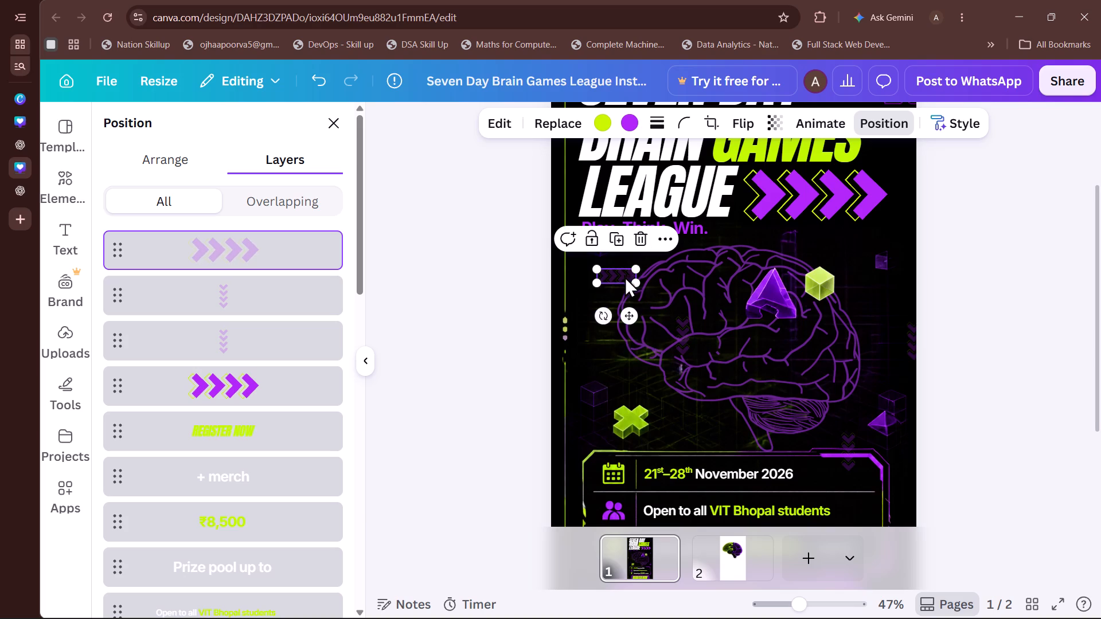
Move the faded horizontal chevron strip to the page's left edge, just above and beside the brain.
left_click_drag(623, 276, 568, 262)
left_click(525, 324)
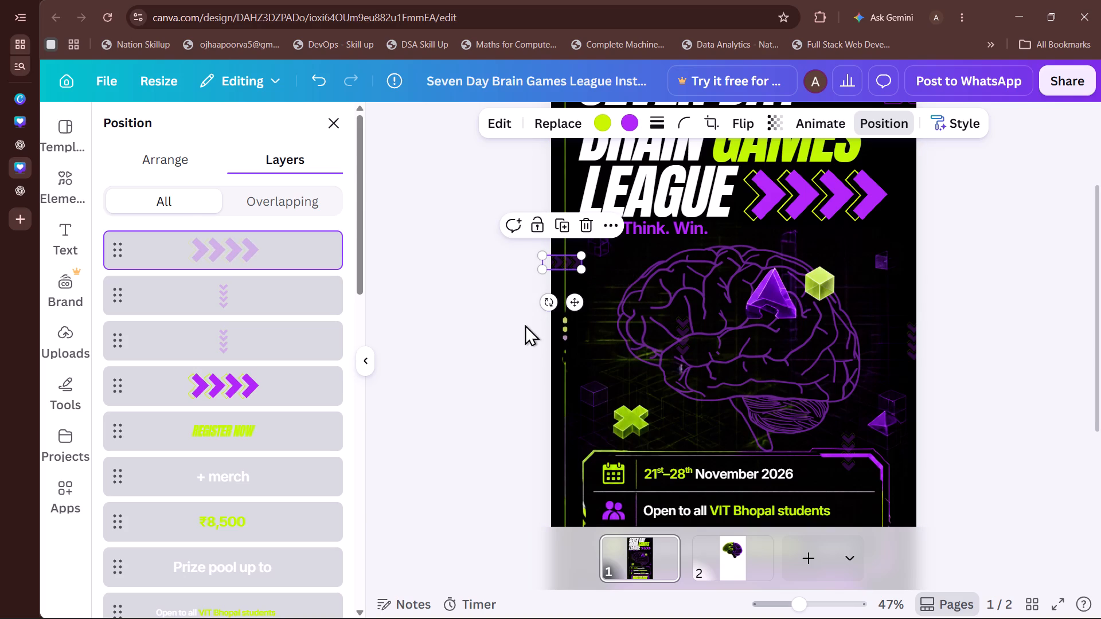
left_click(525, 324)
Review the story layout from the title and brain artwork down to the register banner.
scroll(997, 229, "down", 1)
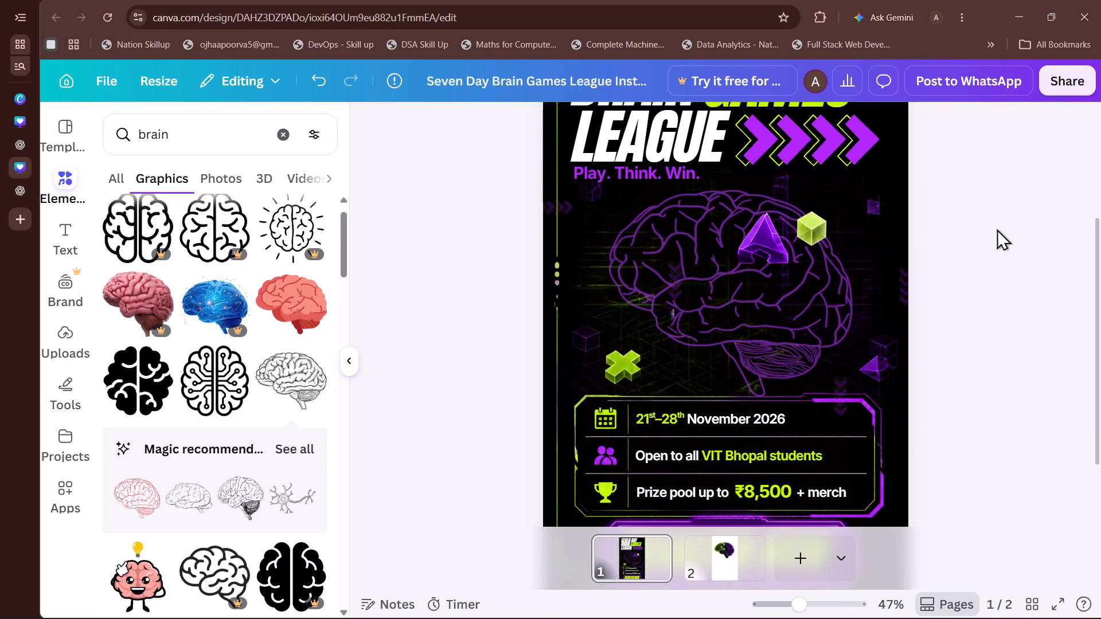
scroll(997, 229, "down", 1)
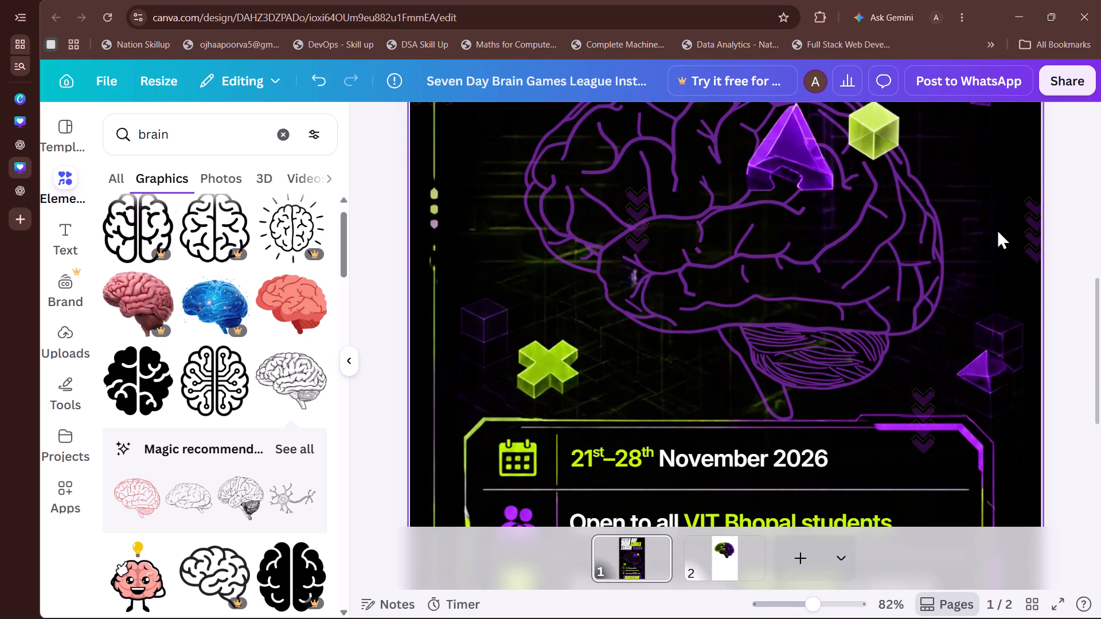
scroll(997, 229, "down", 1)
scroll(997, 229, "up", 1)
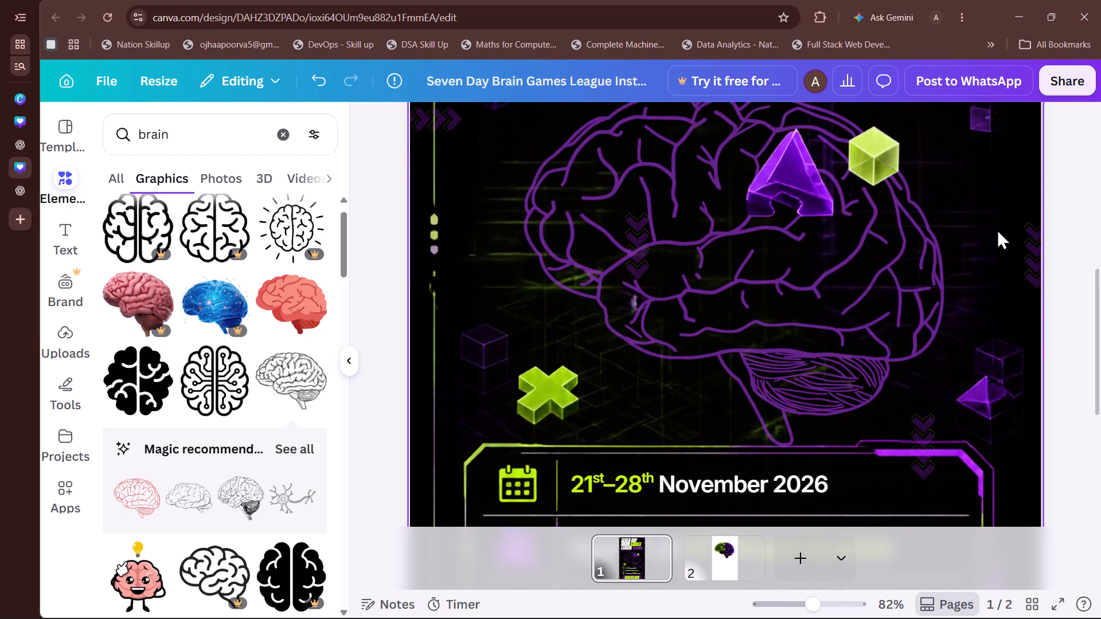
scroll(997, 229, "up", 3)
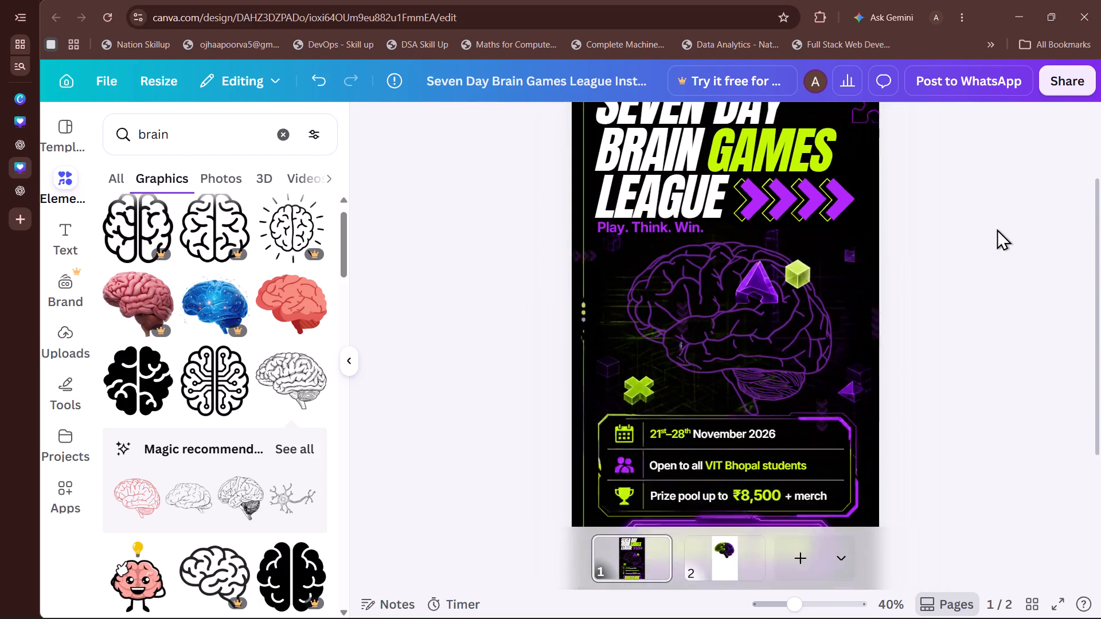
scroll(997, 229, "down", 1)
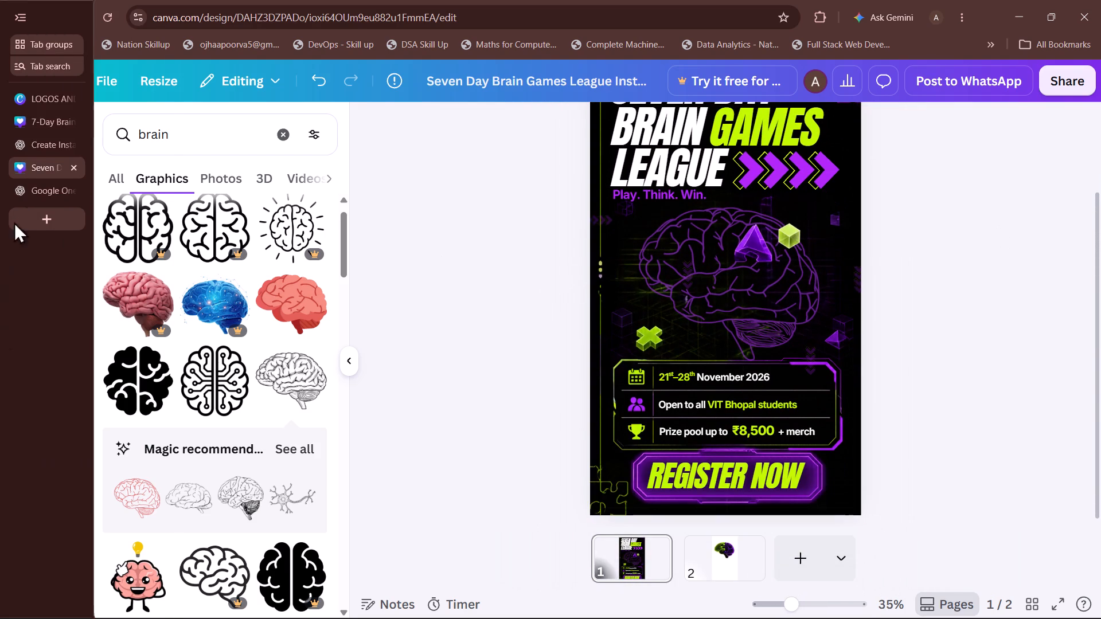
Switch to the 7-Day Brain Games League Instagram design.
left_click(45, 115)
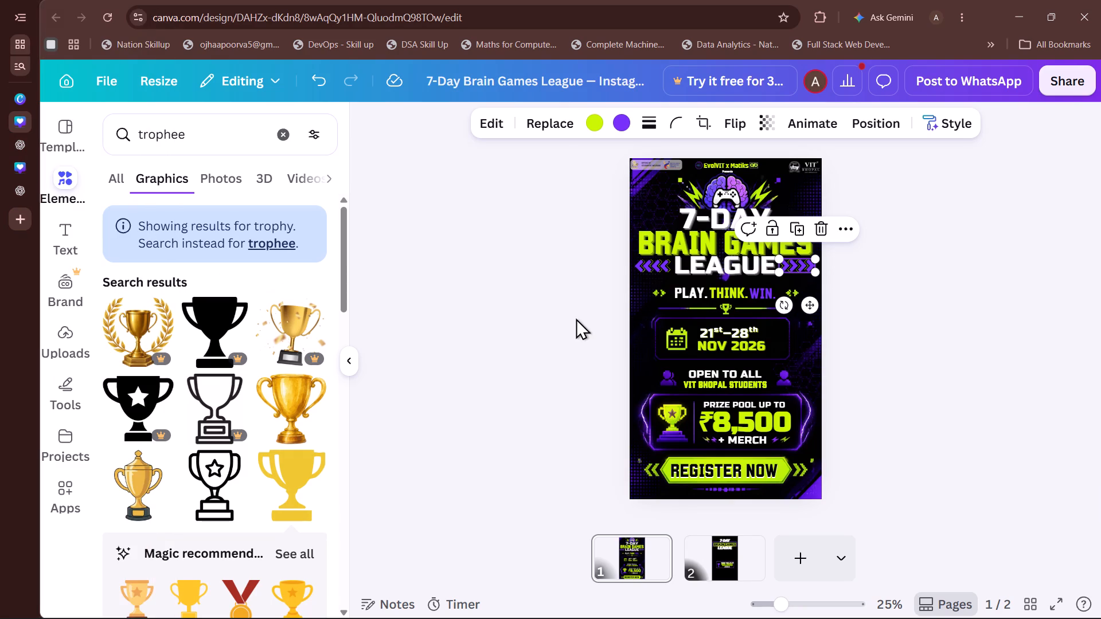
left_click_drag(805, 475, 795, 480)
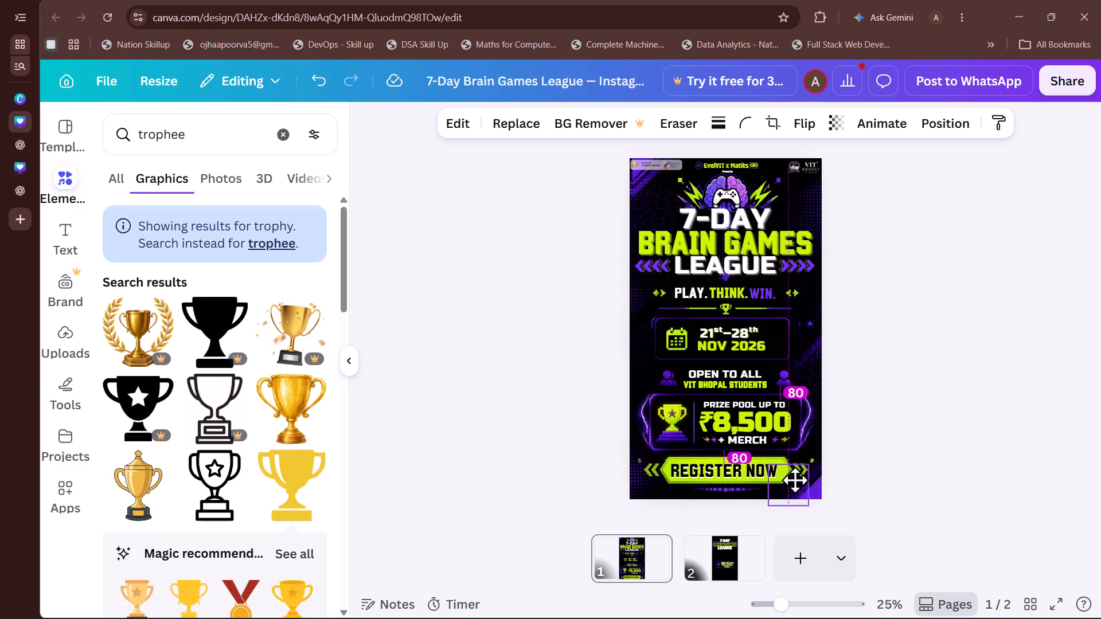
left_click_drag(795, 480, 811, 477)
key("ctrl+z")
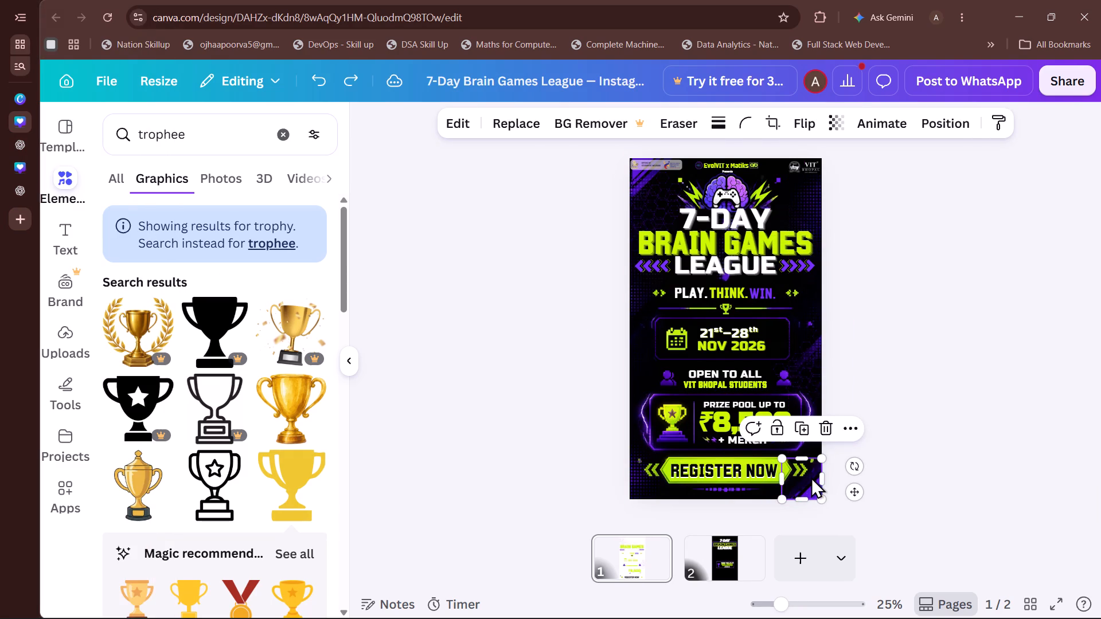
Move the lower-left corner graphic upward, off the green chevrons beside the REGISTER NOW button.
left_click(579, 455)
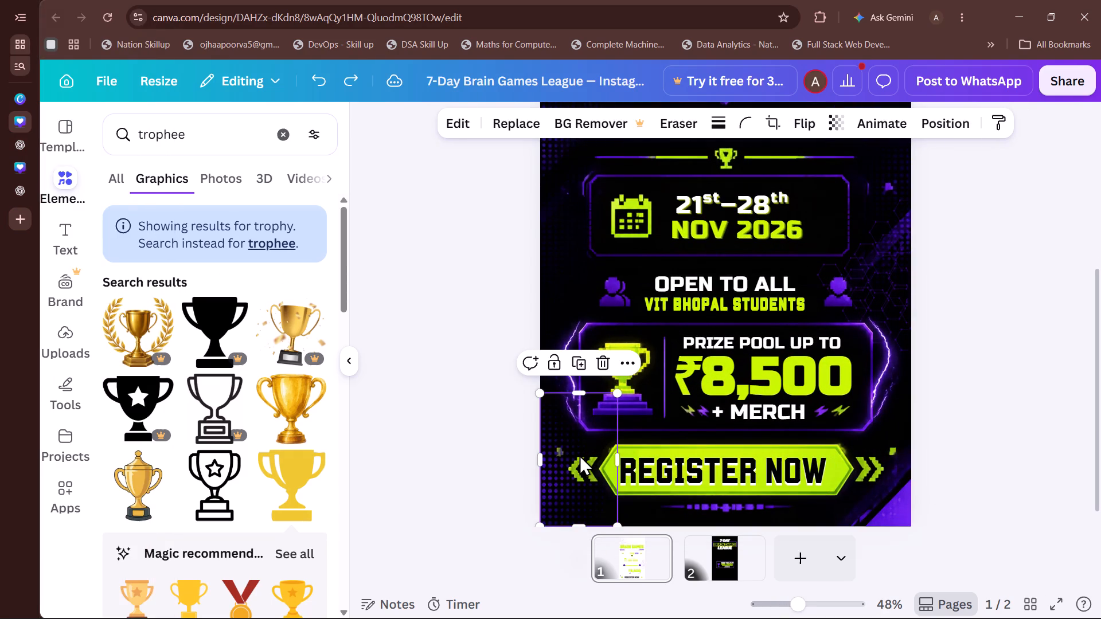
left_click_drag(579, 455, 565, 370)
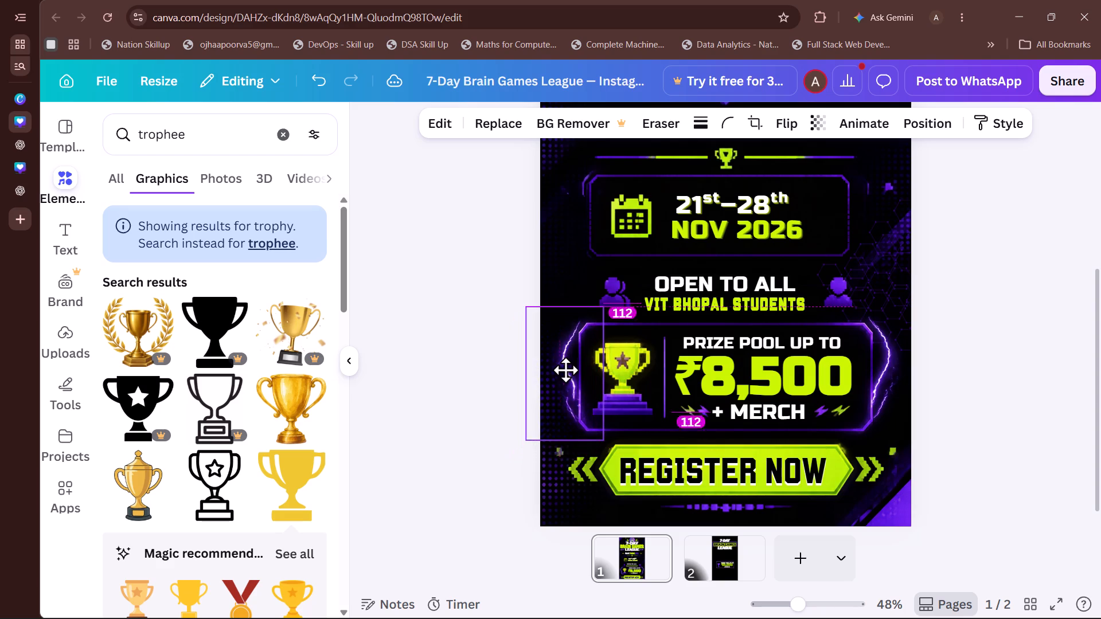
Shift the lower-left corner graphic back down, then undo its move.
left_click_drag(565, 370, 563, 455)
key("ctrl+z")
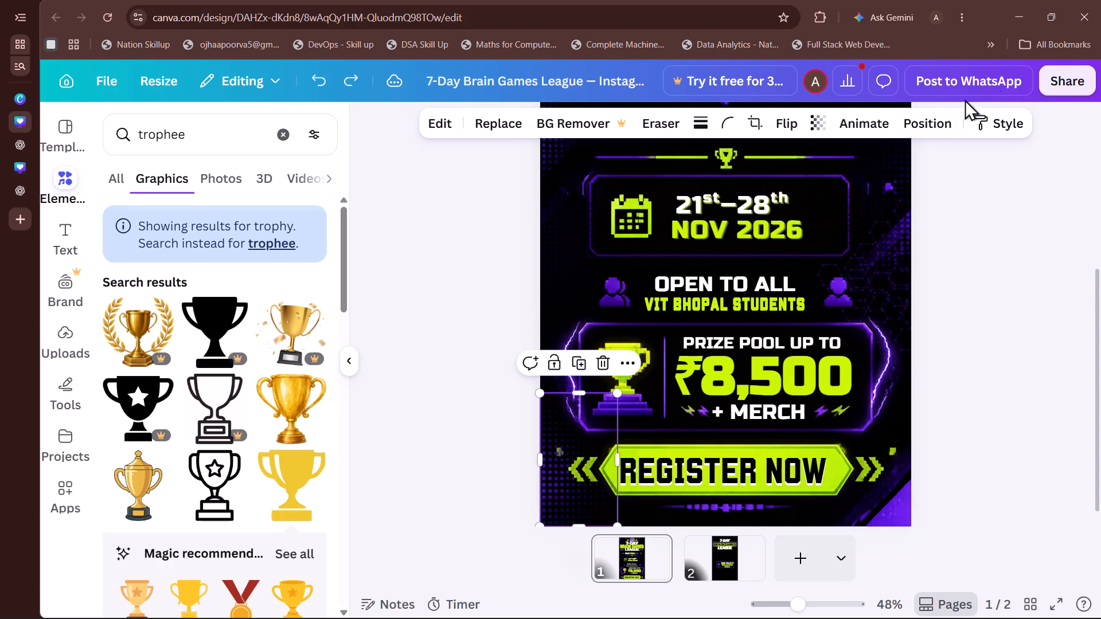
Copy the green double chevron beside REGISTER NOW and paste it into the Seven Day Brain Games League design.
left_click(918, 129)
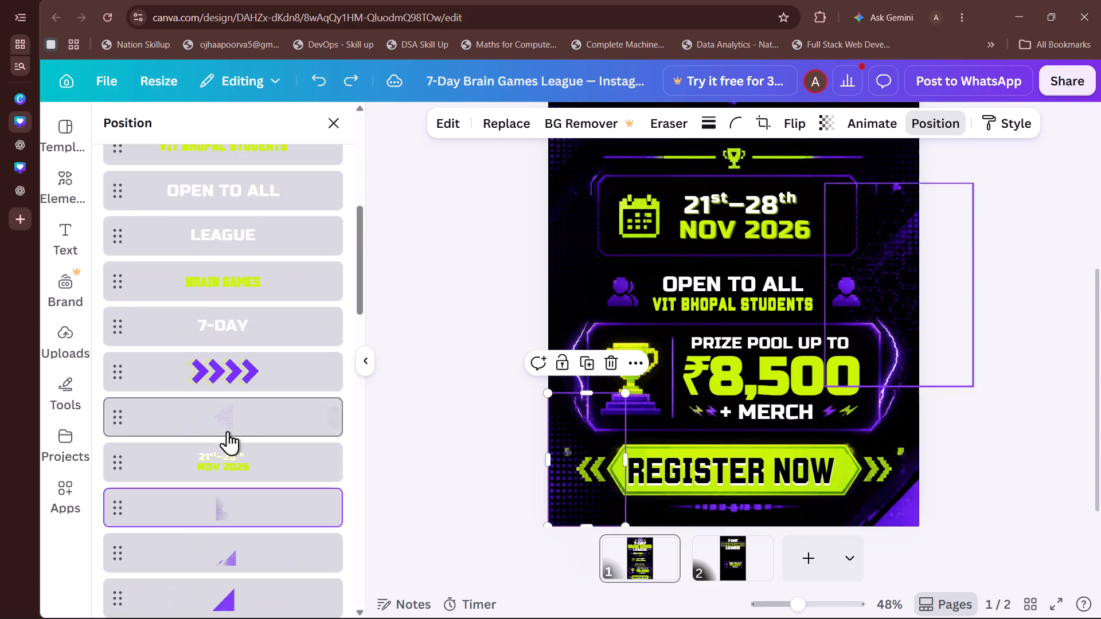
scroll(224, 456, "down", 6)
scroll(224, 456, "up", 4)
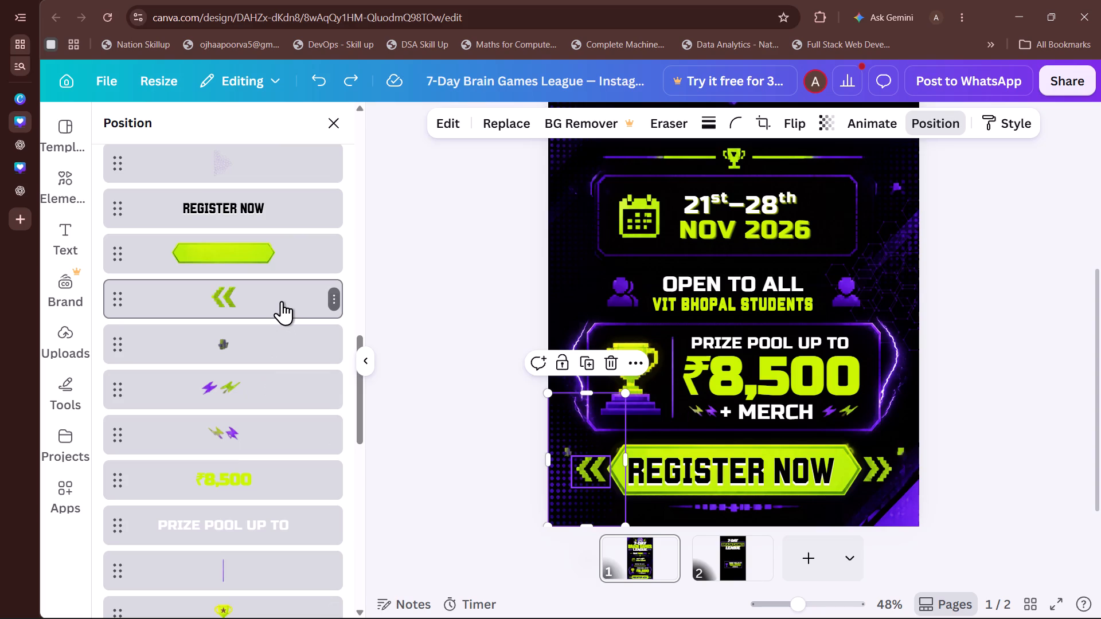
left_click(282, 301)
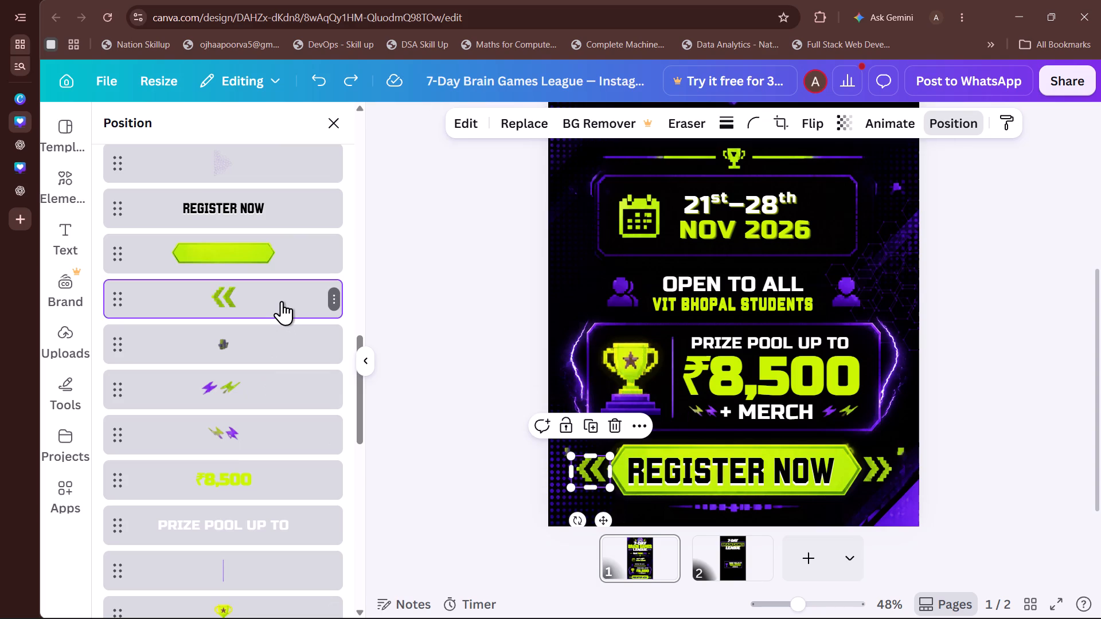
key("ctrl+c")
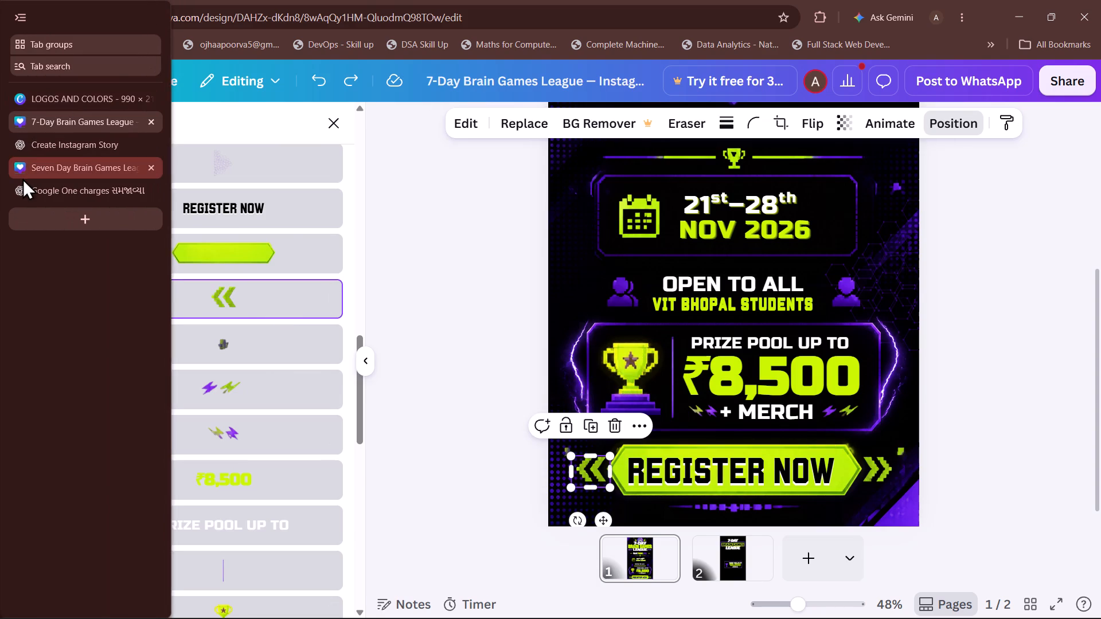
left_click(22, 178)
left_click(624, 279)
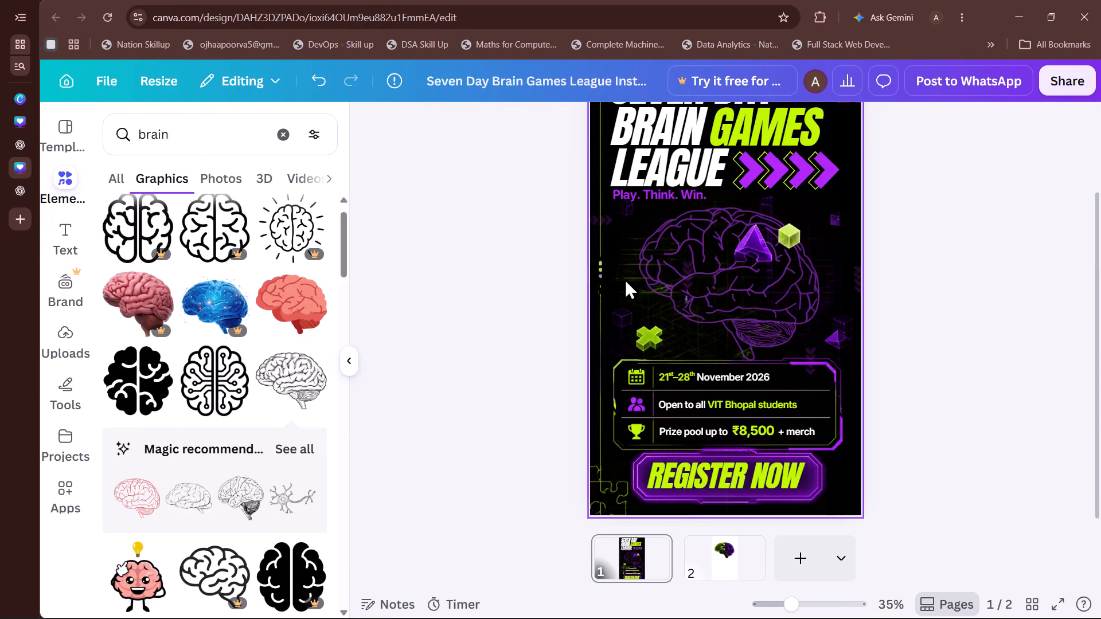
key("ctrl+v")
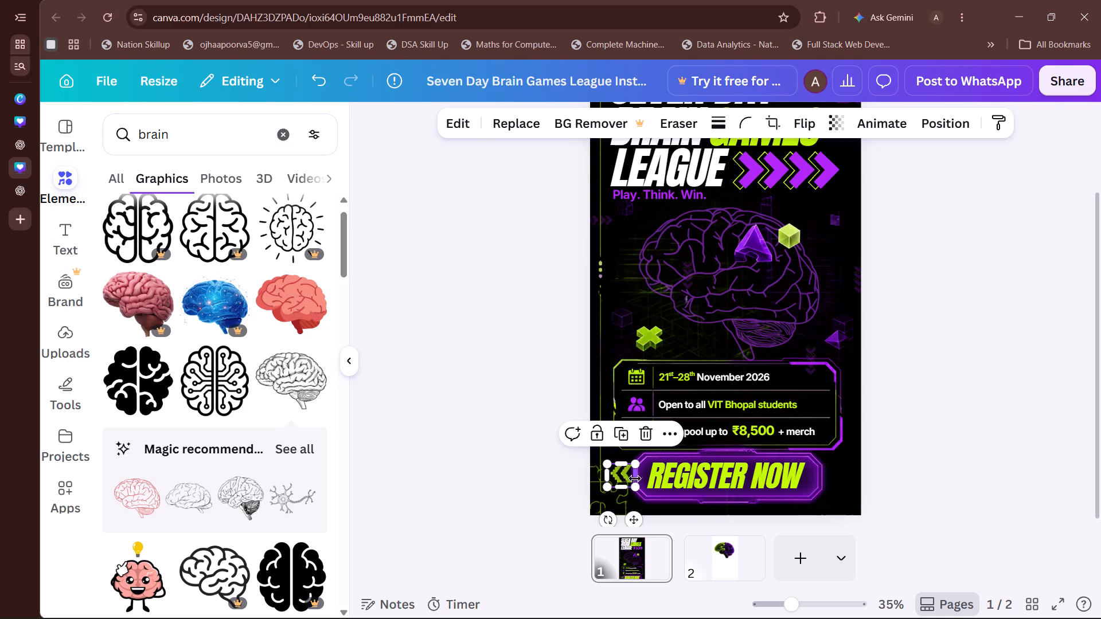
Enlarge the pasted green double chevron slightly and place it just outside the REGISTER NOW button's left end, vertically centred on it.
scroll(632, 482, "right", 2)
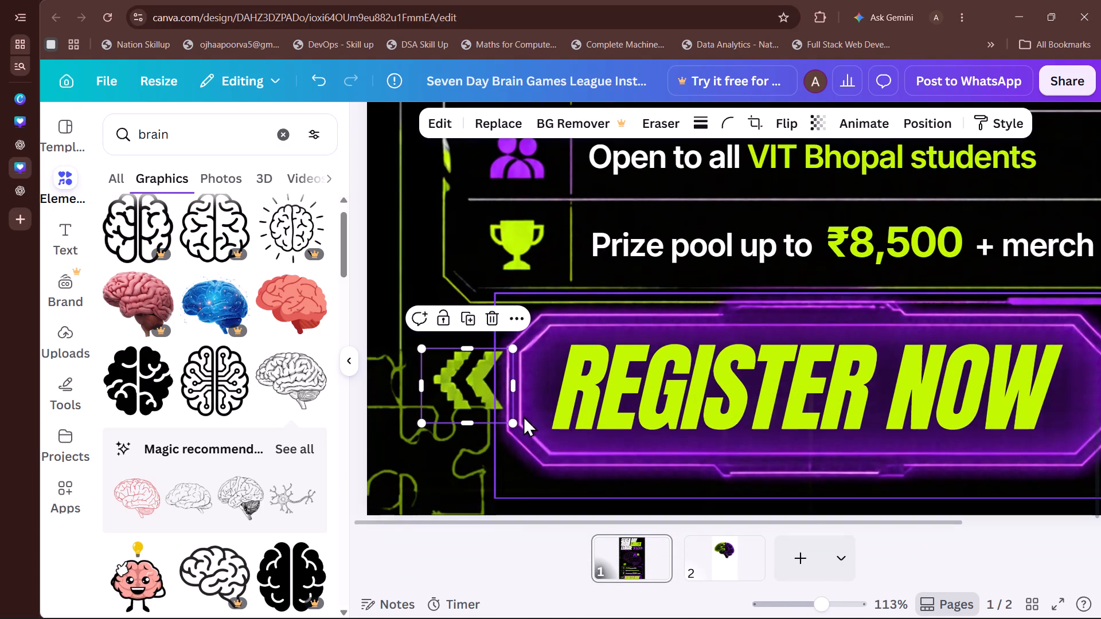
left_click_drag(512, 425, 554, 492)
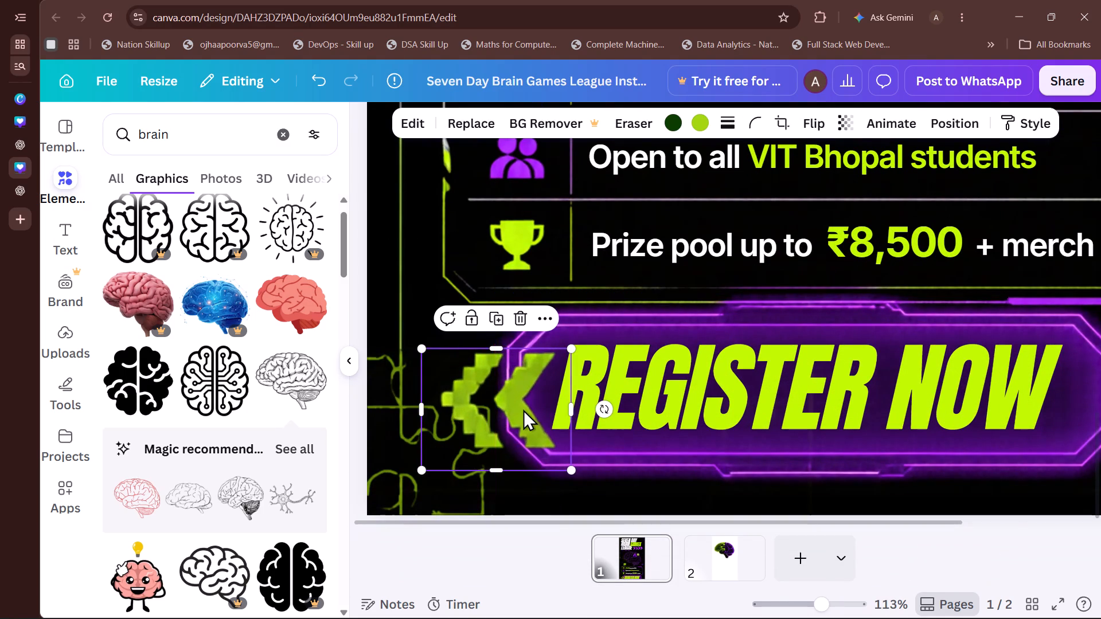
left_click_drag(523, 409, 466, 398)
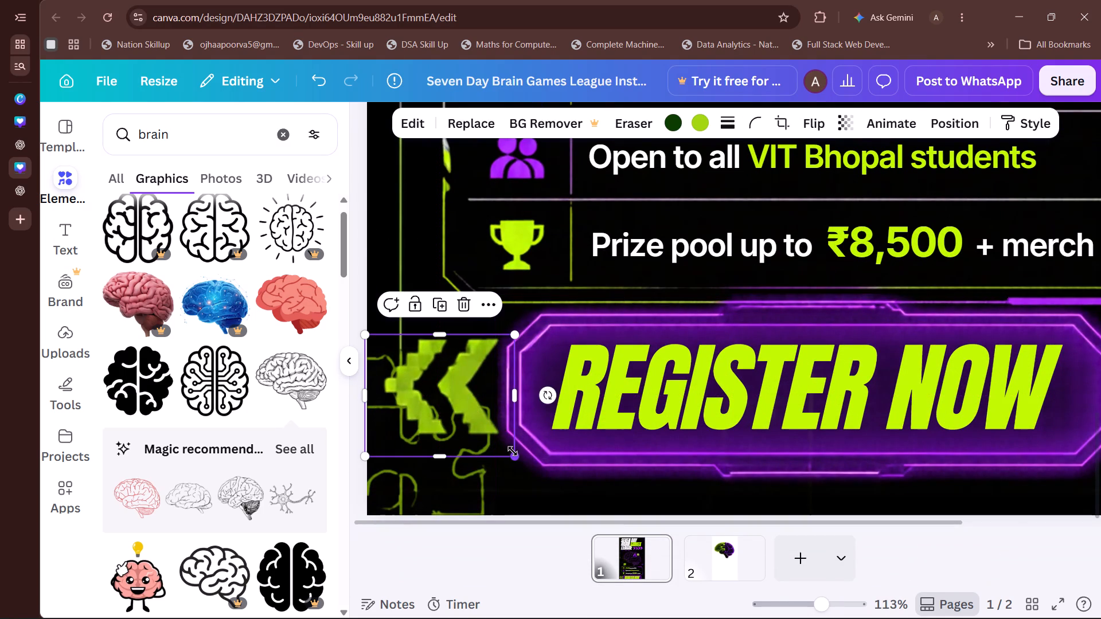
left_click_drag(513, 451, 479, 418)
left_click_drag(442, 378, 479, 393)
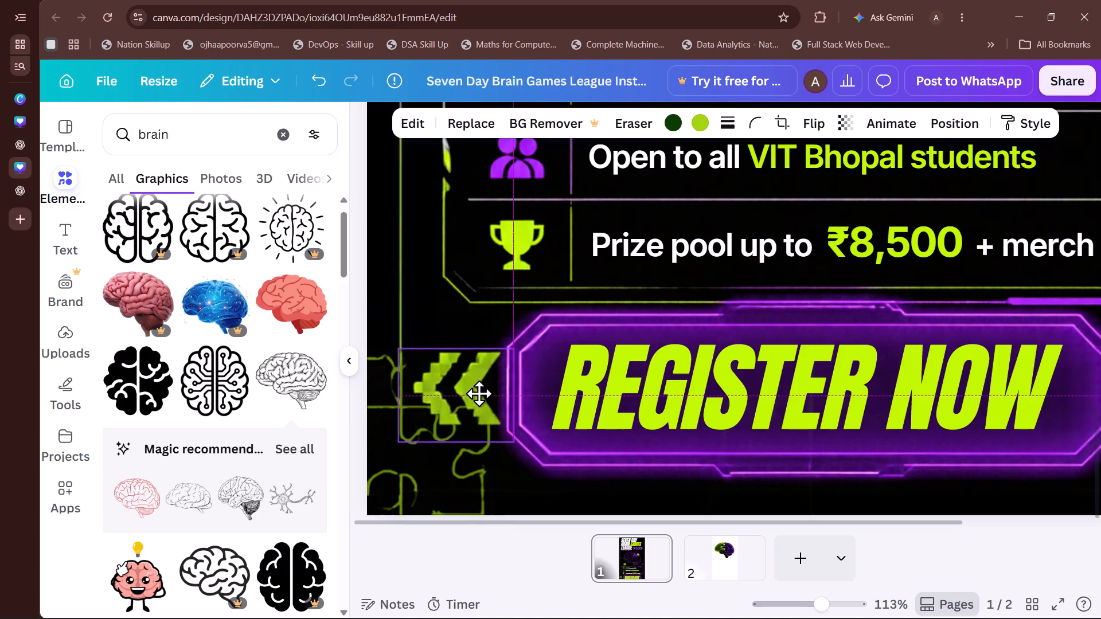
left_click_drag(479, 393, 517, 382)
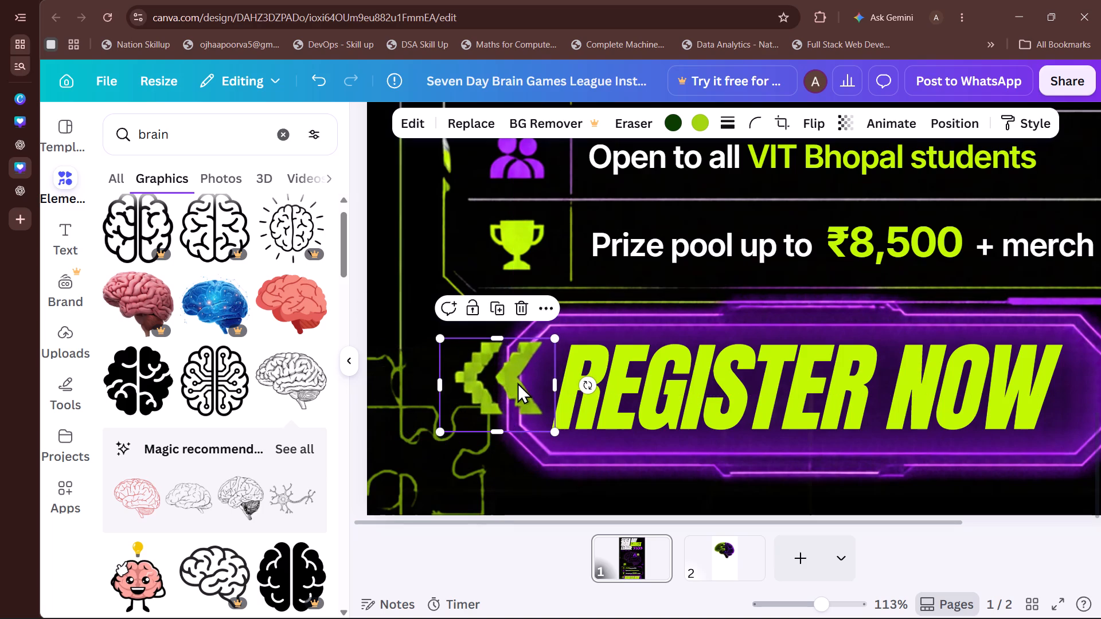
left_click_drag(506, 390, 460, 398)
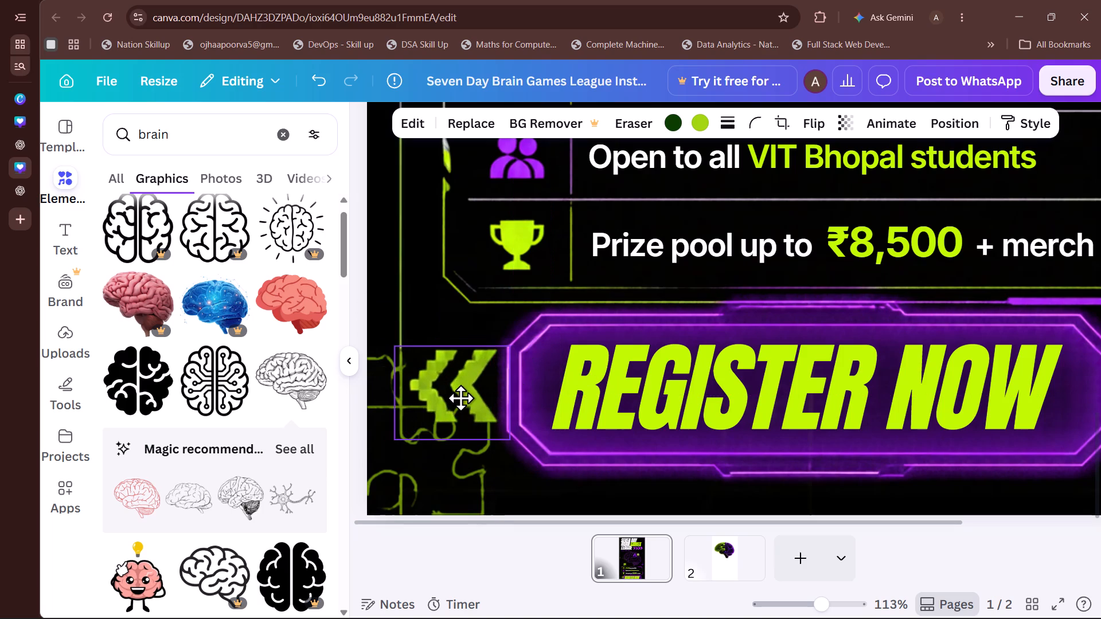
left_click_drag(460, 398, 459, 399)
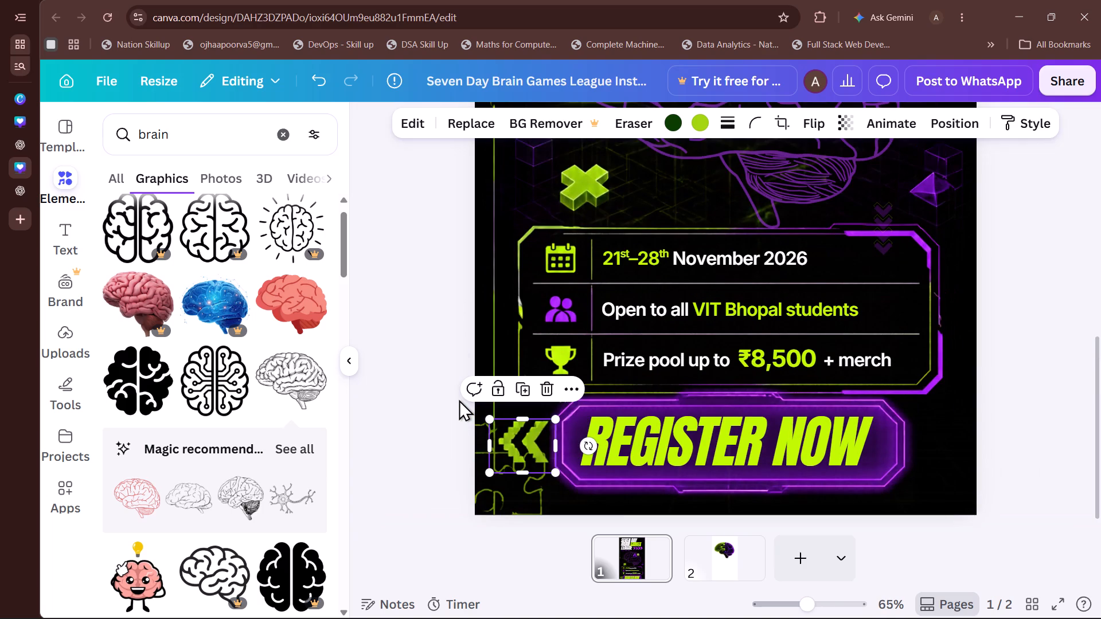
Duplicate the green double chevron and rotate the copy about 180° so it points the opposite way.
key("ctrl+d")
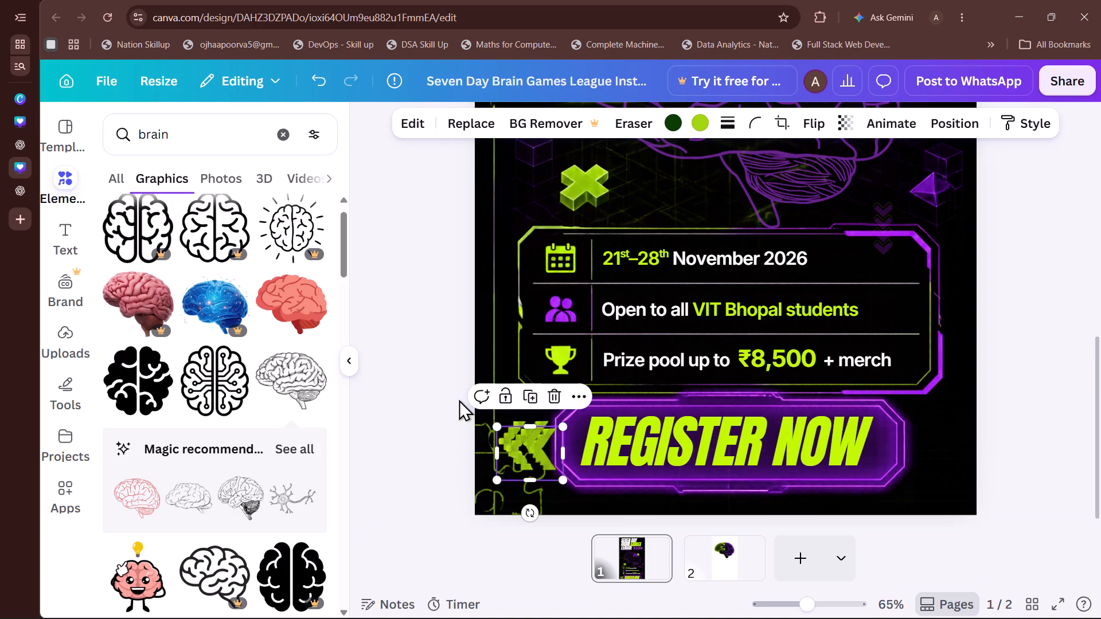
left_click_drag(530, 514, 531, 418)
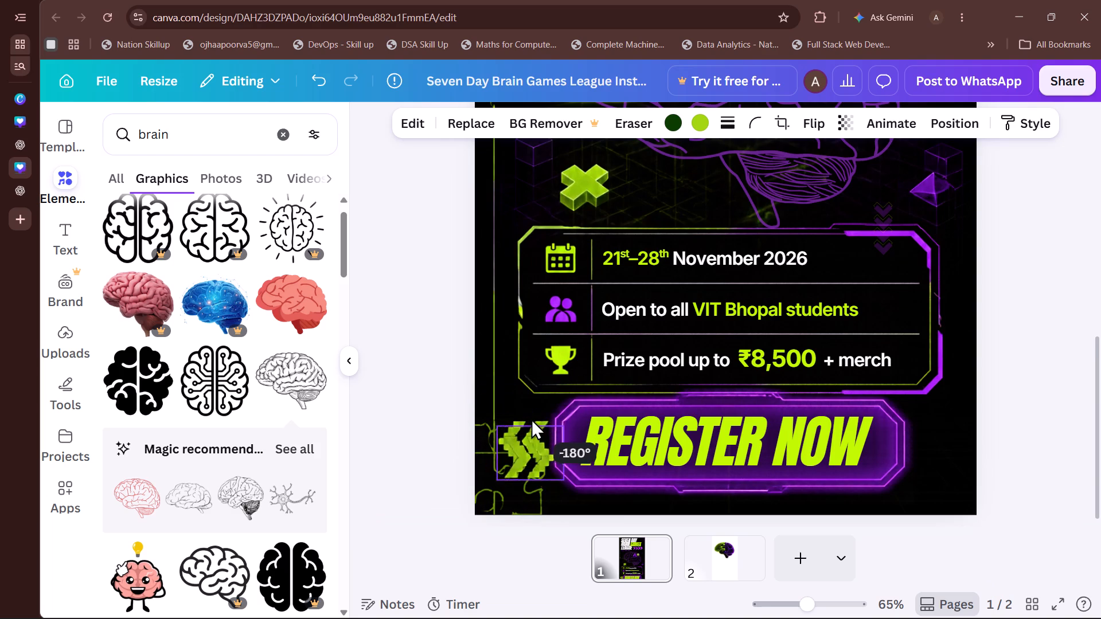
left_click_drag(531, 418, 529, 421)
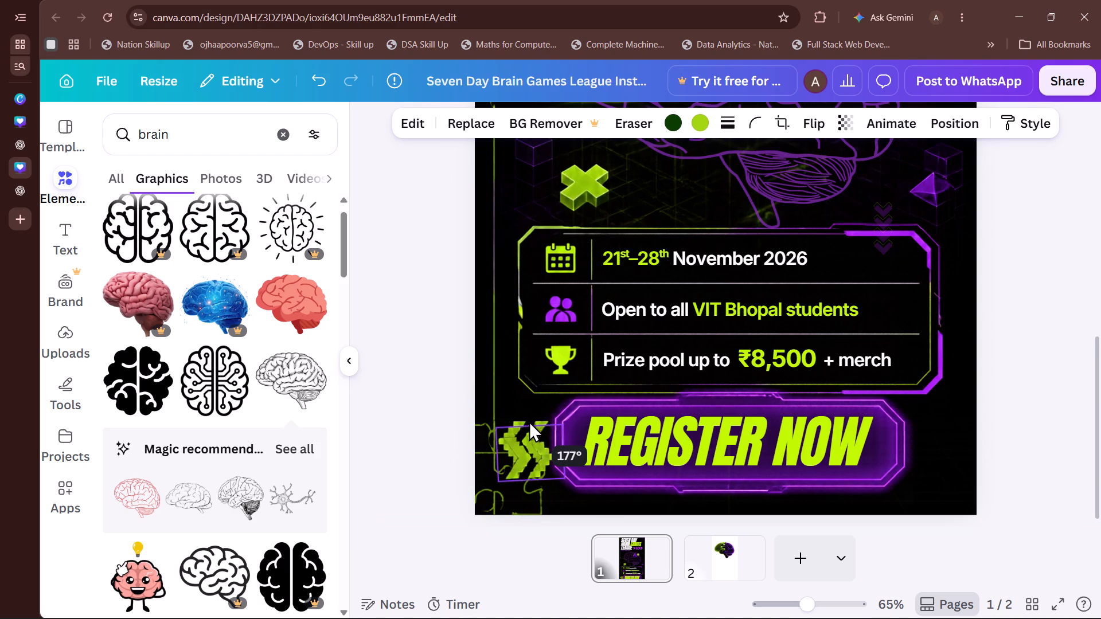
left_click_drag(529, 421, 529, 421)
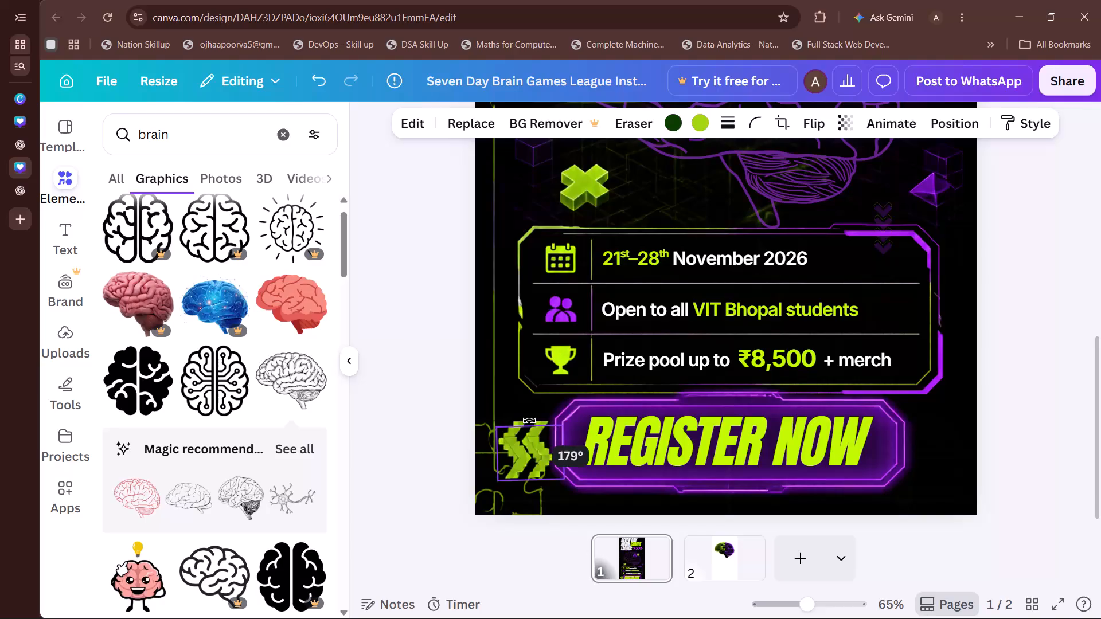
In the Seven Day story, rotate the copied green pixel chevrons about 180° and place them right of the REGISTER NOW banner, mirroring the left pair.
left_click_drag(529, 421, 530, 421)
left_click_drag(530, 458, 736, 462)
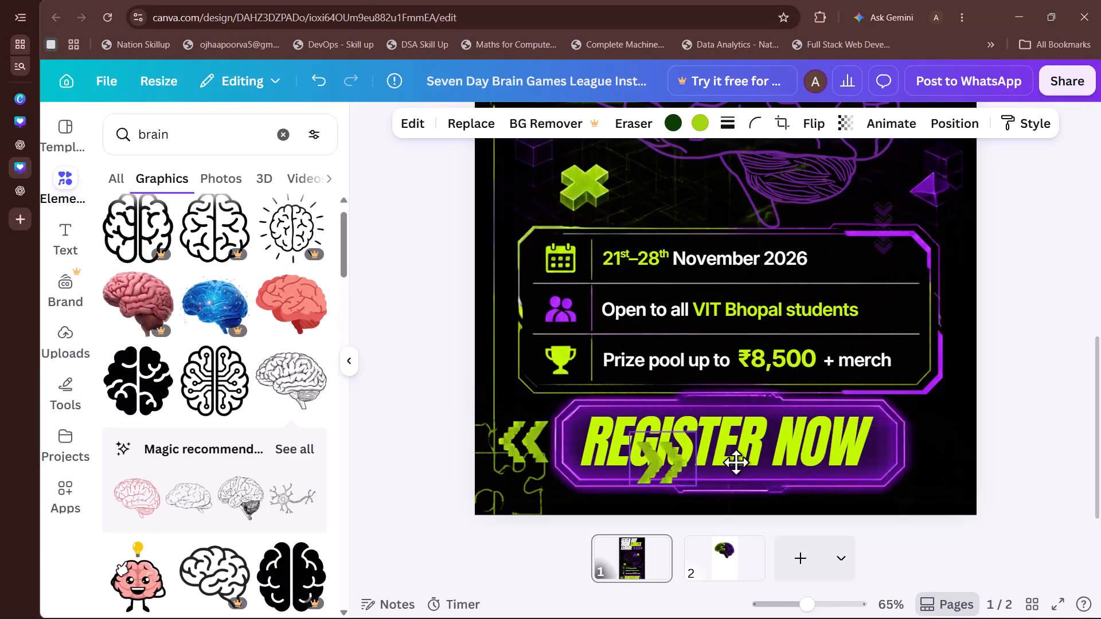
left_click_drag(736, 462, 944, 471)
left_click_drag(944, 471, 940, 442)
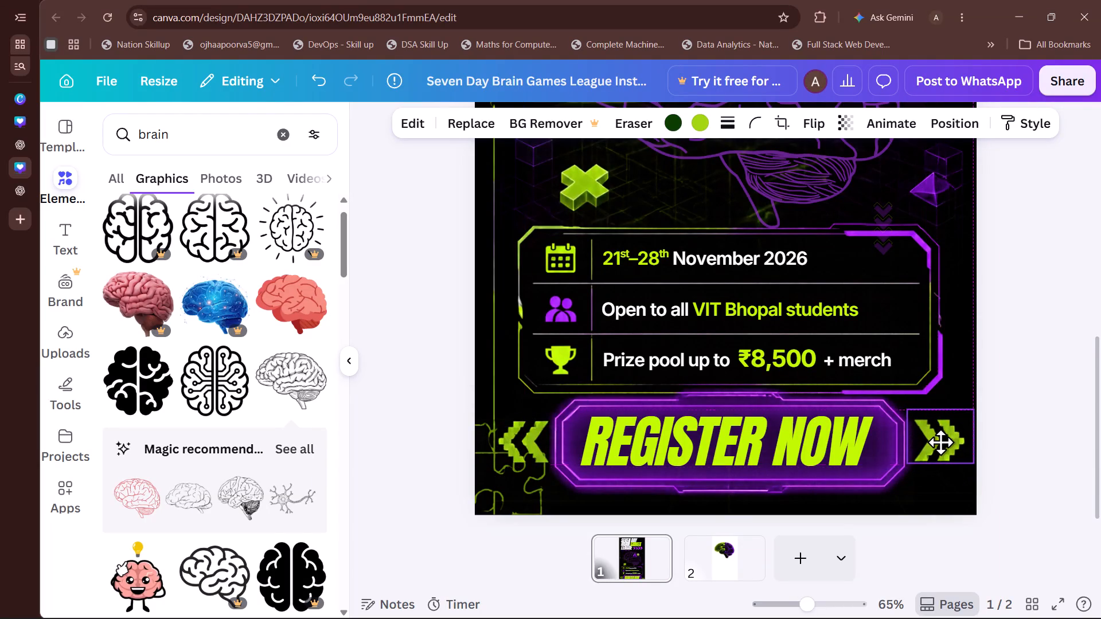
left_click_drag(940, 442, 940, 441)
left_click_drag(940, 441, 940, 443)
left_click(1032, 423)
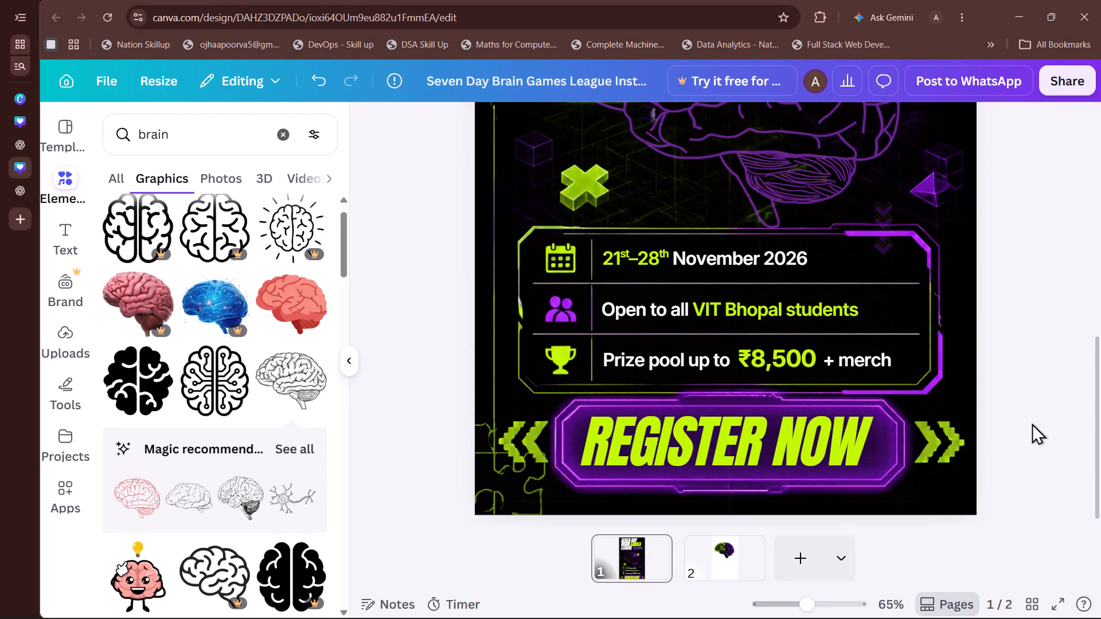
left_click(950, 438)
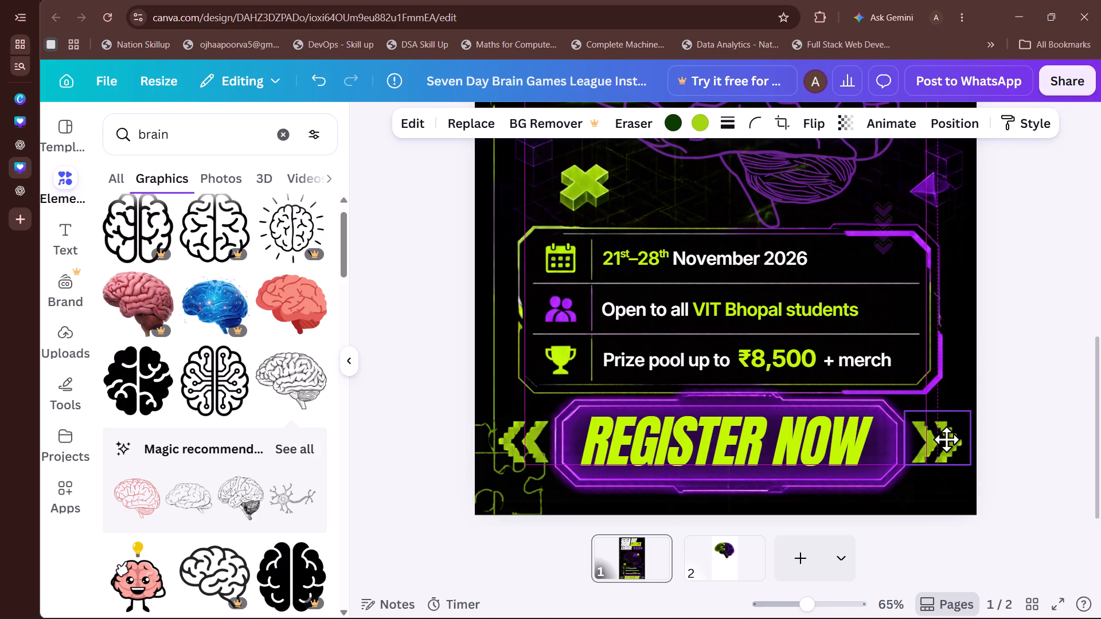
left_click(1010, 417)
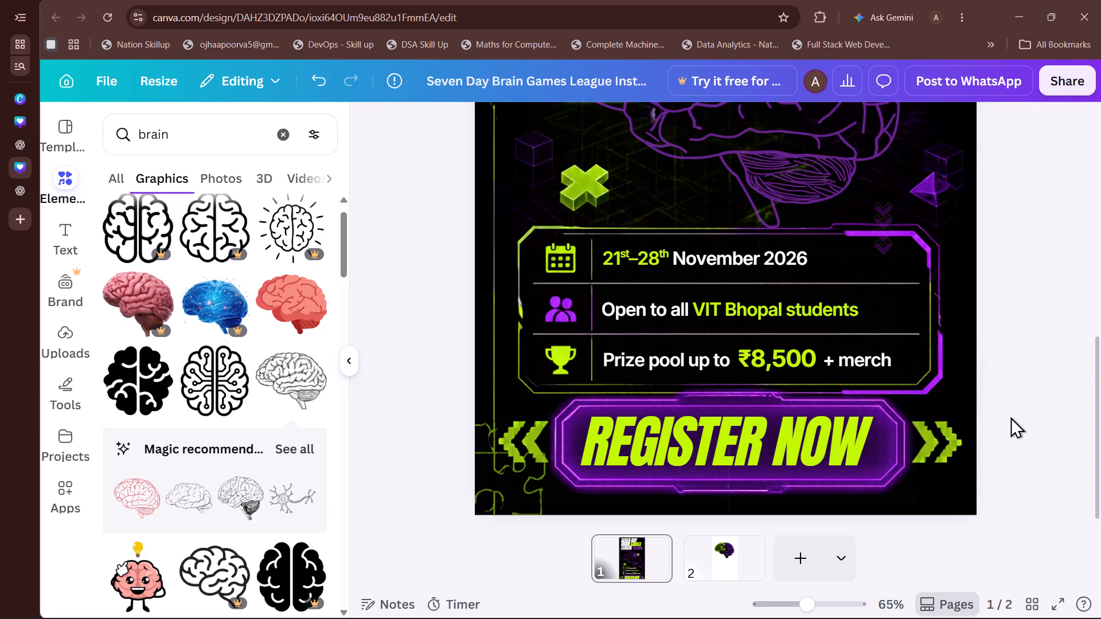
left_click(1010, 417)
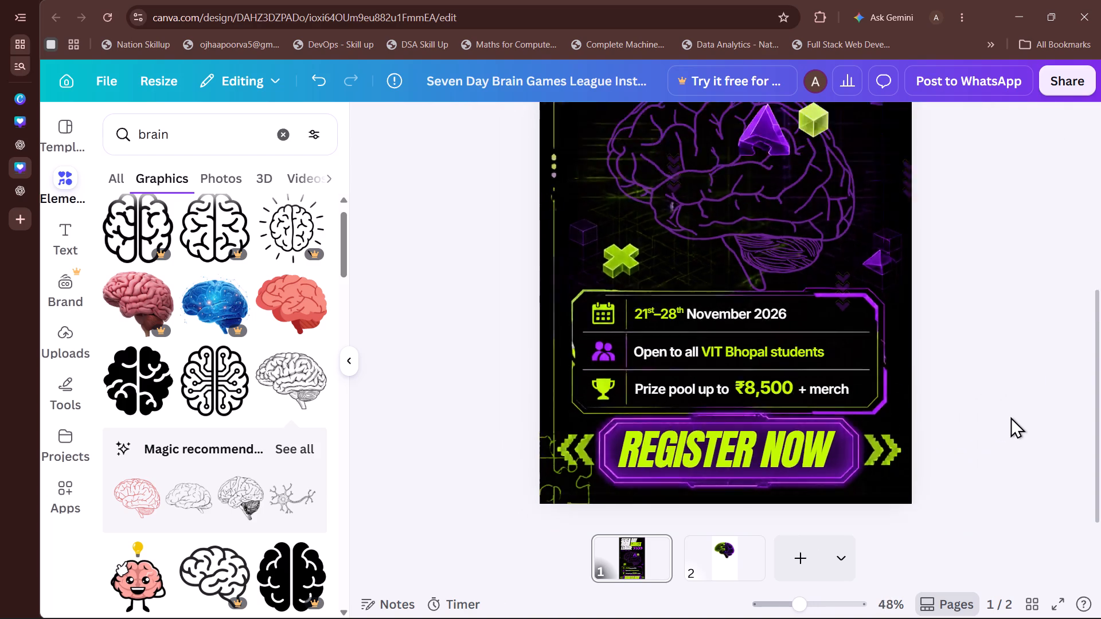
Browse the brain graphics and add the light bulb with a pink brain inside to the story.
scroll(1010, 417, "up", 3)
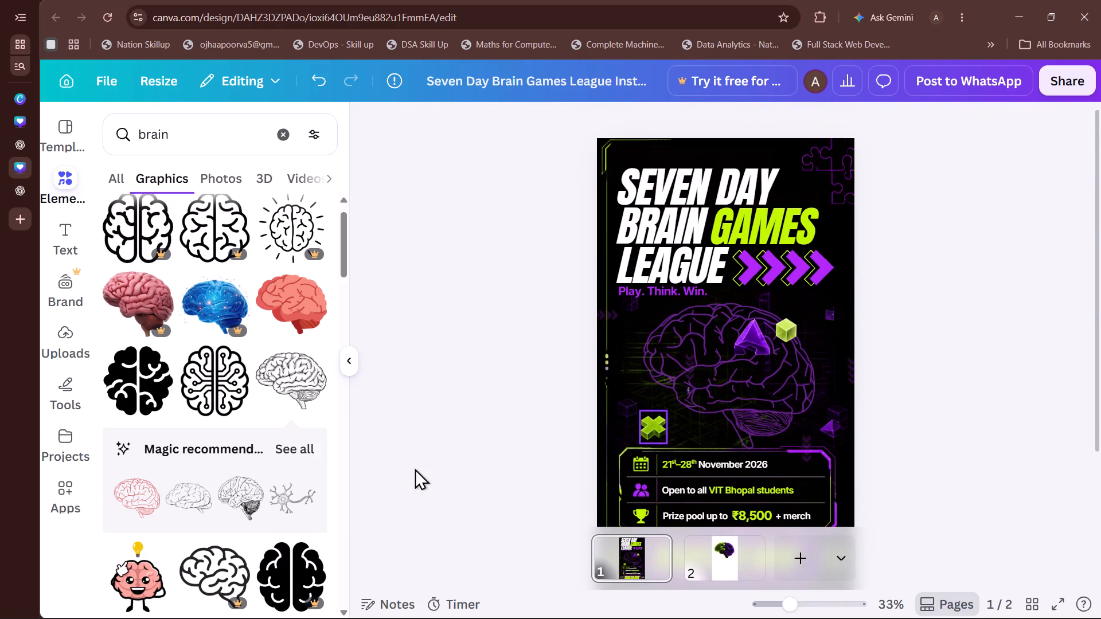
scroll(144, 443, "down", 3)
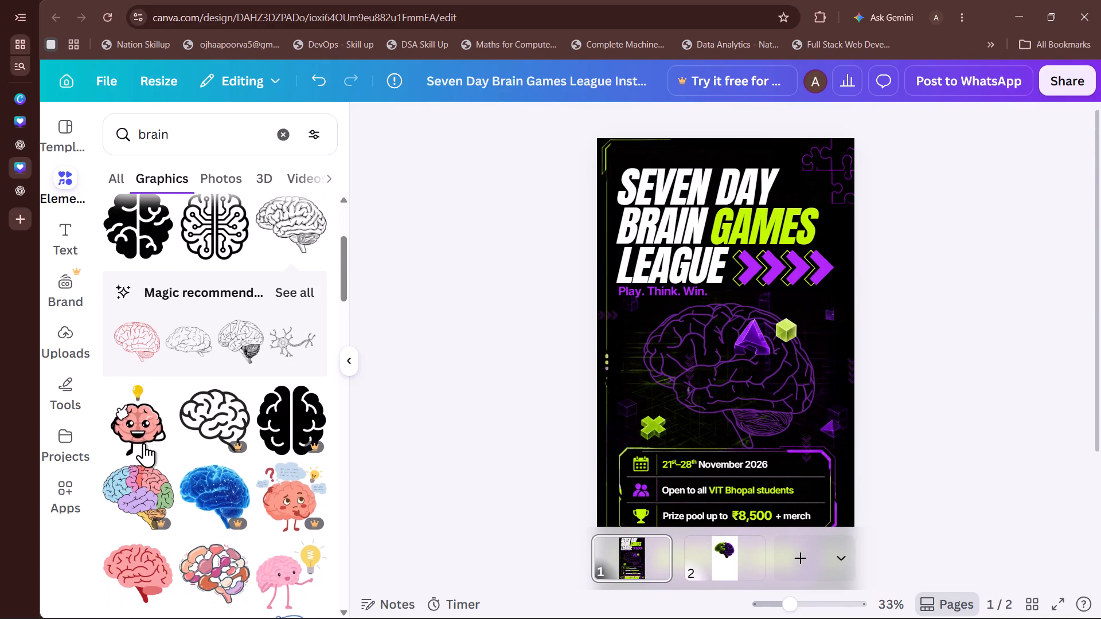
scroll(144, 443, "down", 4)
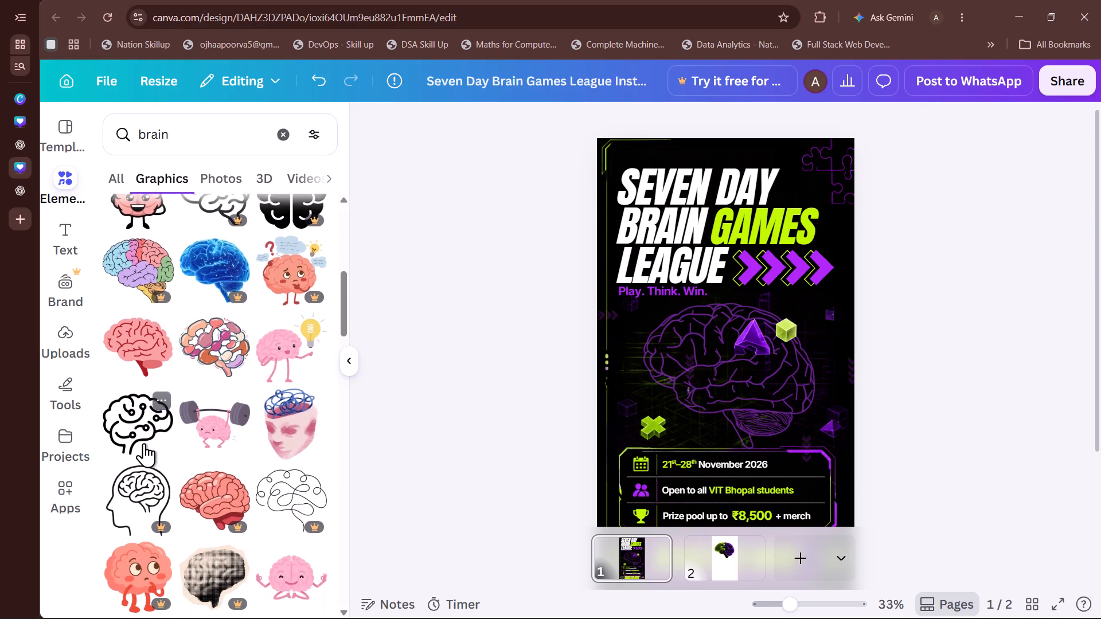
scroll(144, 443, "down", 3)
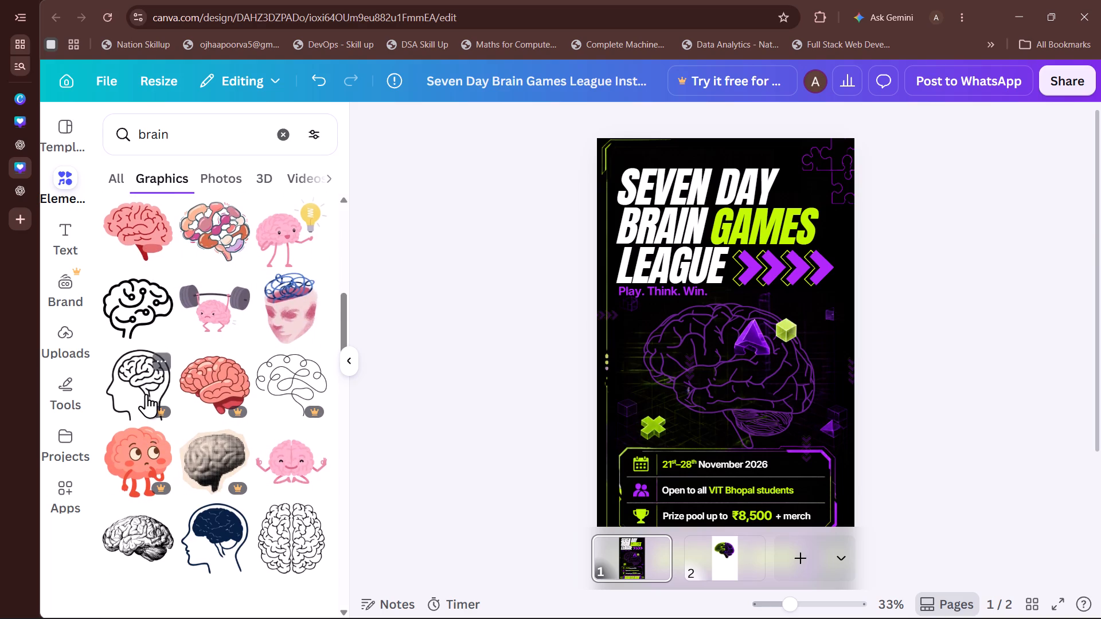
scroll(146, 393, "down", 1)
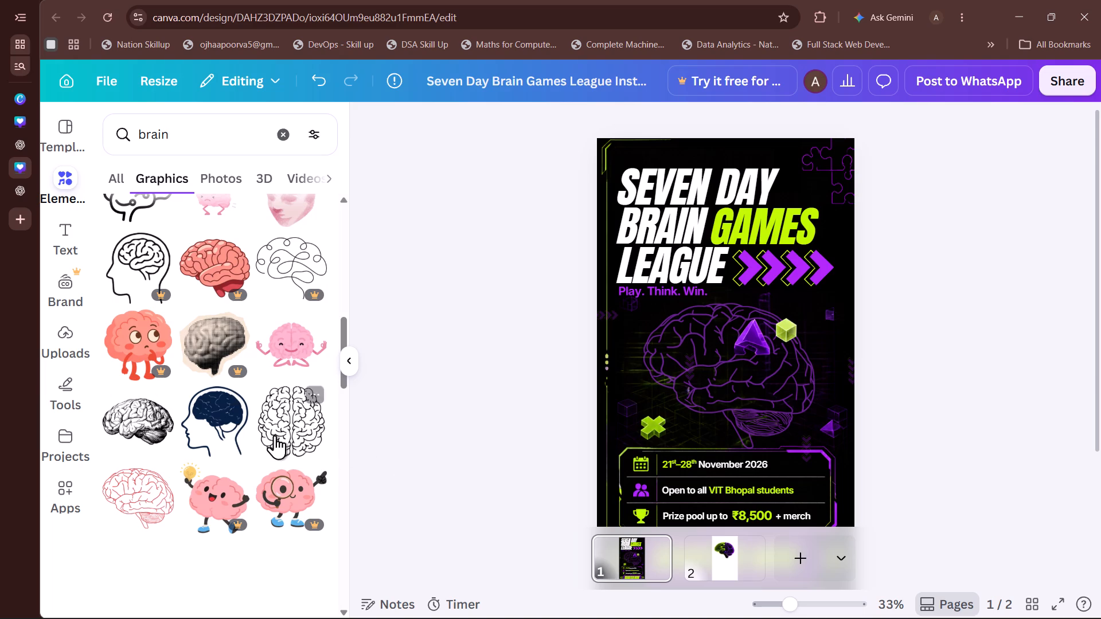
scroll(263, 420, "down", 4)
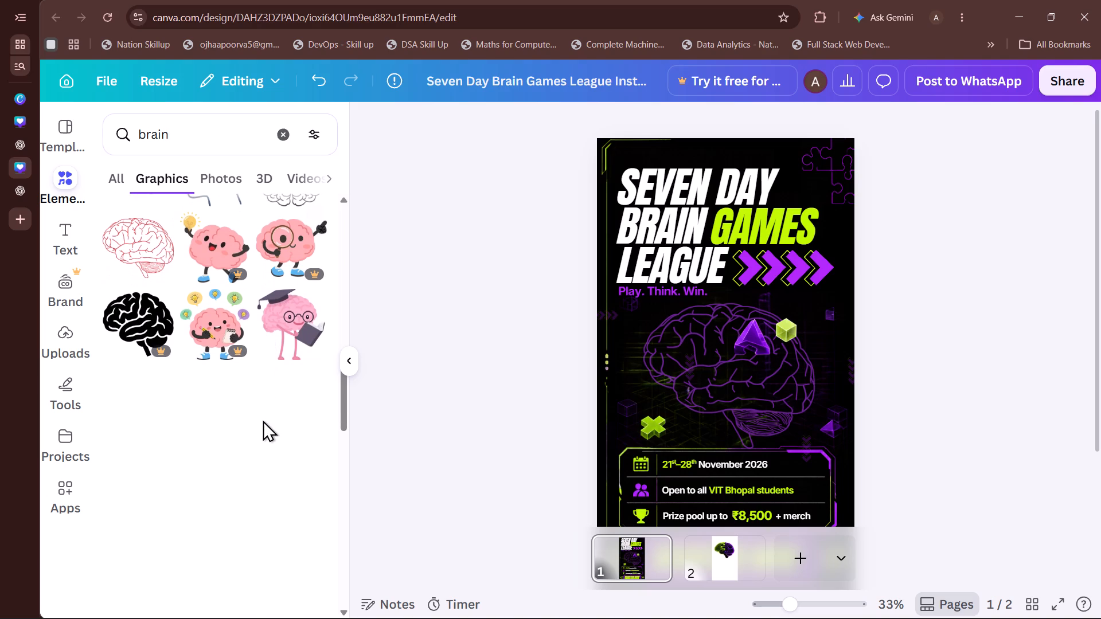
scroll(263, 420, "down", 1)
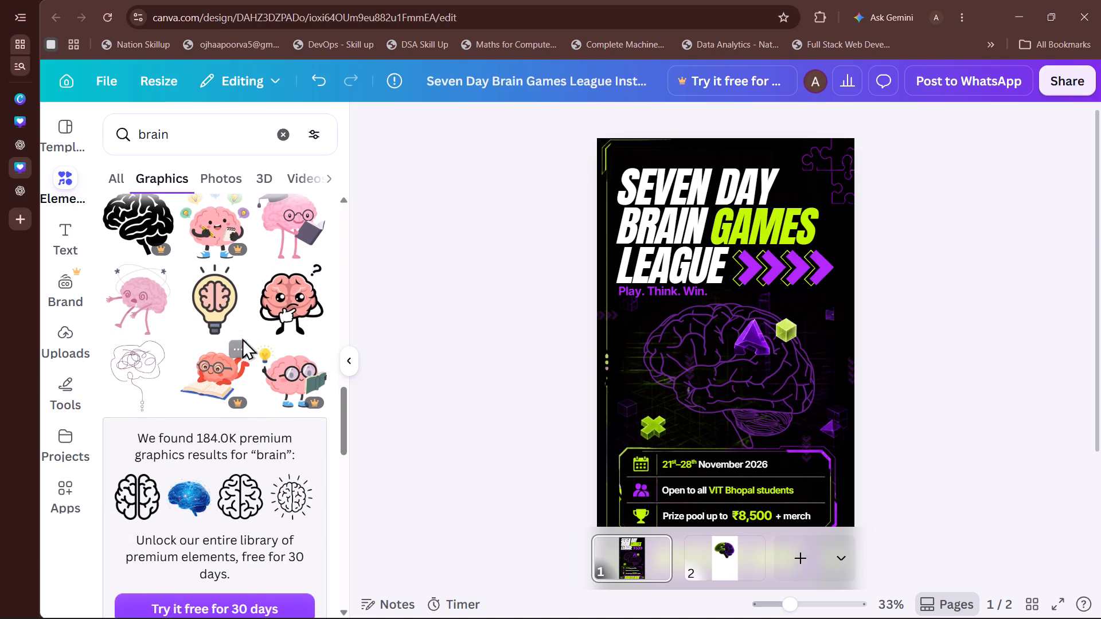
left_click(208, 304)
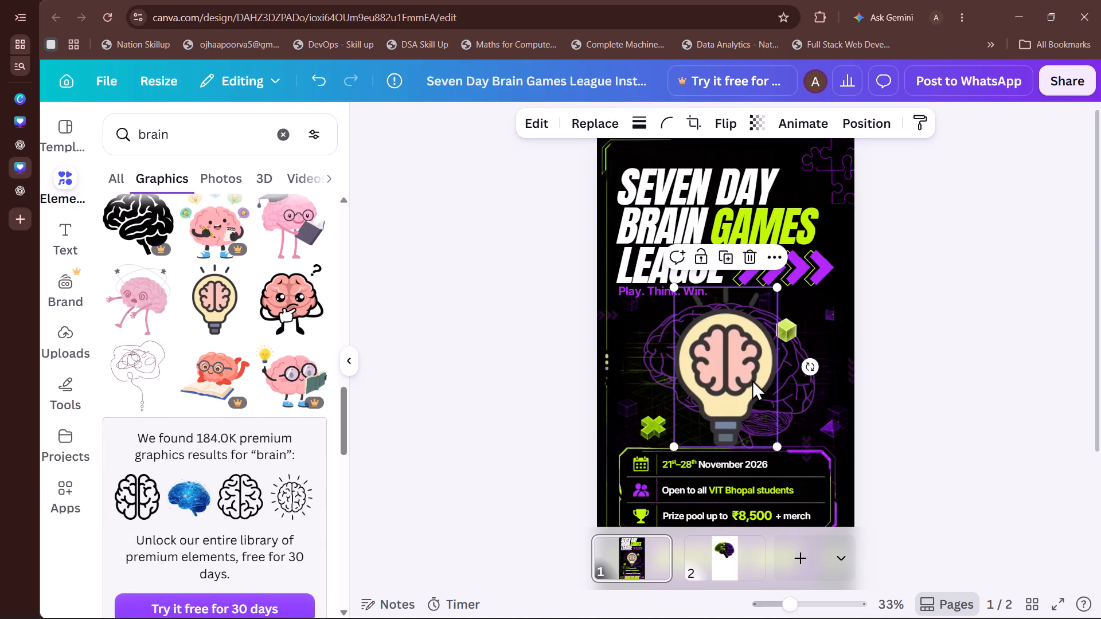
Shrink the brain light bulb graphic and move it up beside the word DAY in the title.
left_click_drag(778, 441, 737, 368)
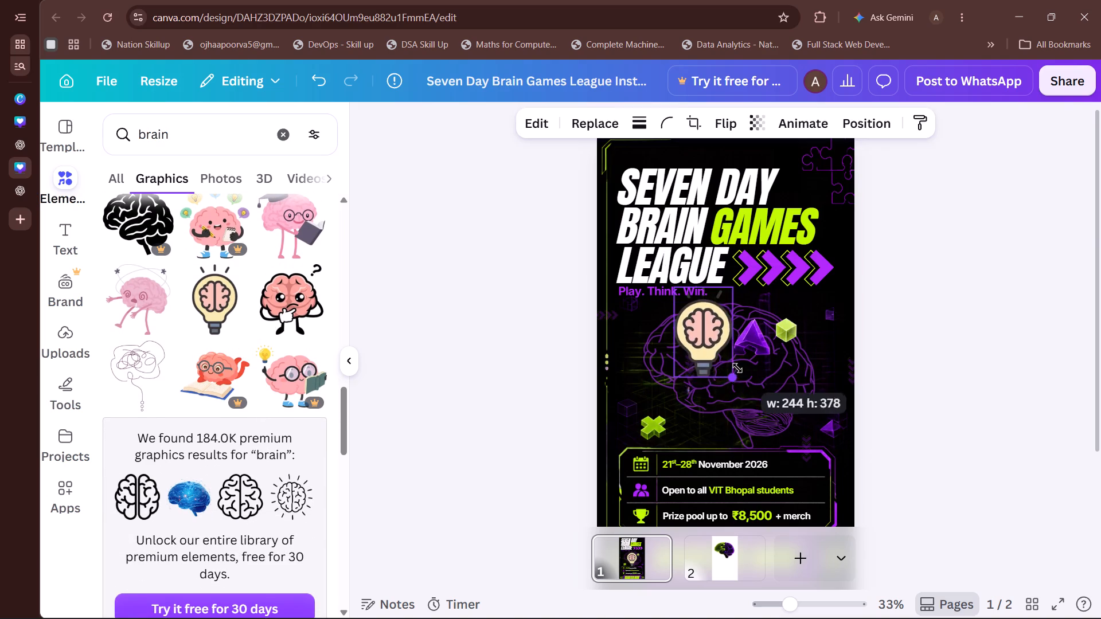
left_click_drag(737, 368, 715, 346)
left_click_drag(687, 318, 775, 193)
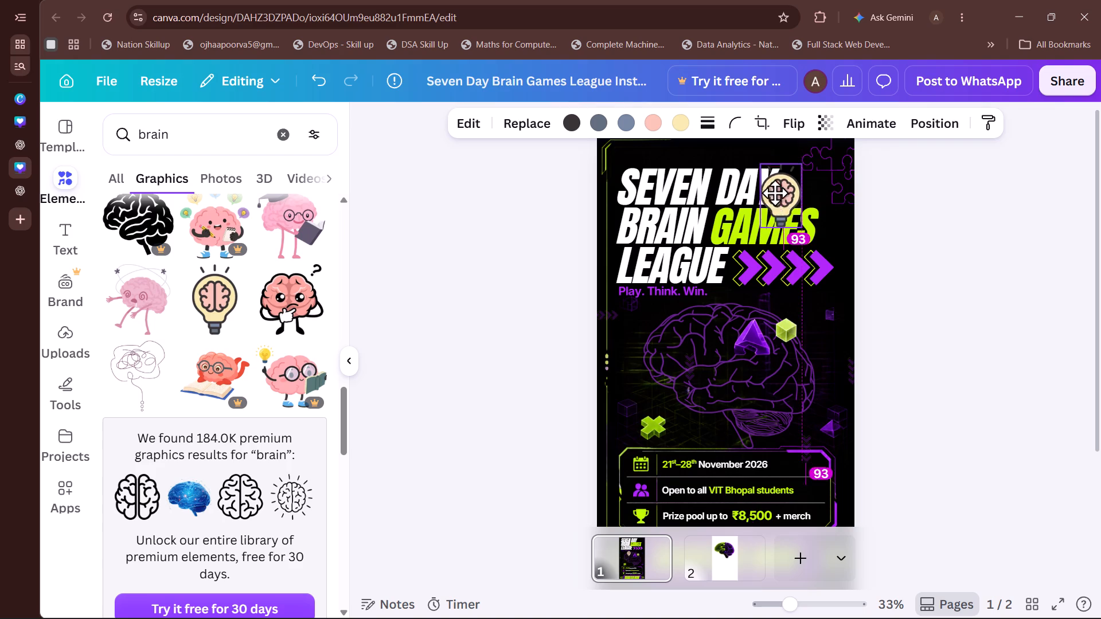
left_click_drag(775, 193, 785, 173)
Shrink the light bulb further and position it in the gap right of DAY, with its base just above GAMES.
scroll(785, 173, "up", 1)
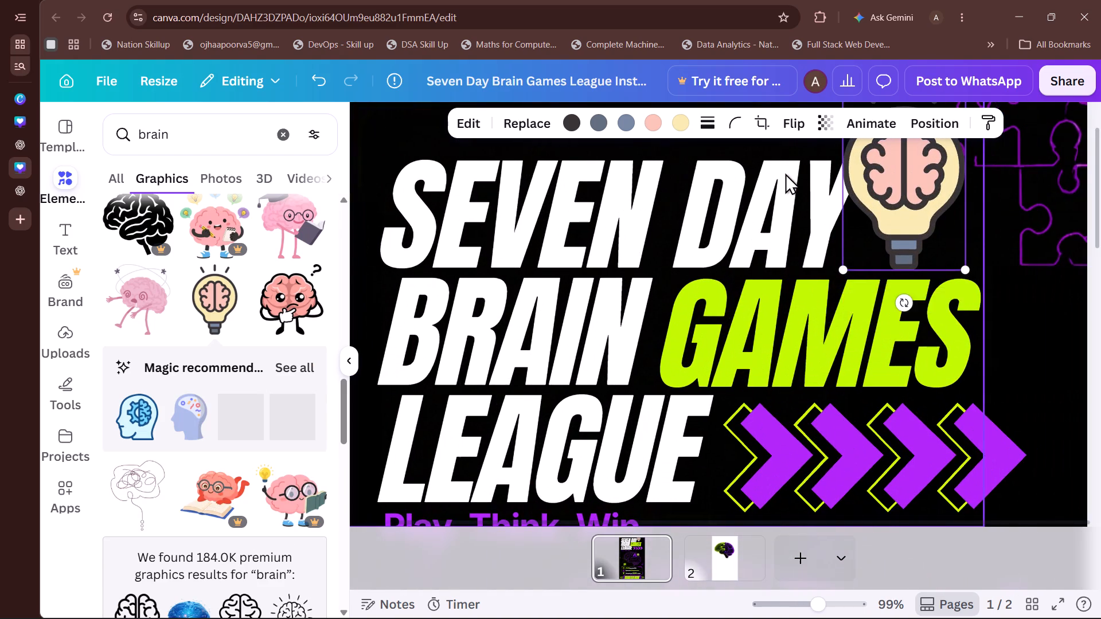
scroll(785, 173, "up", 1)
scroll(785, 173, "left", 2)
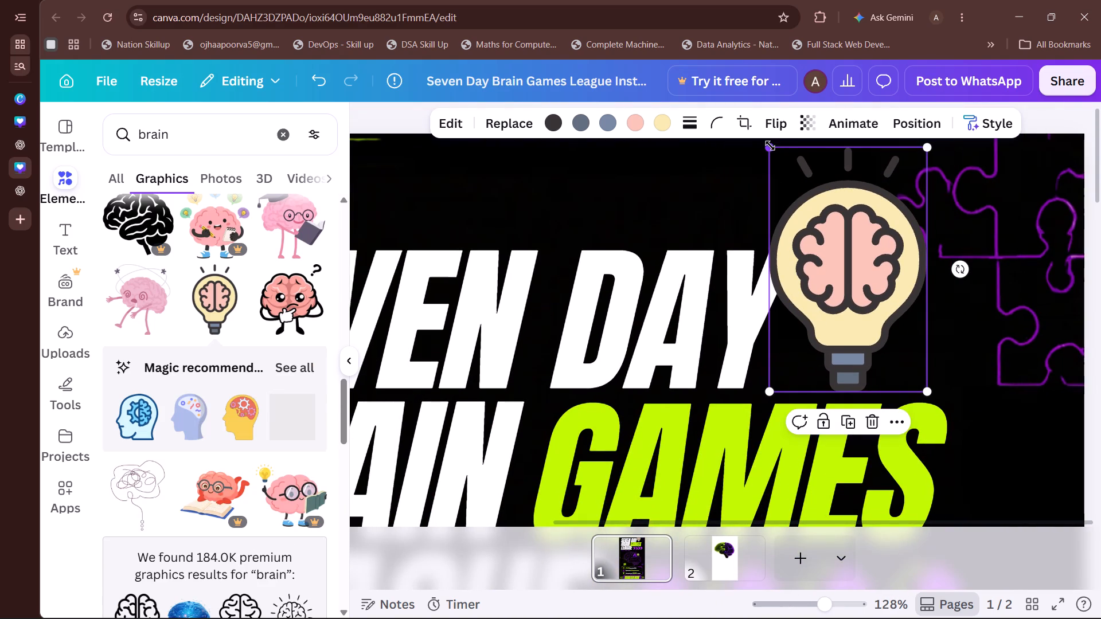
left_click_drag(770, 146, 844, 234)
left_click_drag(888, 312, 876, 322)
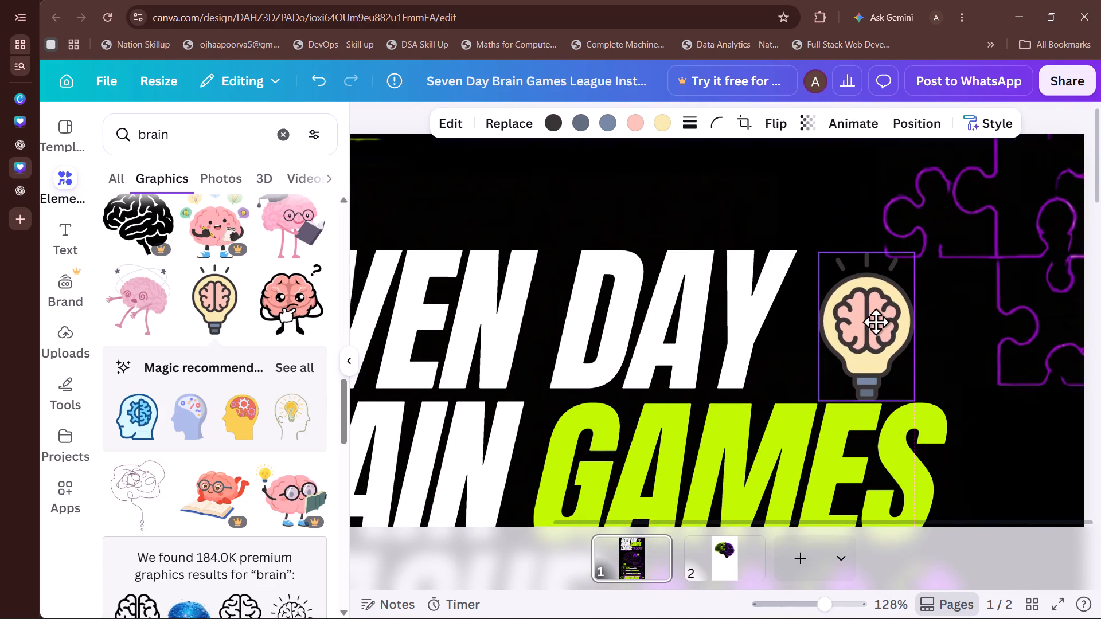
left_click_drag(876, 322, 869, 325)
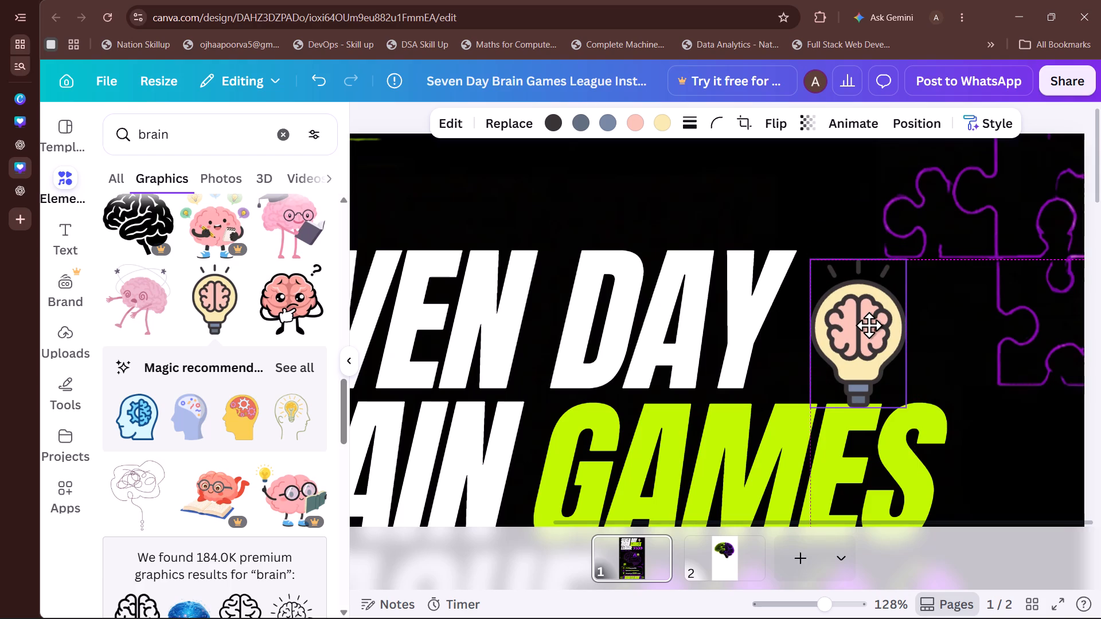
left_click_drag(869, 325, 868, 325)
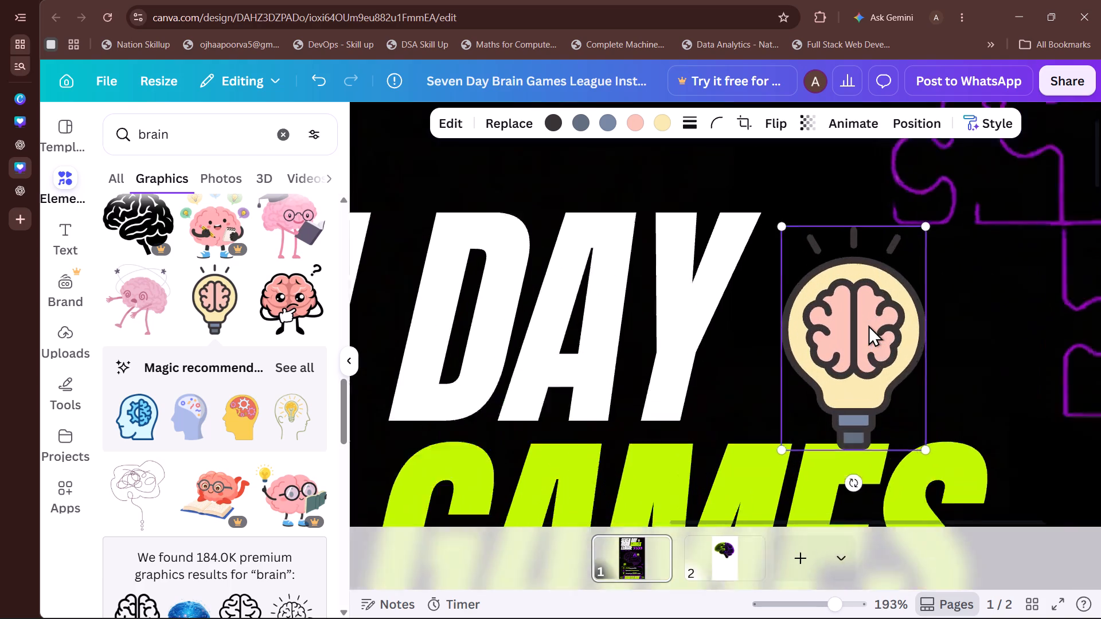
scroll(868, 325, "down", 1)
left_click_drag(868, 325, 868, 316)
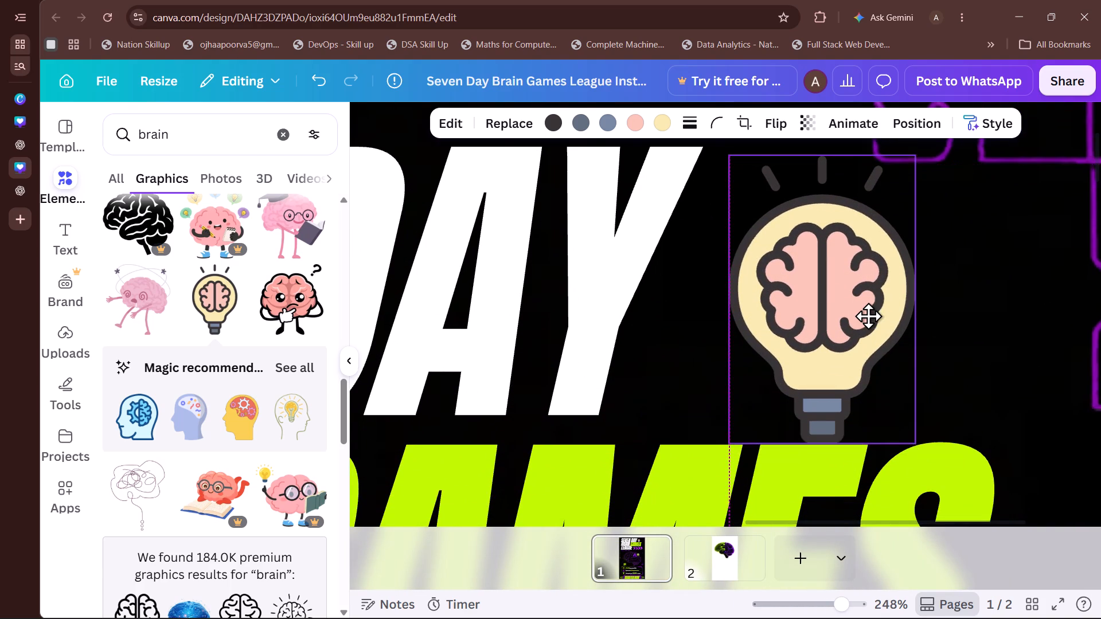
left_click_drag(868, 316, 868, 318)
left_click(868, 318)
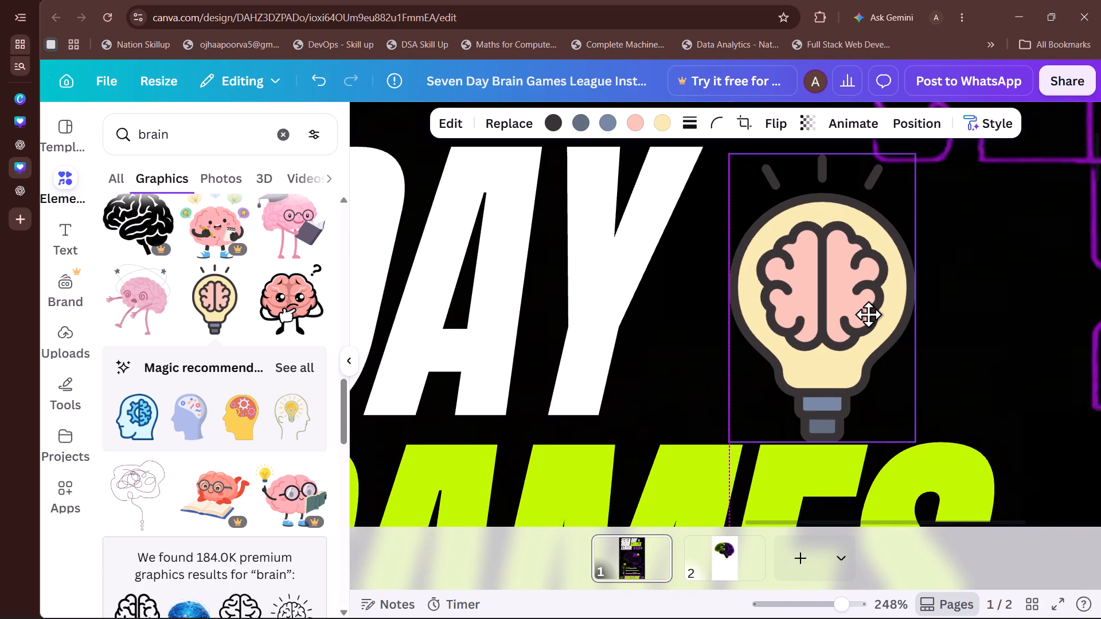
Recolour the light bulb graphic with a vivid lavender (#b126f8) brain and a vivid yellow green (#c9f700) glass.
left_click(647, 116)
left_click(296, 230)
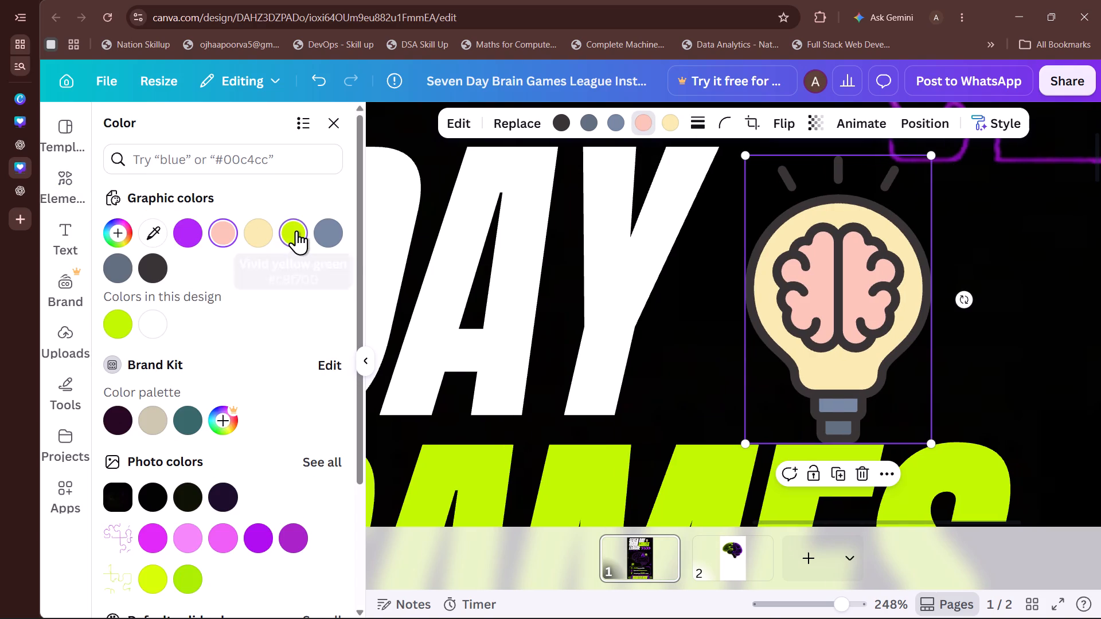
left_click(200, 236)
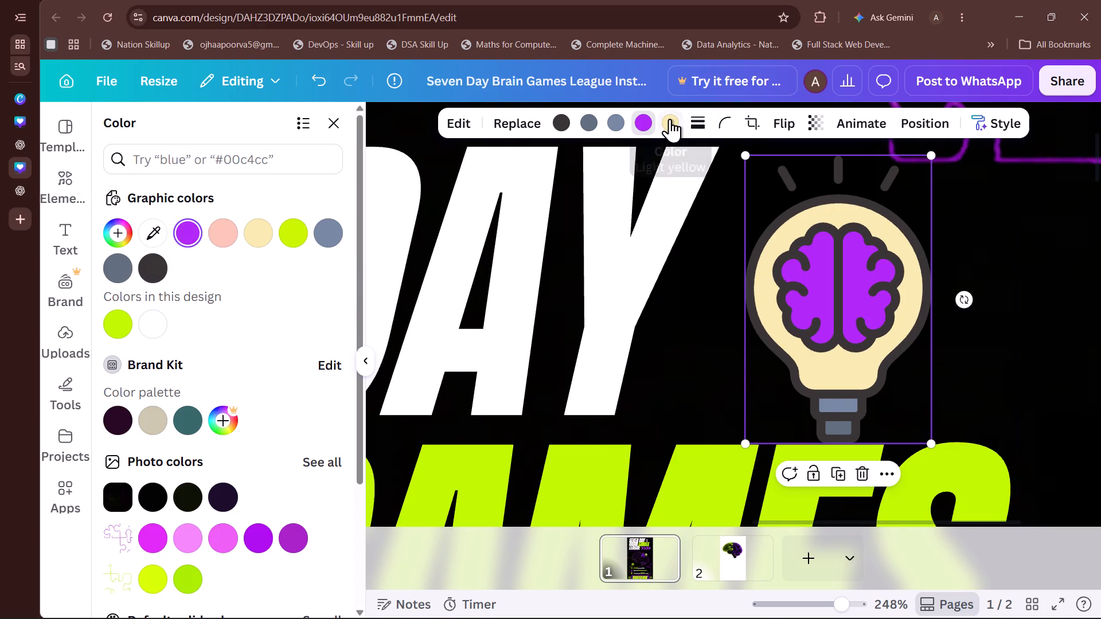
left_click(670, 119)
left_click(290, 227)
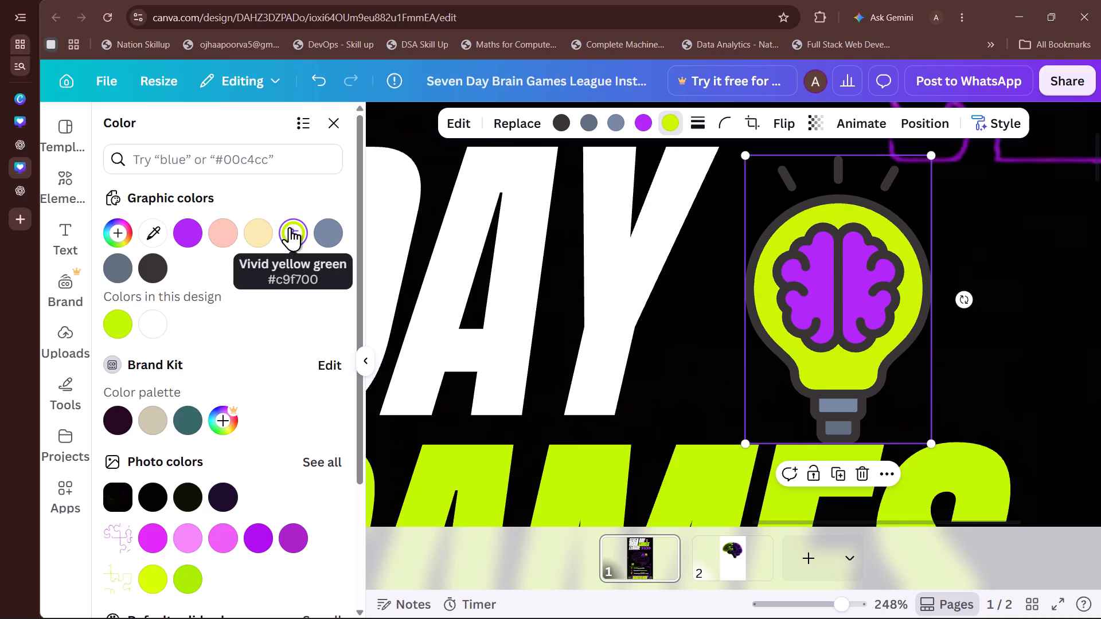
Try white and purple for the light bulb's outline, settling on the very dark purple photo colour.
left_click(552, 118)
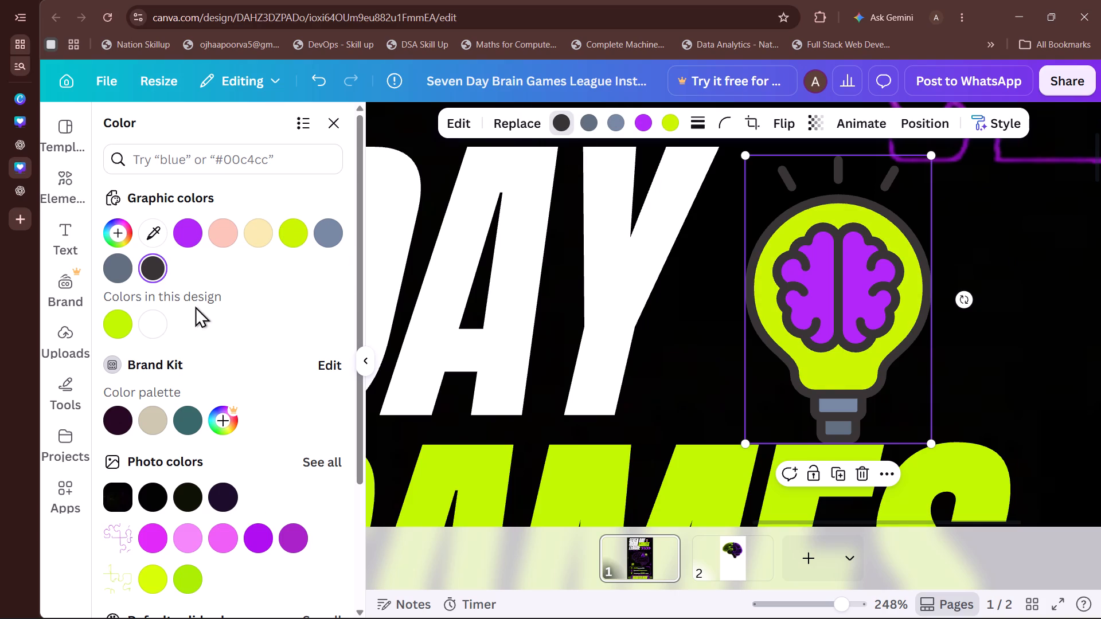
left_click(153, 337)
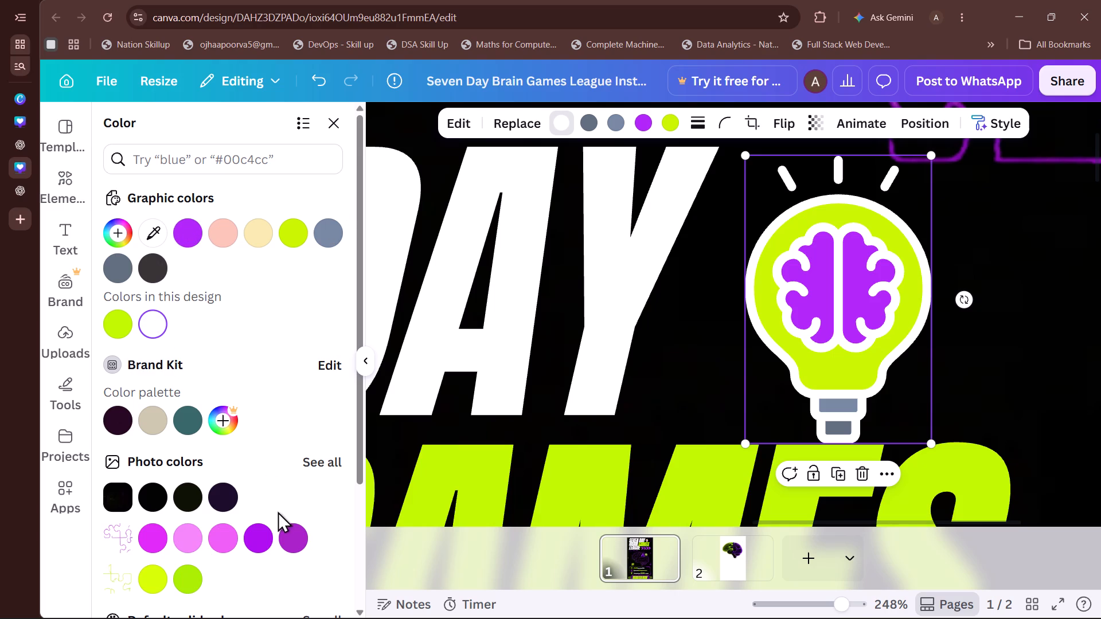
left_click(287, 542)
left_click(229, 506)
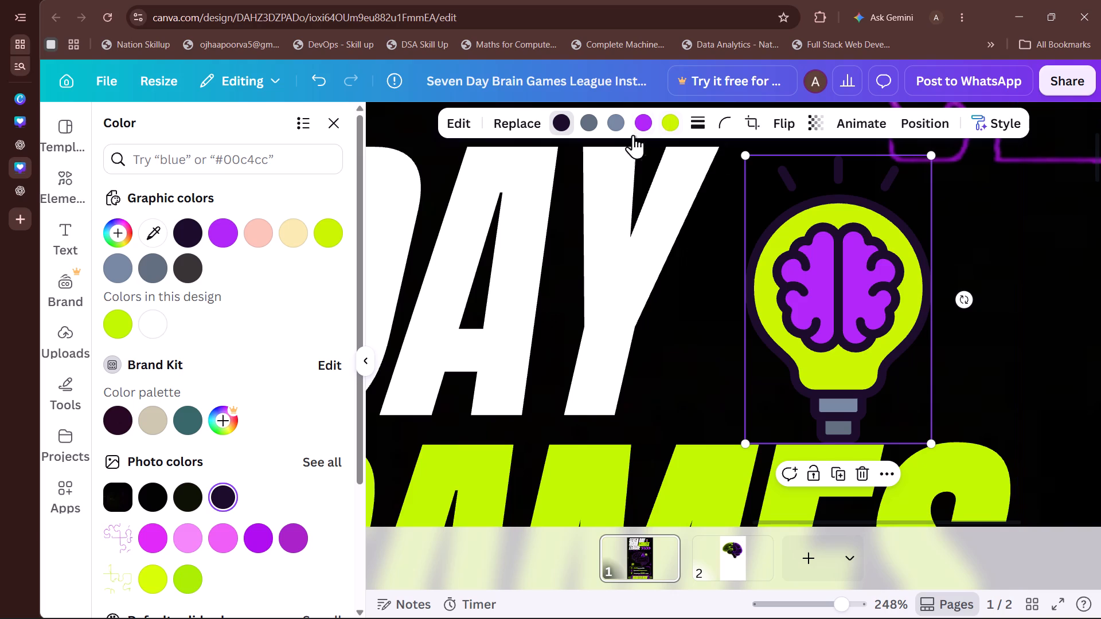
left_click(697, 301)
left_click(697, 301)
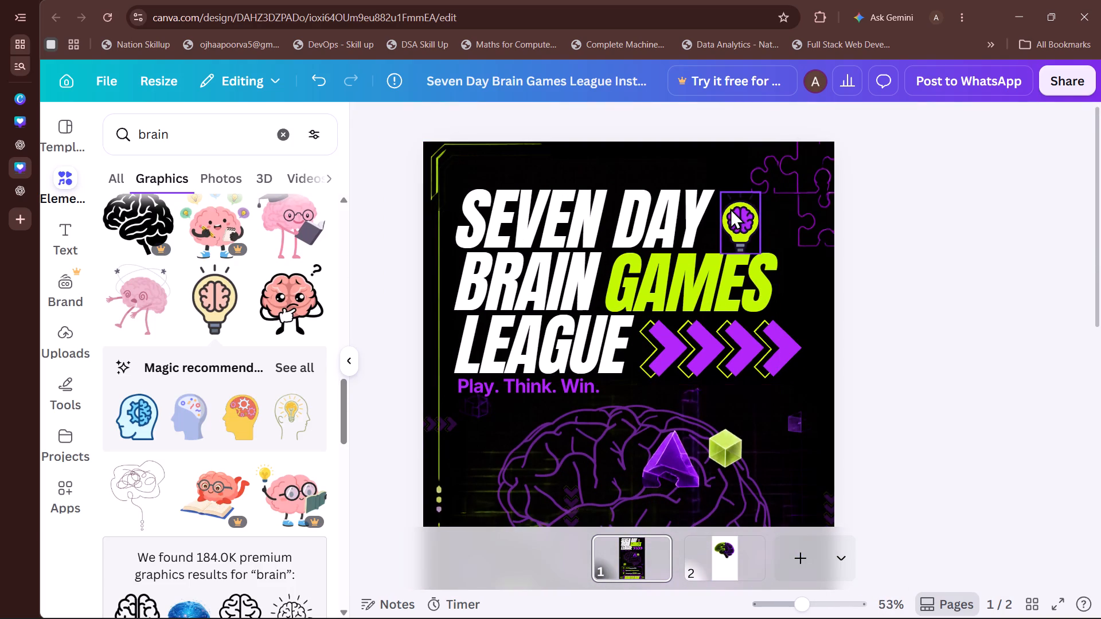
Swap the light bulb's colours, making the glass the darker photo purple and the brain inside yellow green.
left_click(835, 230)
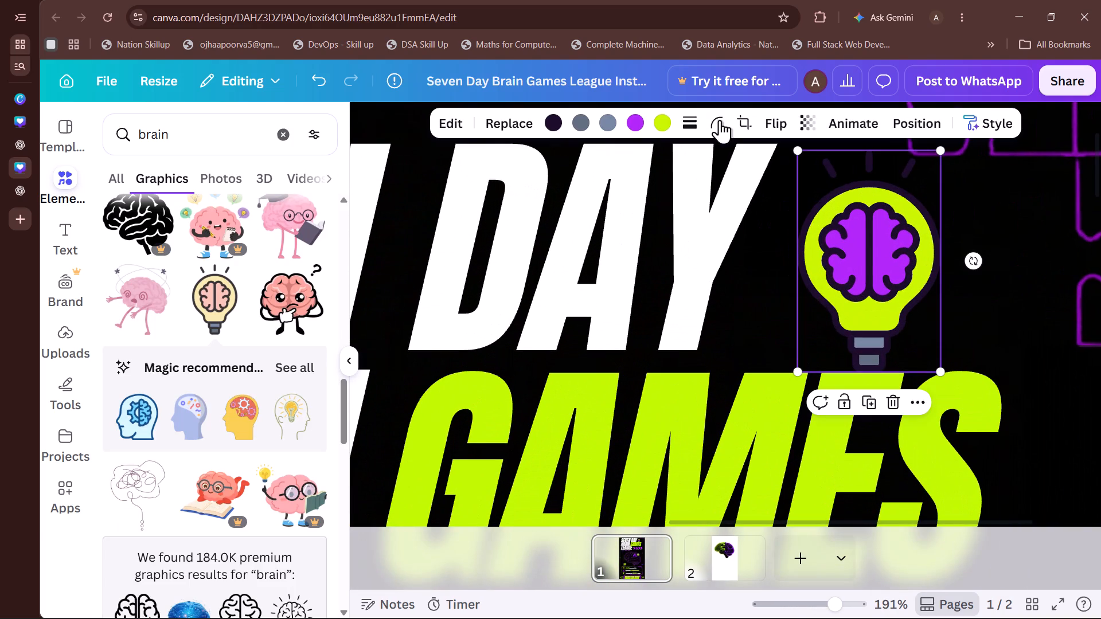
left_click(673, 127)
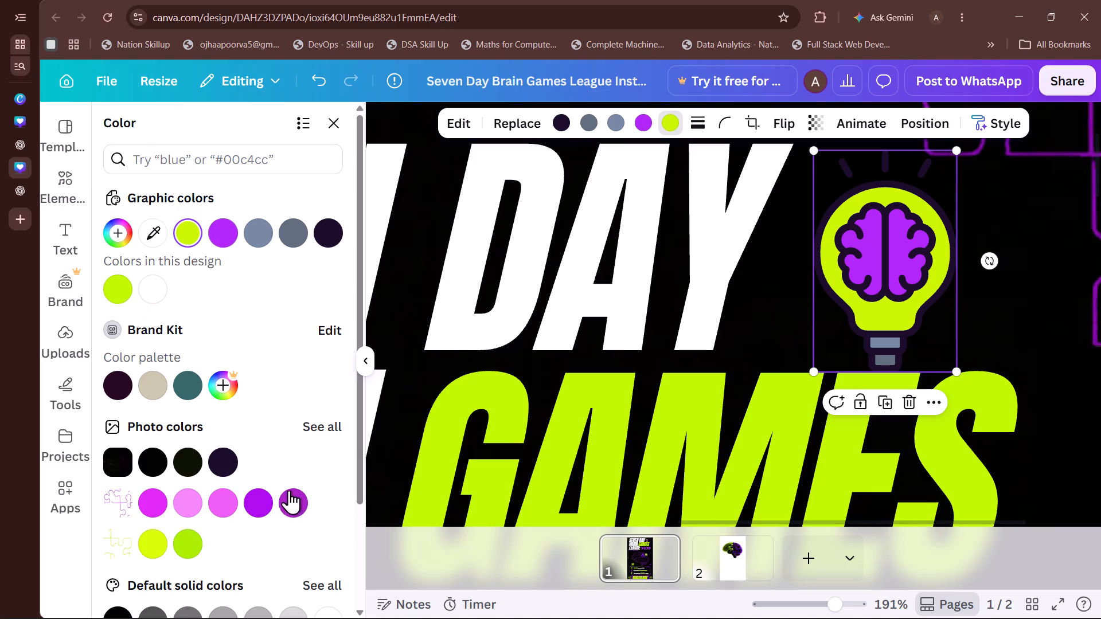
left_click(284, 502)
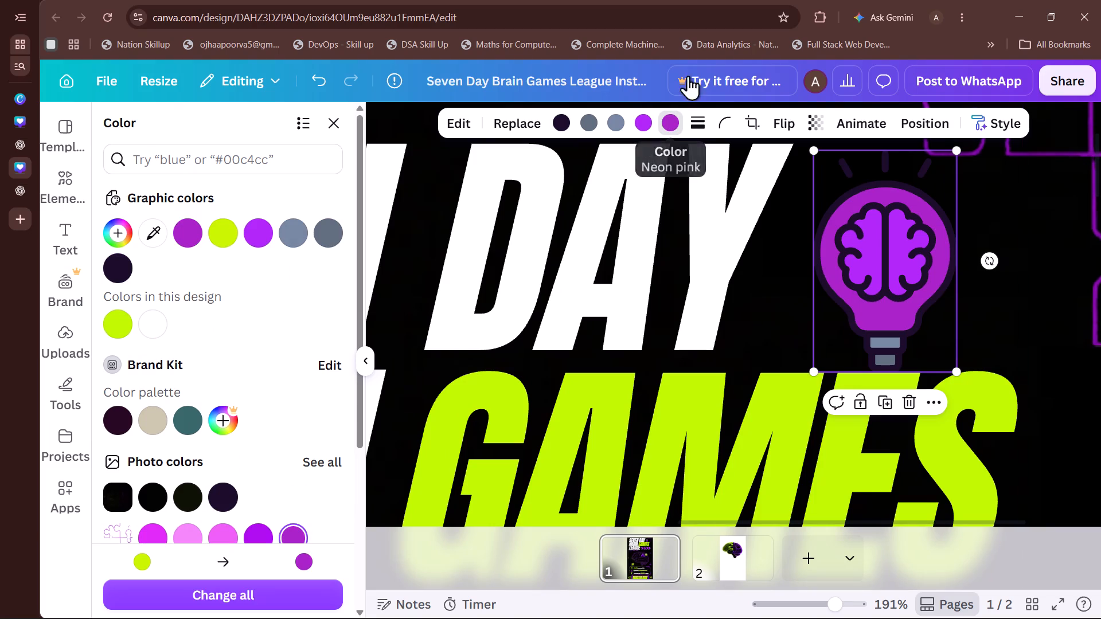
left_click(649, 113)
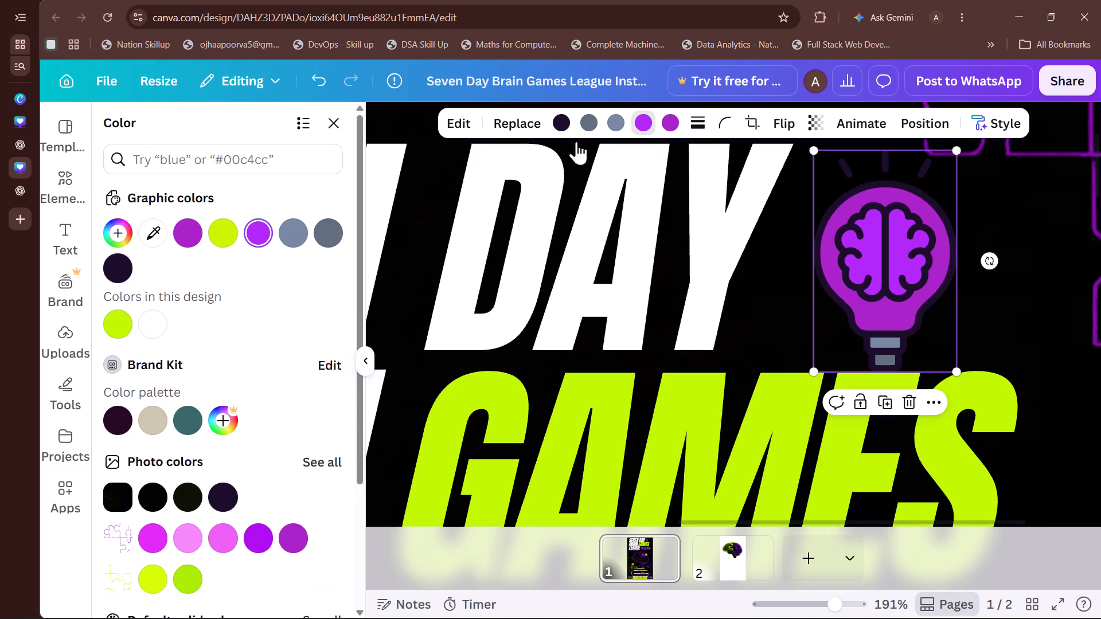
left_click(221, 243)
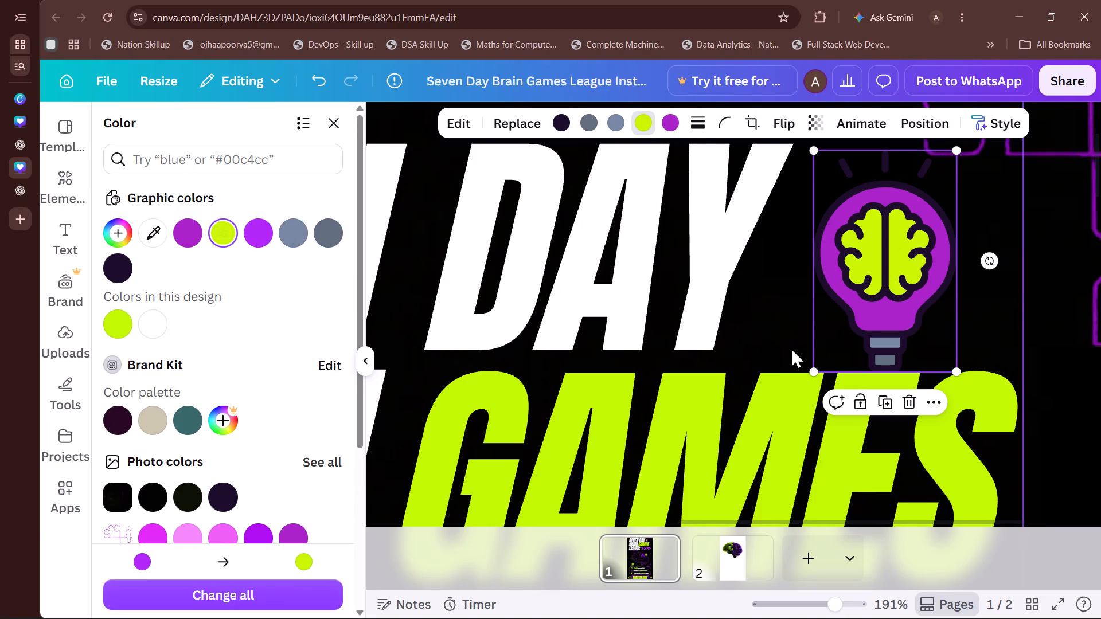
left_click(763, 319)
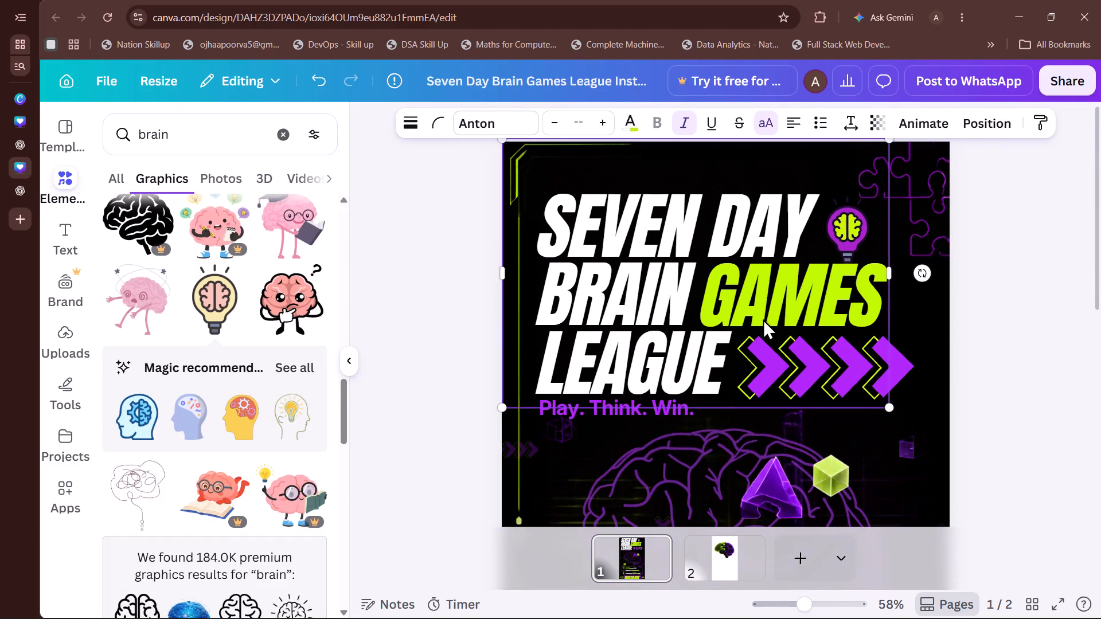
left_click(1015, 288)
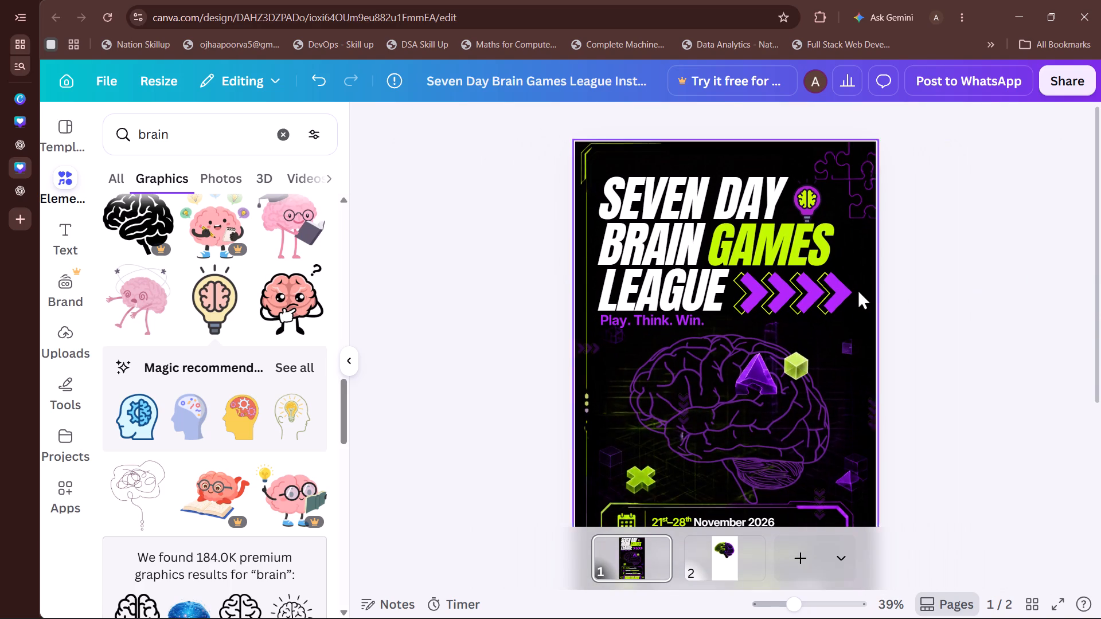
Set the transparency value of the purple chevrons beside LEAGUE to 83.
left_click(829, 296)
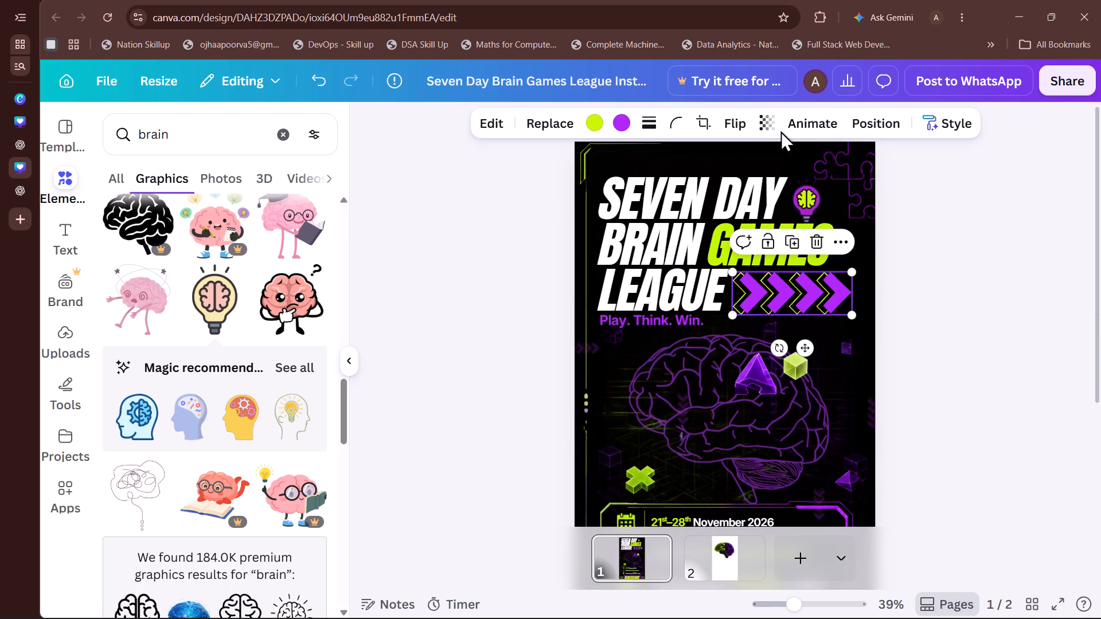
left_click(759, 121)
left_click(785, 180)
double_click(785, 180)
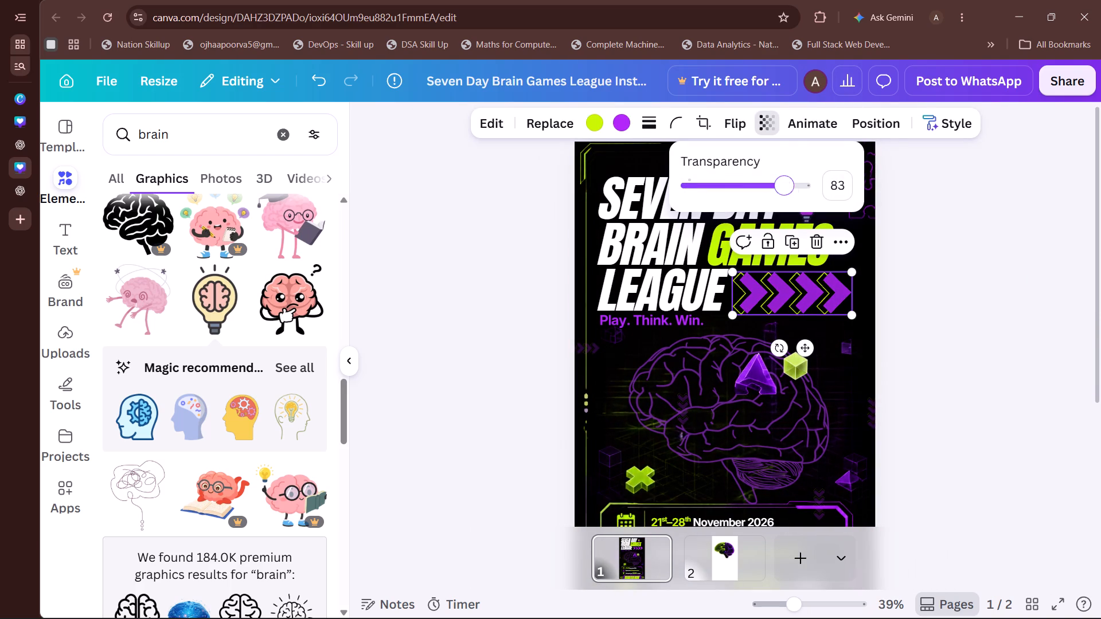
left_click(785, 180)
left_click(927, 260)
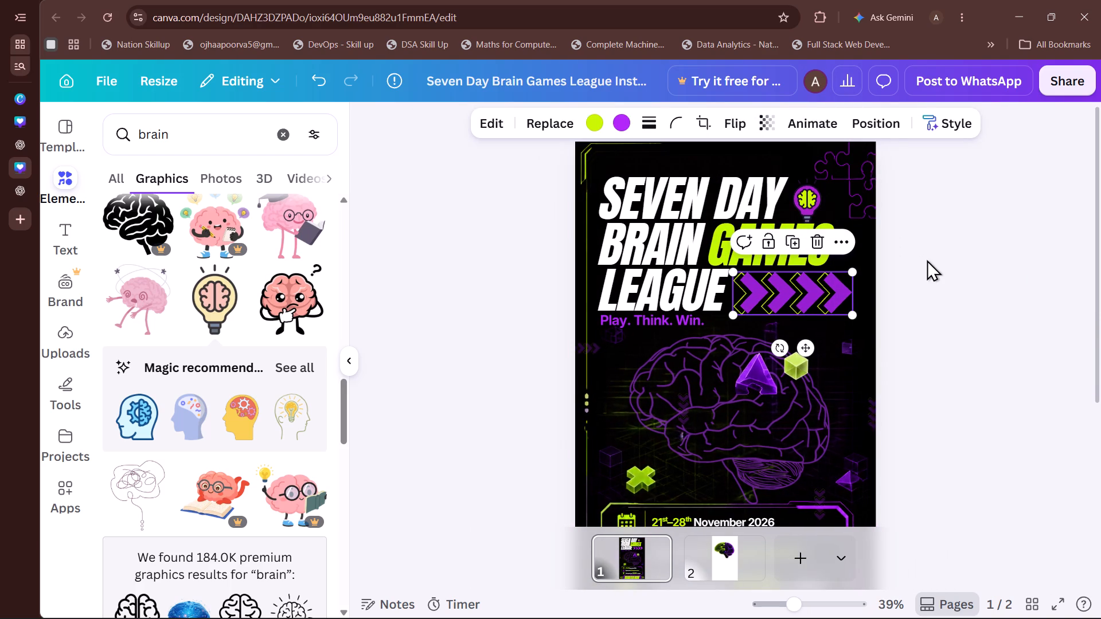
left_click(927, 260)
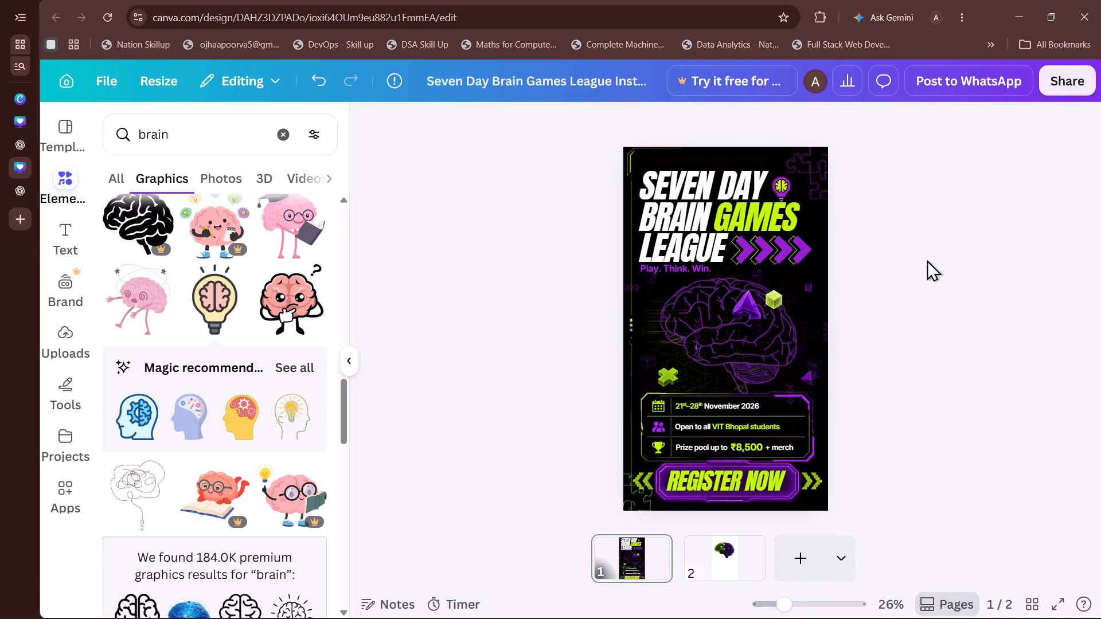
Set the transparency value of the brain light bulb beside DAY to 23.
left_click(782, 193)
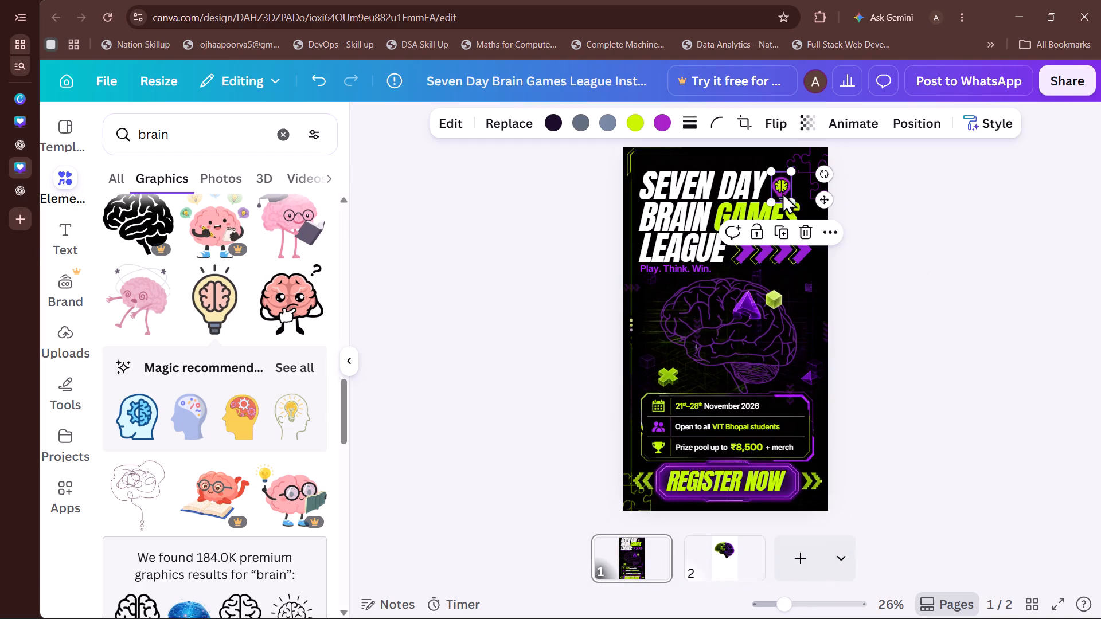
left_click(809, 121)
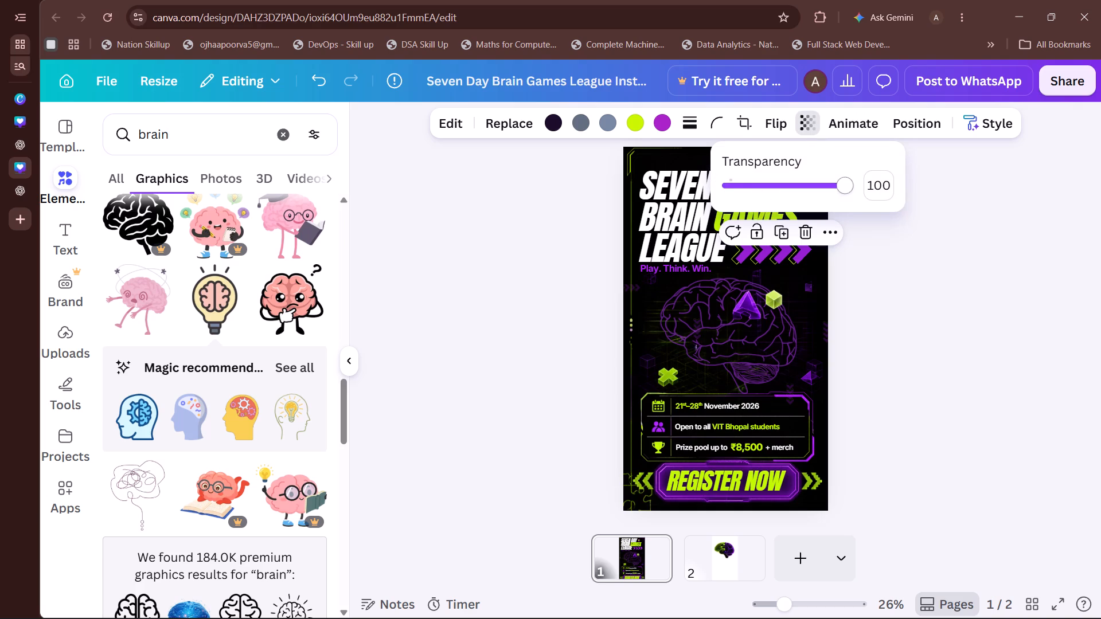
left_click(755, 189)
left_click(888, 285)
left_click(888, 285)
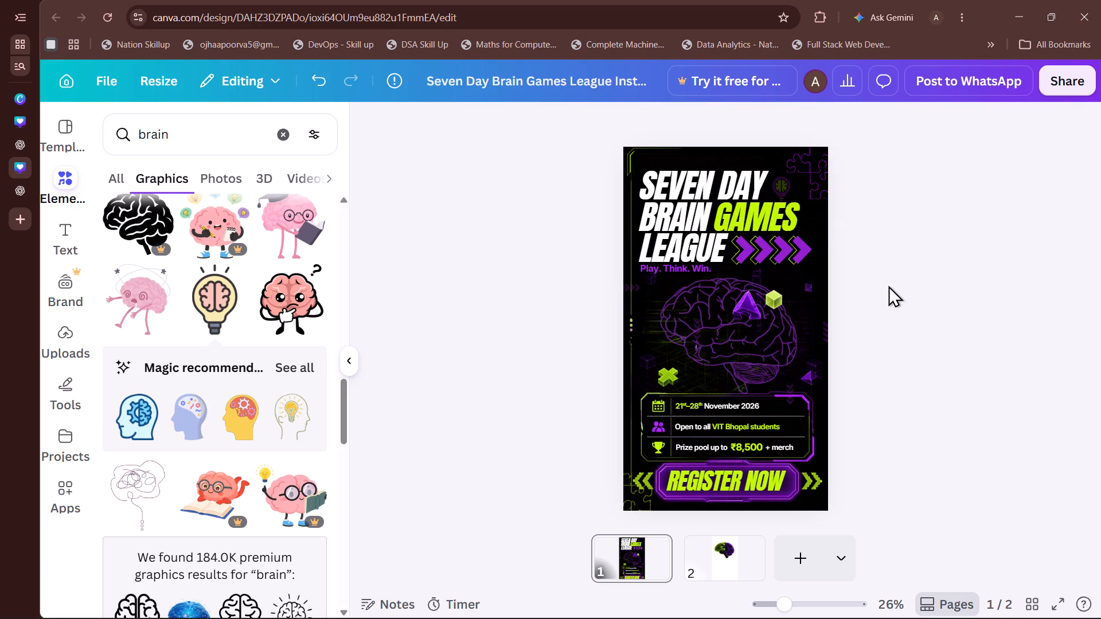
Set the transparency value of the brain light bulb beside DAY to 91.
scroll(859, 191, "up", 1)
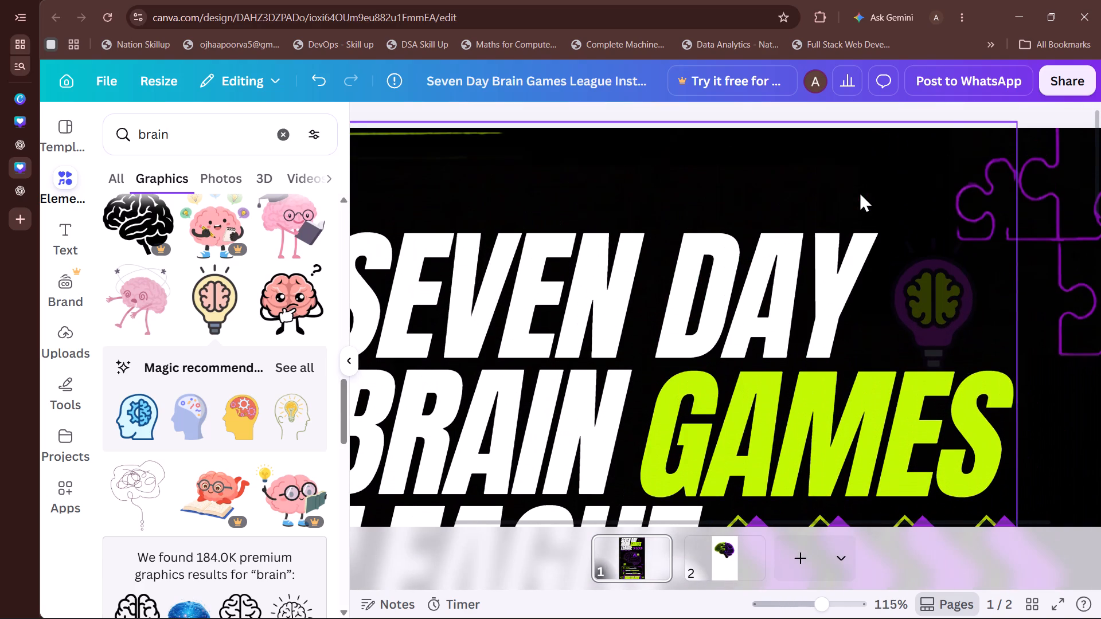
scroll(859, 191, "up", 1)
left_click(918, 289)
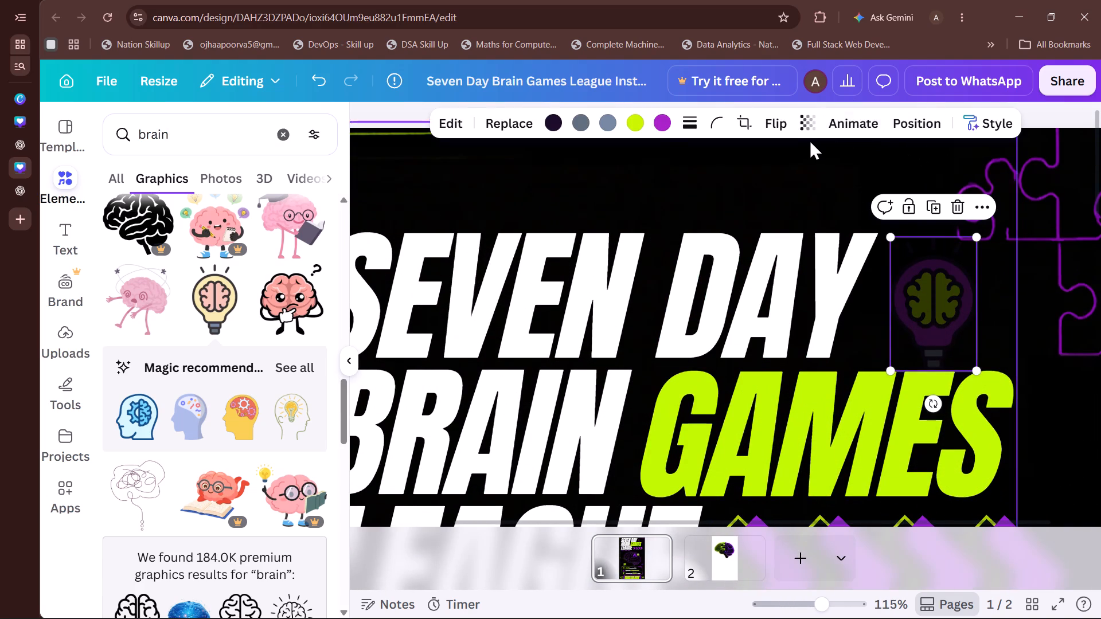
left_click(810, 136)
left_click(810, 132)
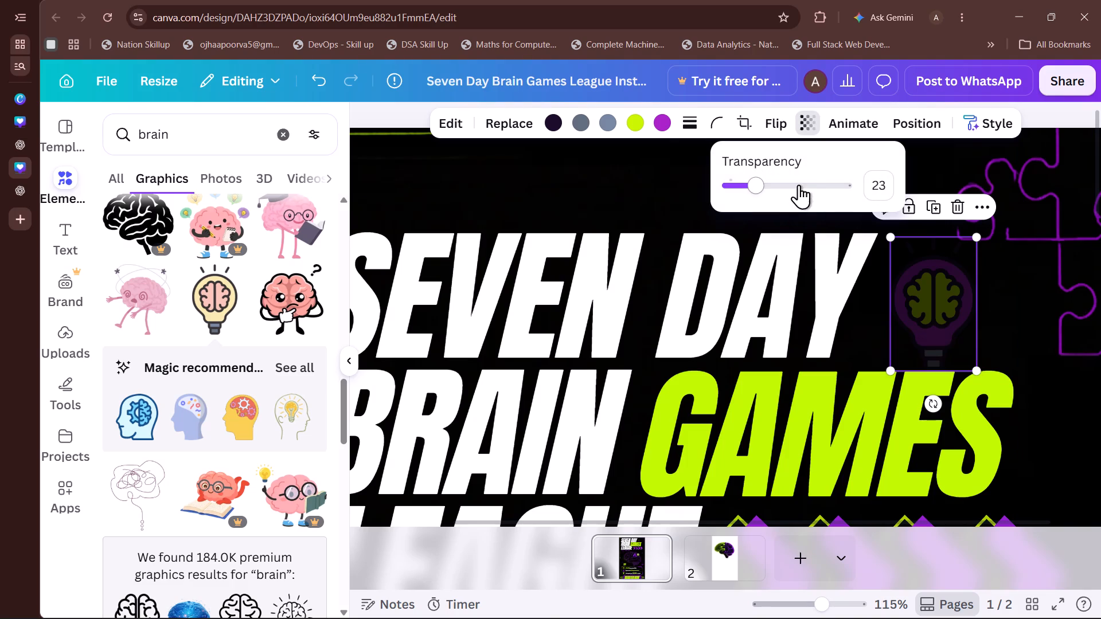
left_click(799, 185)
left_click_drag(799, 185, 835, 187)
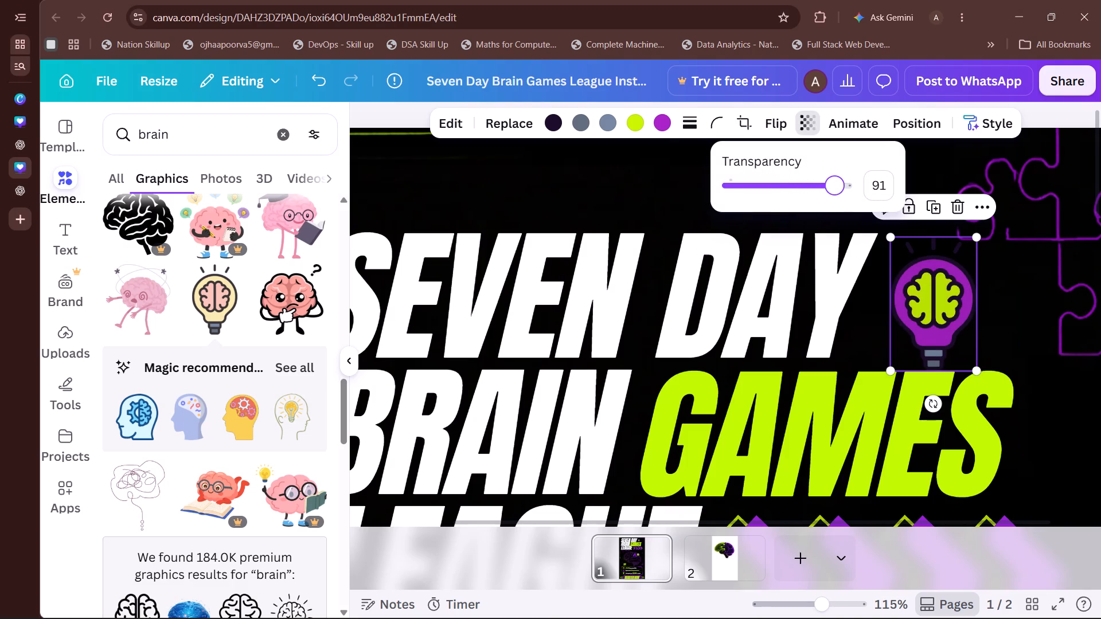
left_click(692, 197)
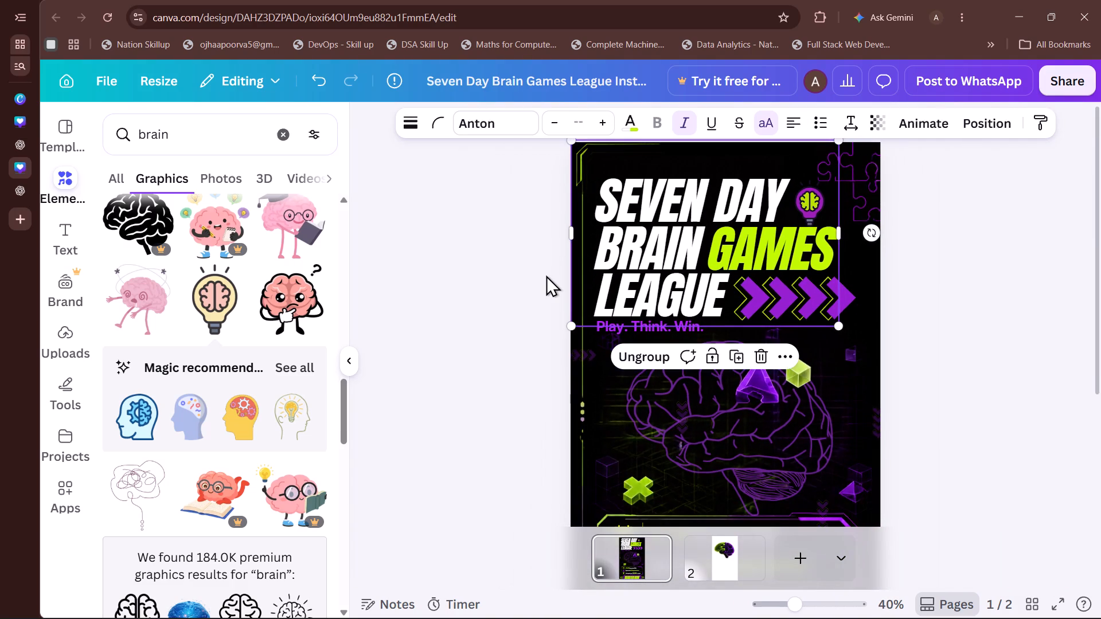
left_click(546, 275)
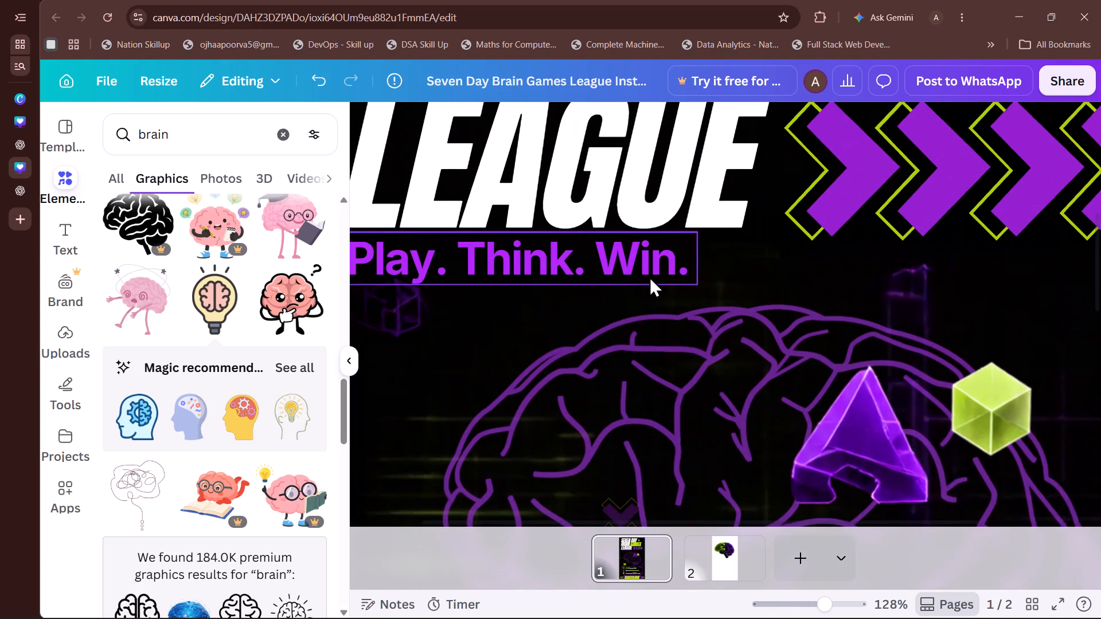
Recolour the word "Think." in the tagline under LEAGUE white.
scroll(649, 276, "right", 3)
left_click(649, 276)
left_click(569, 262)
left_click_drag(569, 262, 597, 265)
left_click_drag(569, 256, 663, 276)
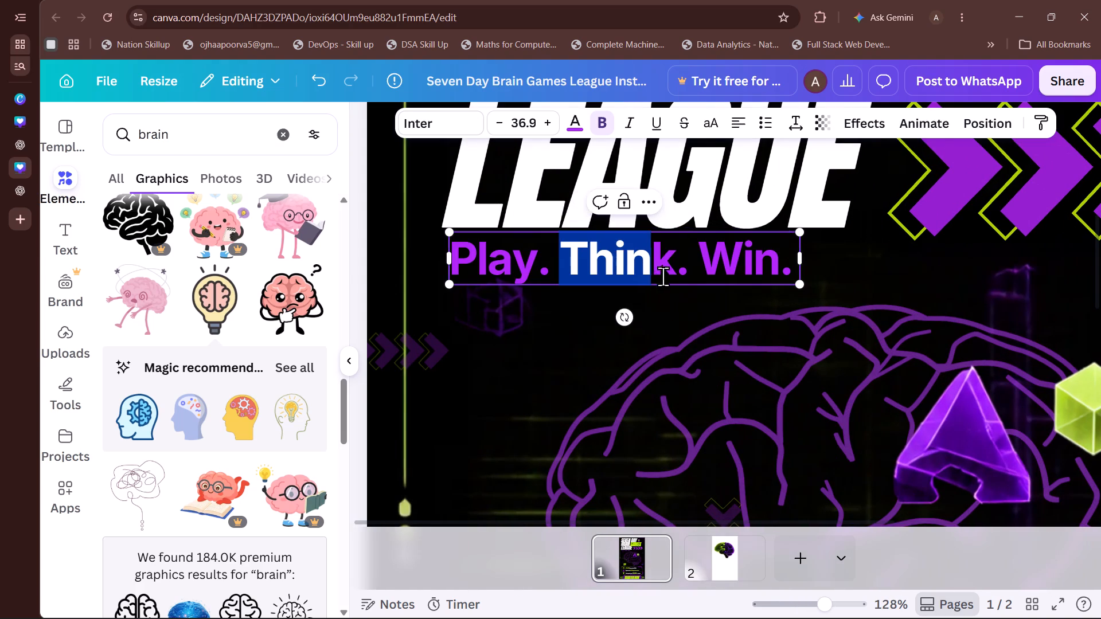
left_click_drag(663, 276, 686, 272)
left_click(575, 123)
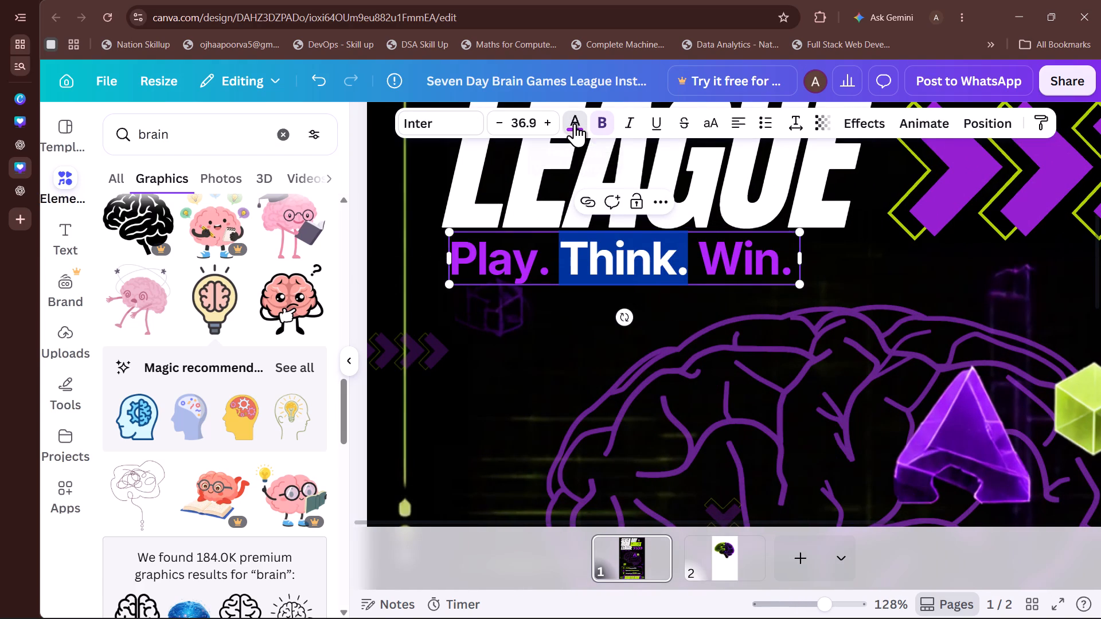
left_click(266, 226)
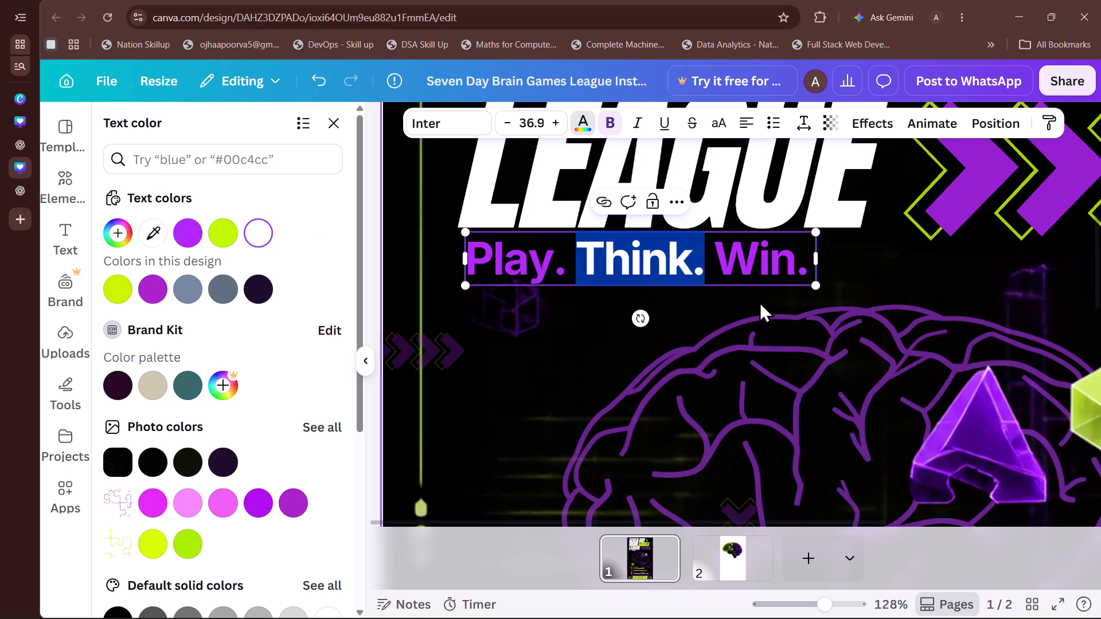
Recolour the word "Win." in the tagline yellow green, in bold.
left_click(718, 264)
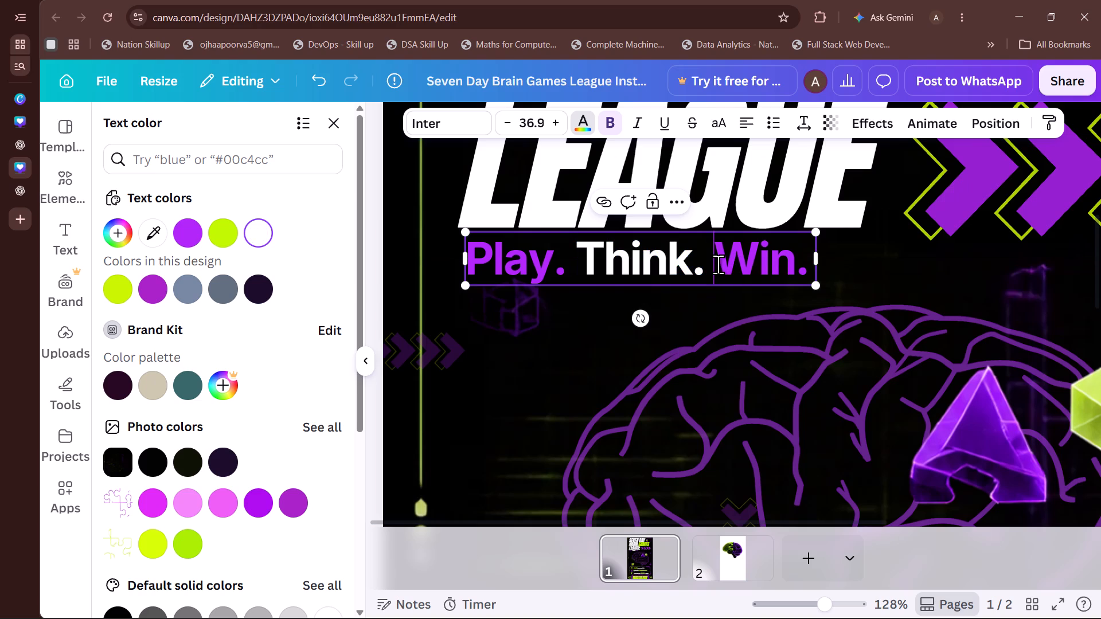
left_click_drag(718, 264, 806, 265)
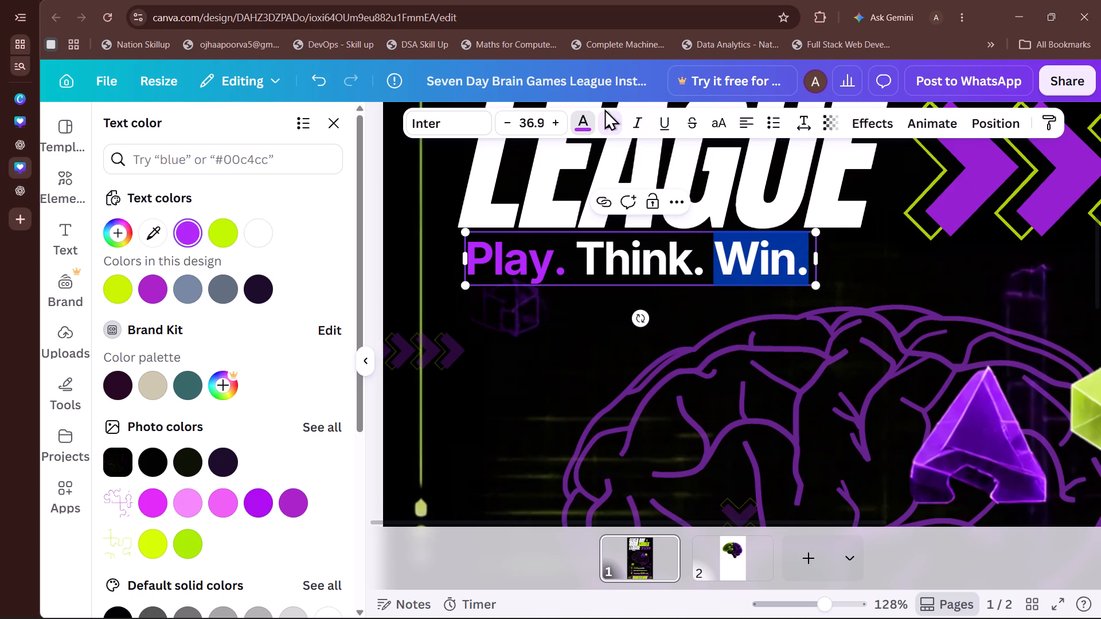
left_click(591, 130)
left_click(591, 130)
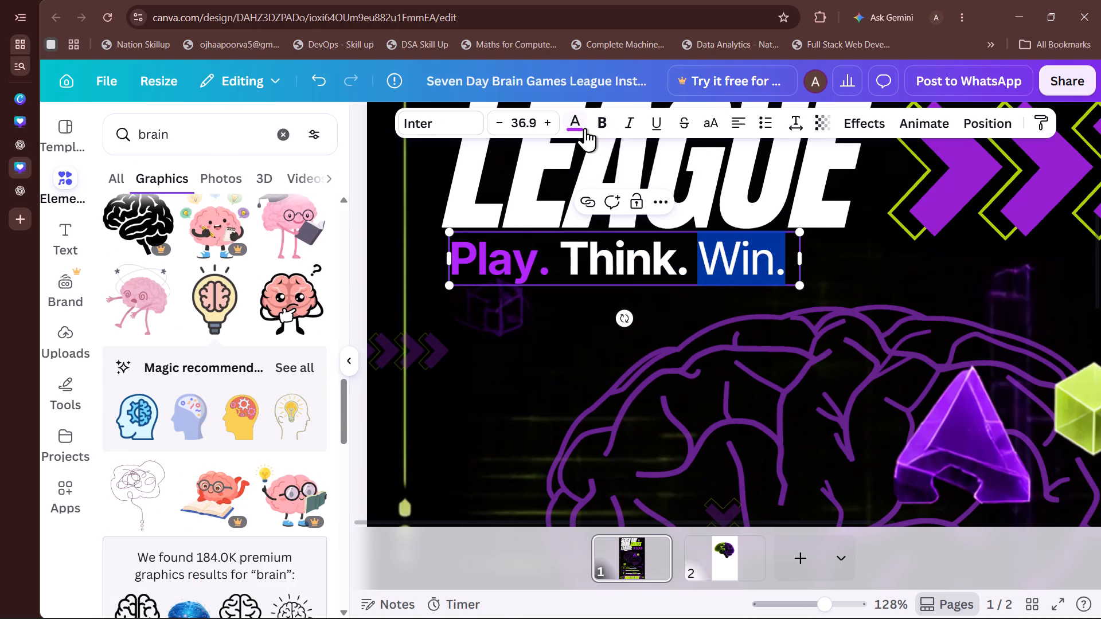
left_click(585, 128)
left_click(225, 232)
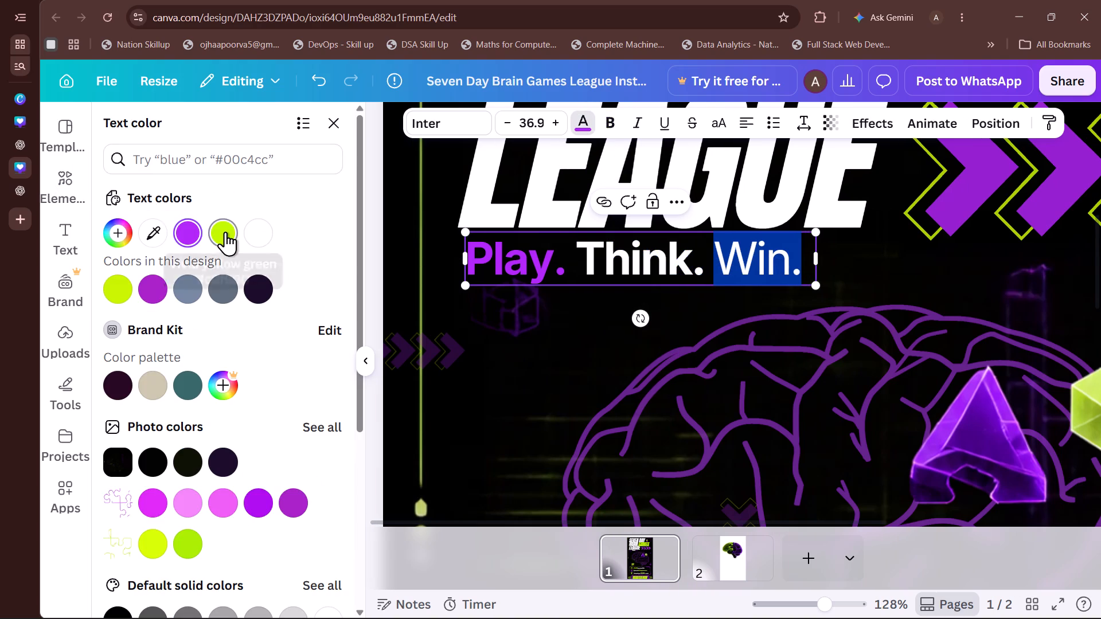
left_click(616, 122)
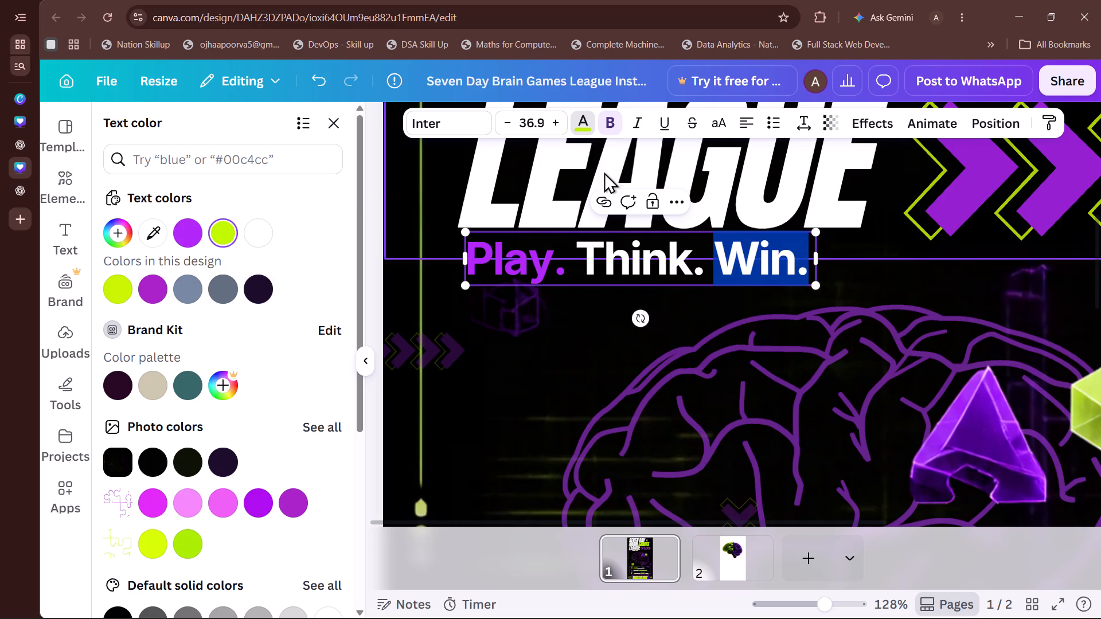
Italicise the whole "Play. Think. Win." tagline under LEAGUE.
left_click(474, 265)
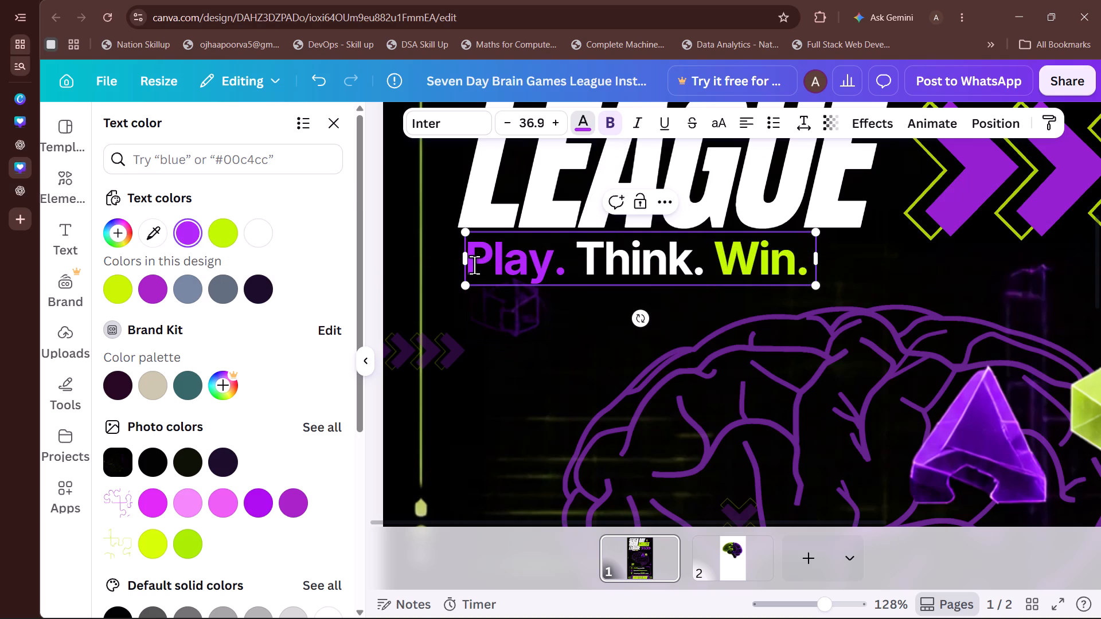
left_click(630, 124)
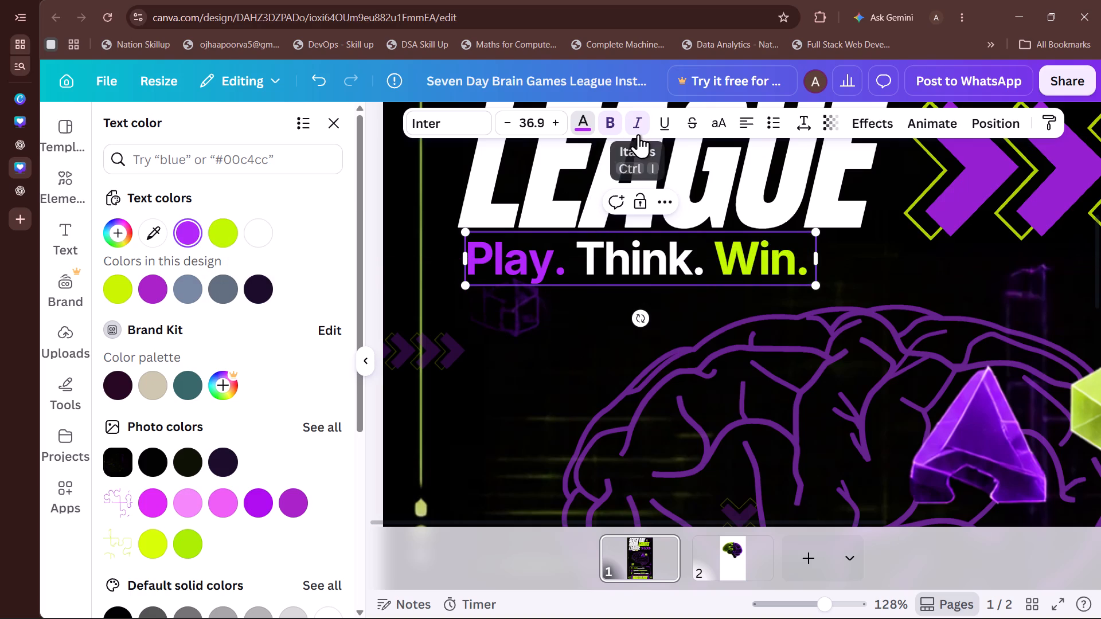
left_click(638, 134)
left_click(554, 442)
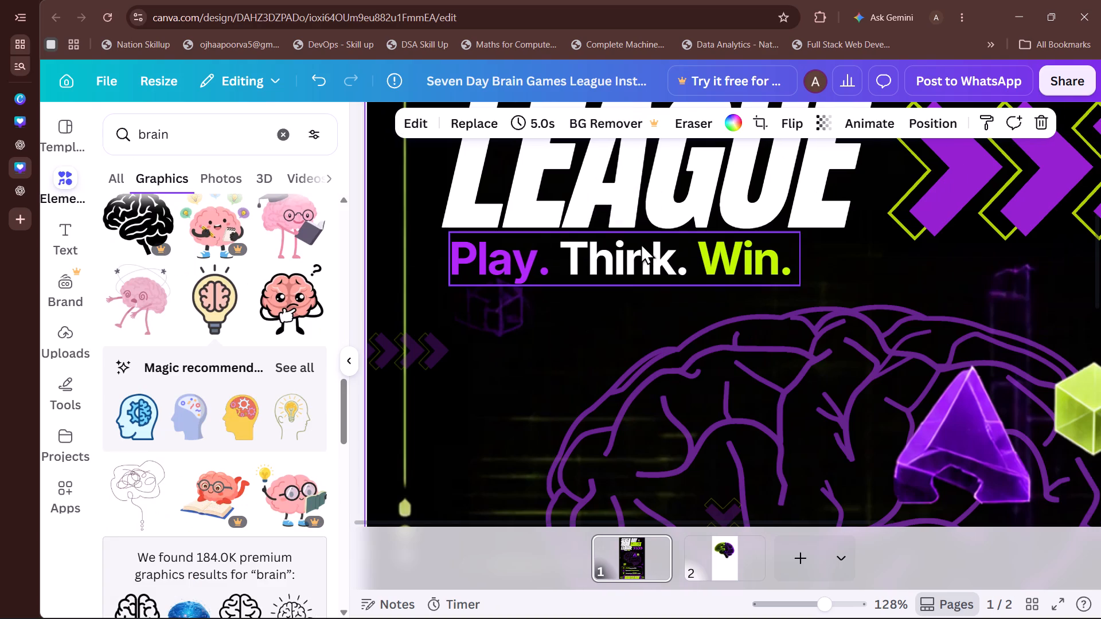
left_click(642, 241)
left_click(623, 113)
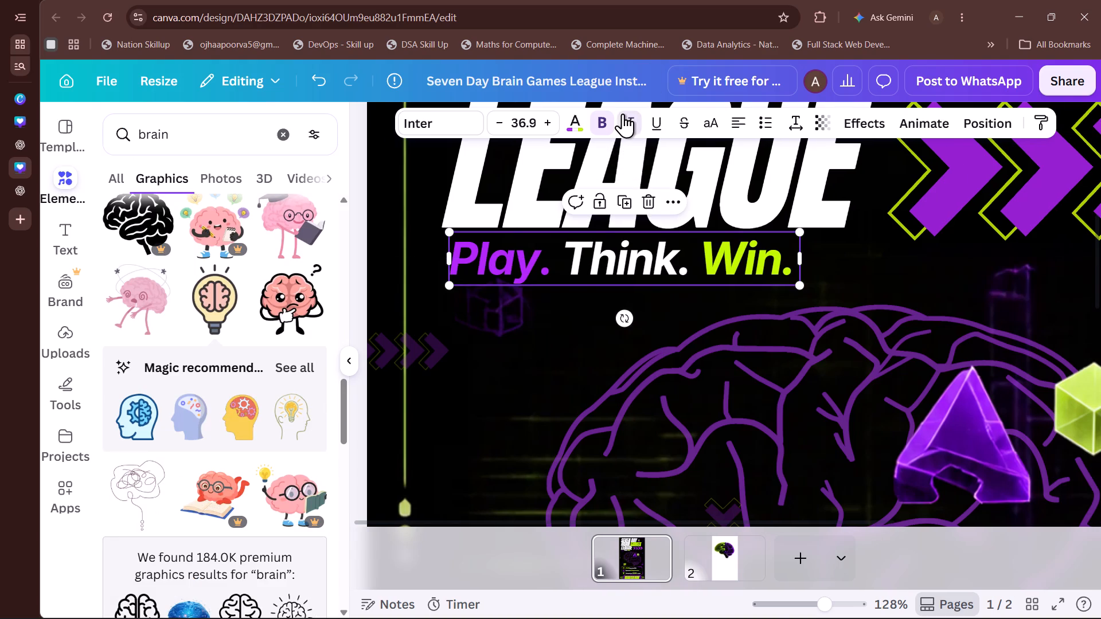
left_click(550, 348)
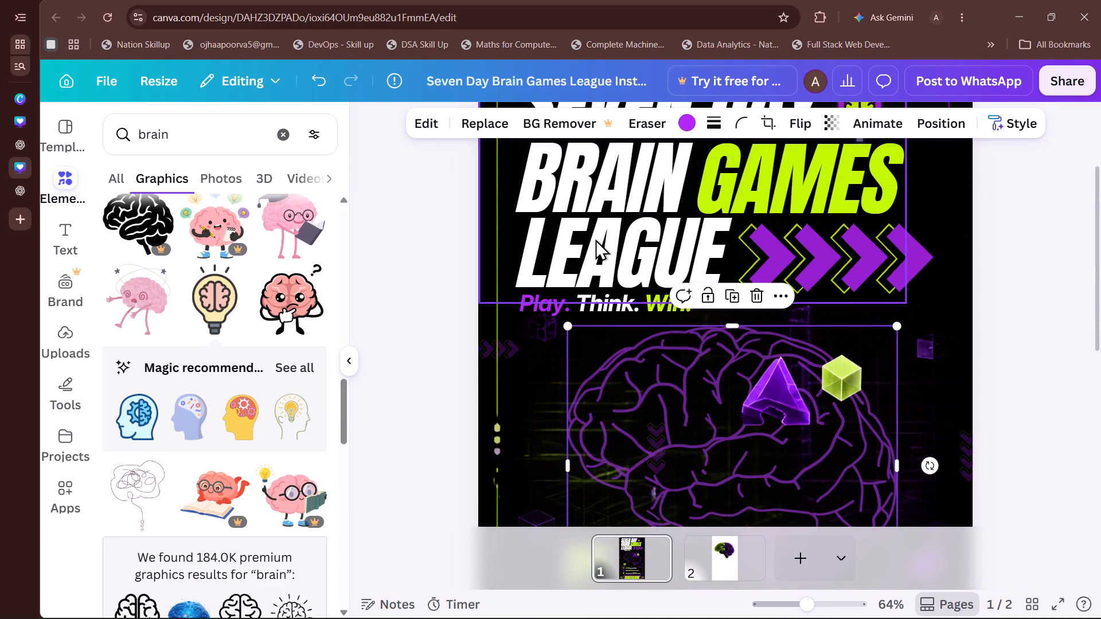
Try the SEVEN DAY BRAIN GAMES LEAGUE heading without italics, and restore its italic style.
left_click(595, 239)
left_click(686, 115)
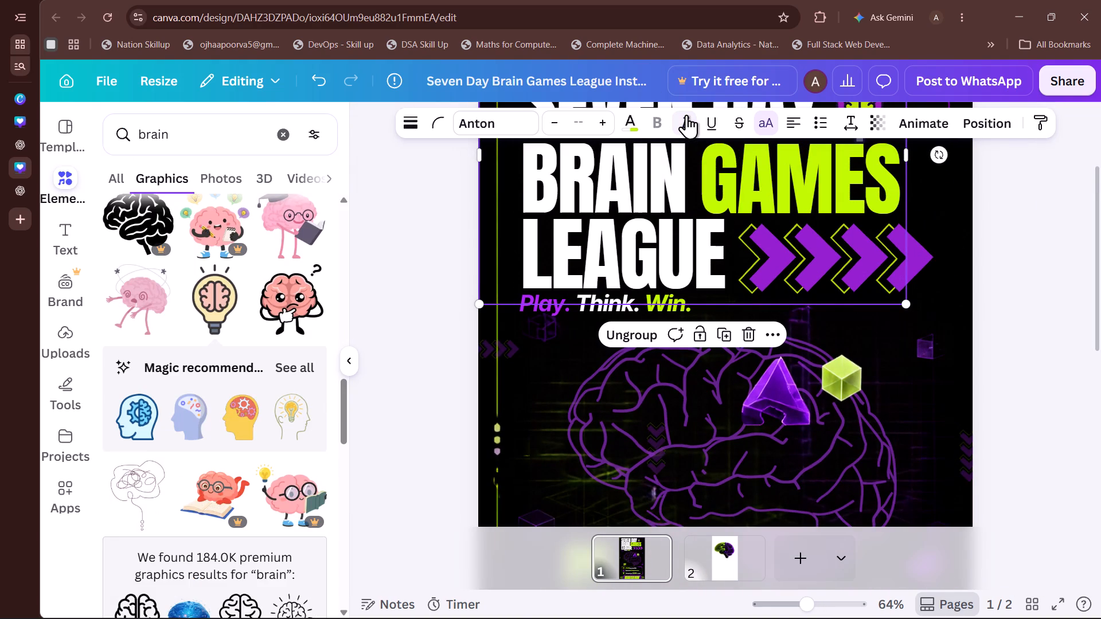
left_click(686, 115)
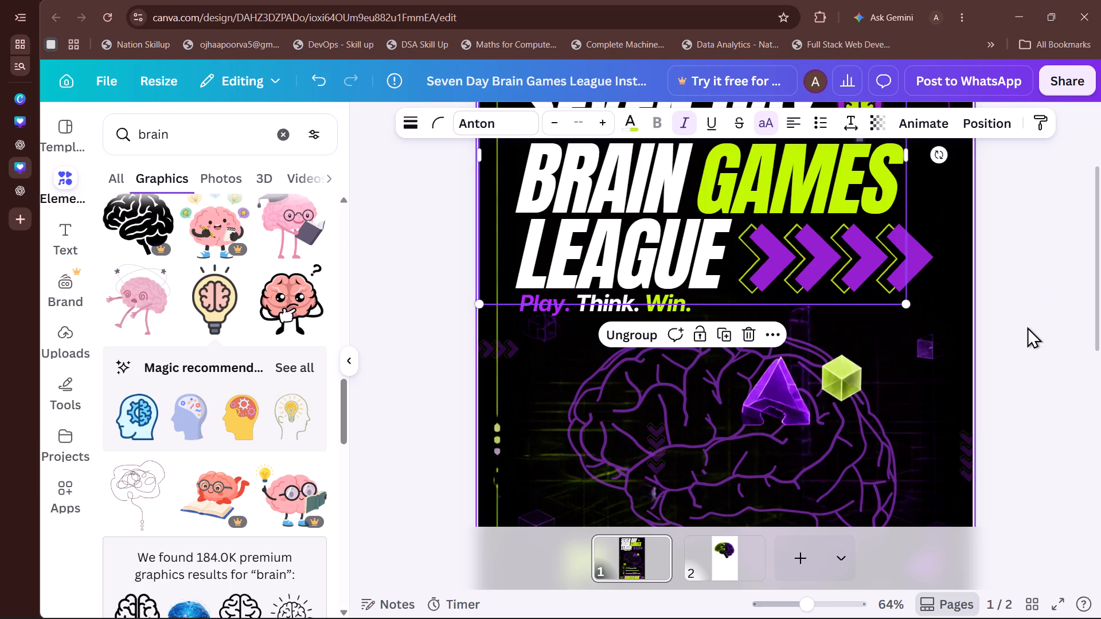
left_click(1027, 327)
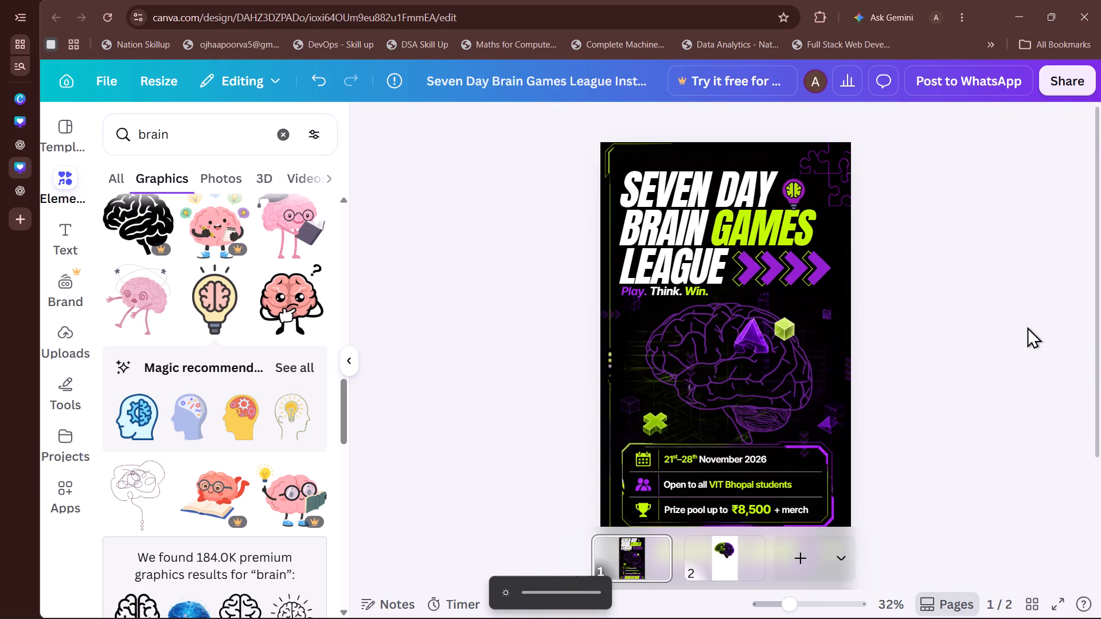
Search the elements library for "games" and show all the matching graphics.
scroll(1027, 327, "down", 1)
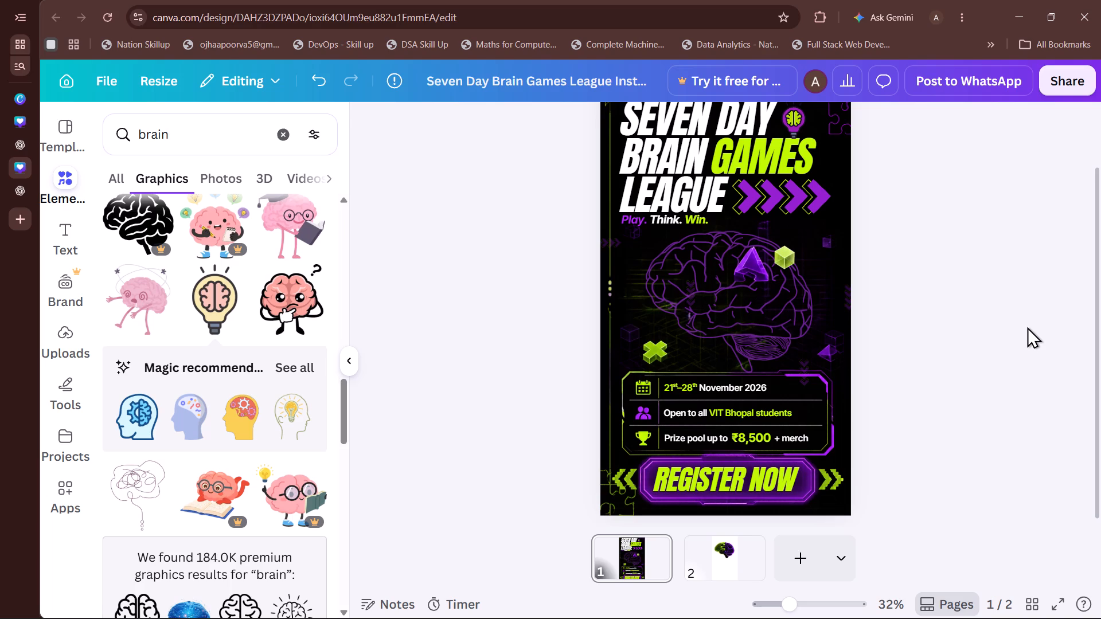
left_click(282, 140)
type("games")
key("Return")
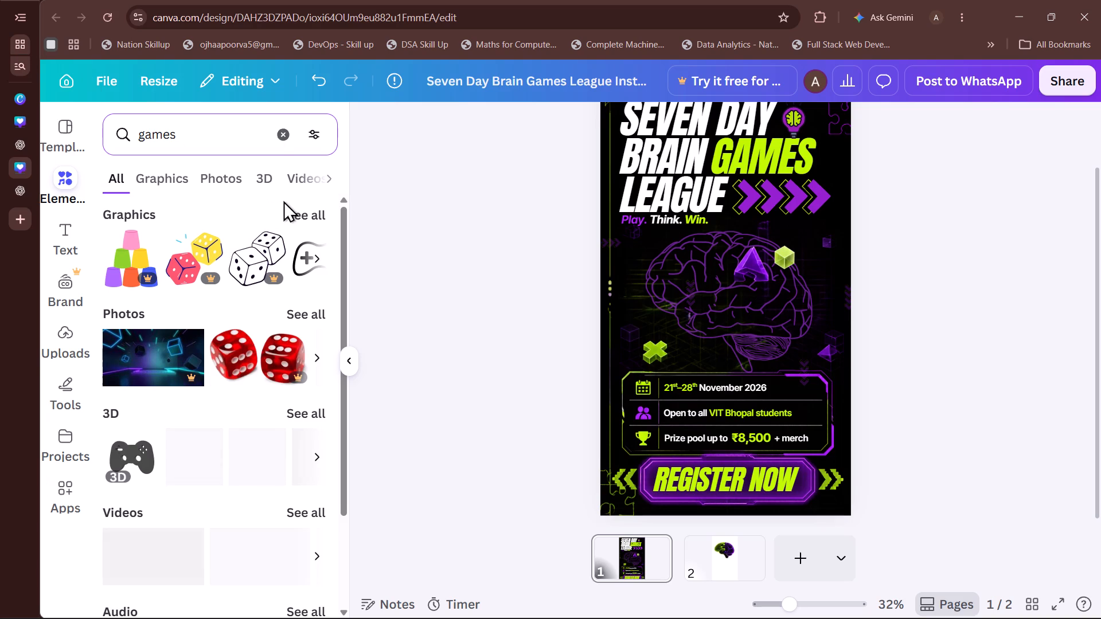
left_click(306, 216)
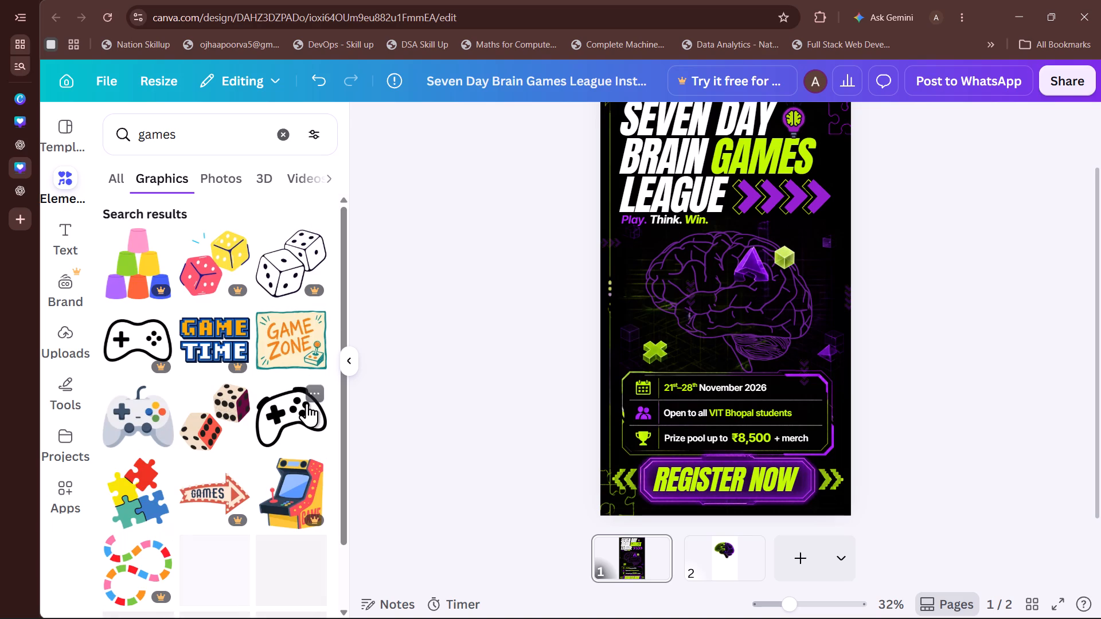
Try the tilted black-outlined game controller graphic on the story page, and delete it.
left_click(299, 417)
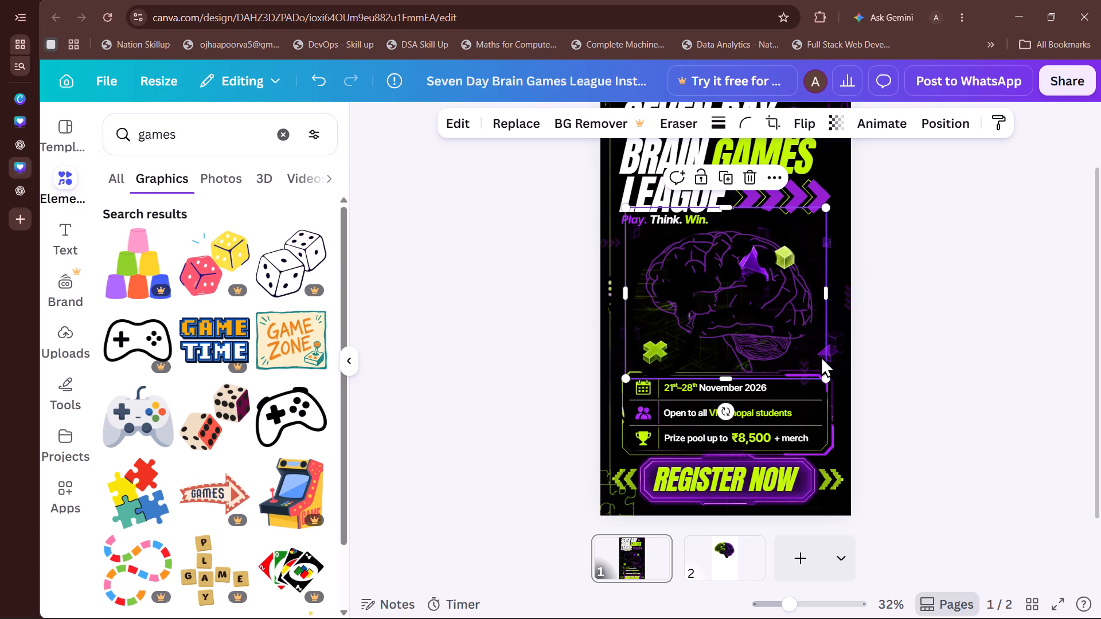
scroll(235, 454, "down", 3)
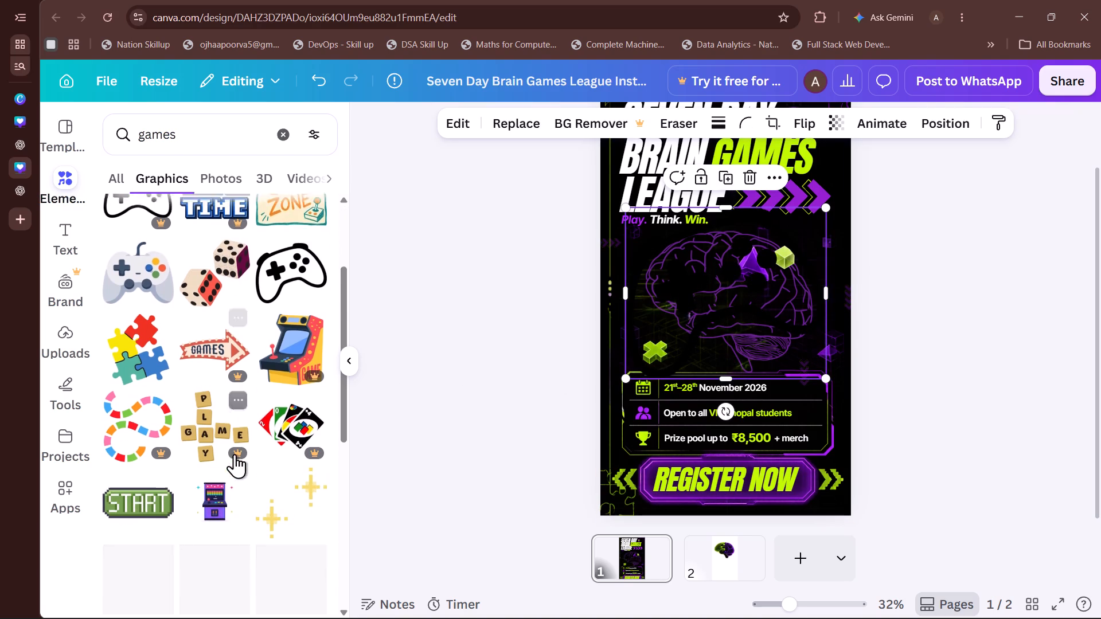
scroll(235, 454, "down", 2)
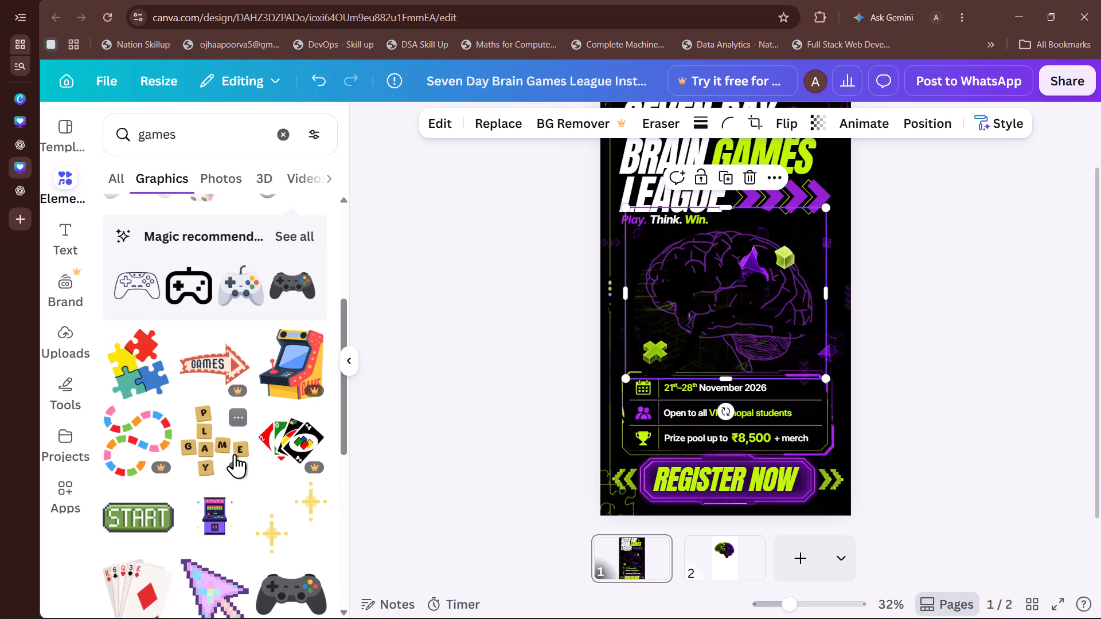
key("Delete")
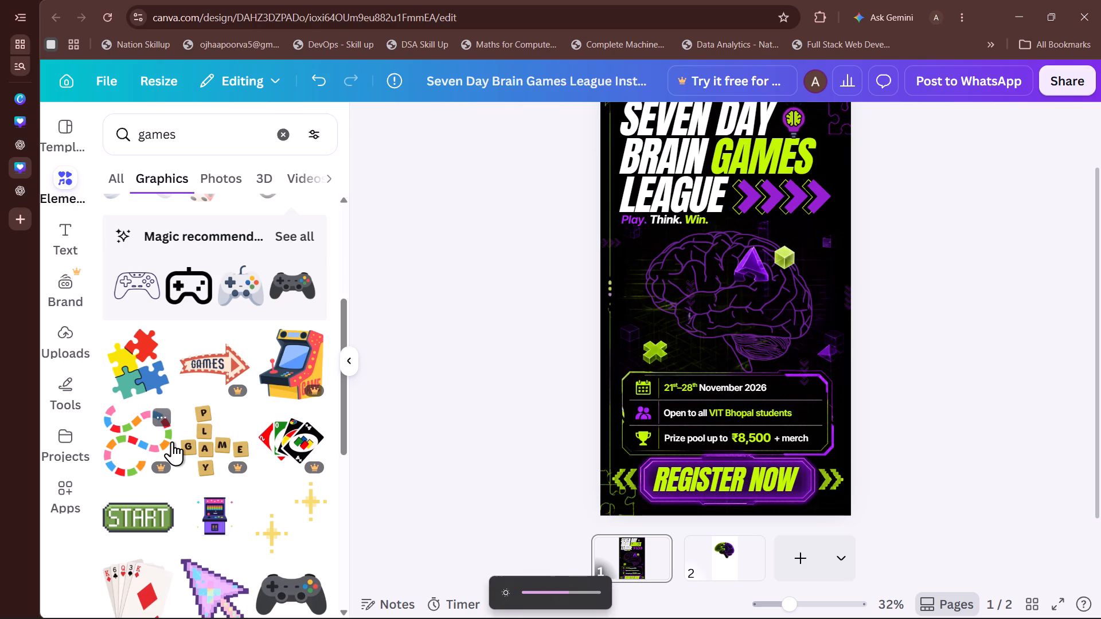
Add the pixelated pink and purple cursor arrow graphic to the story page.
scroll(172, 441, "down", 2)
left_click(216, 413)
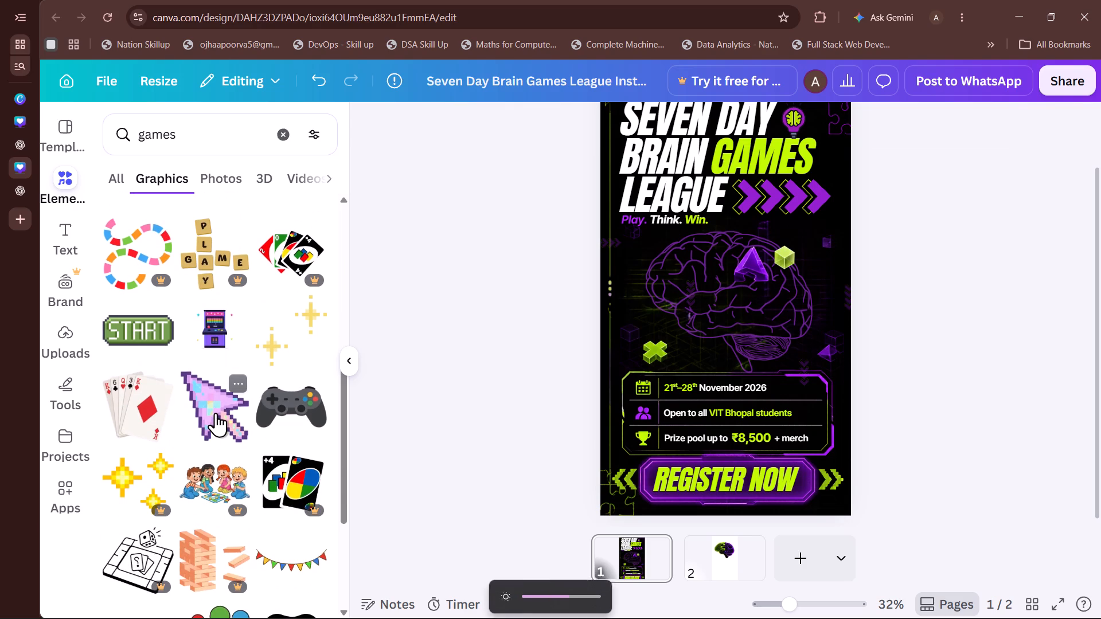
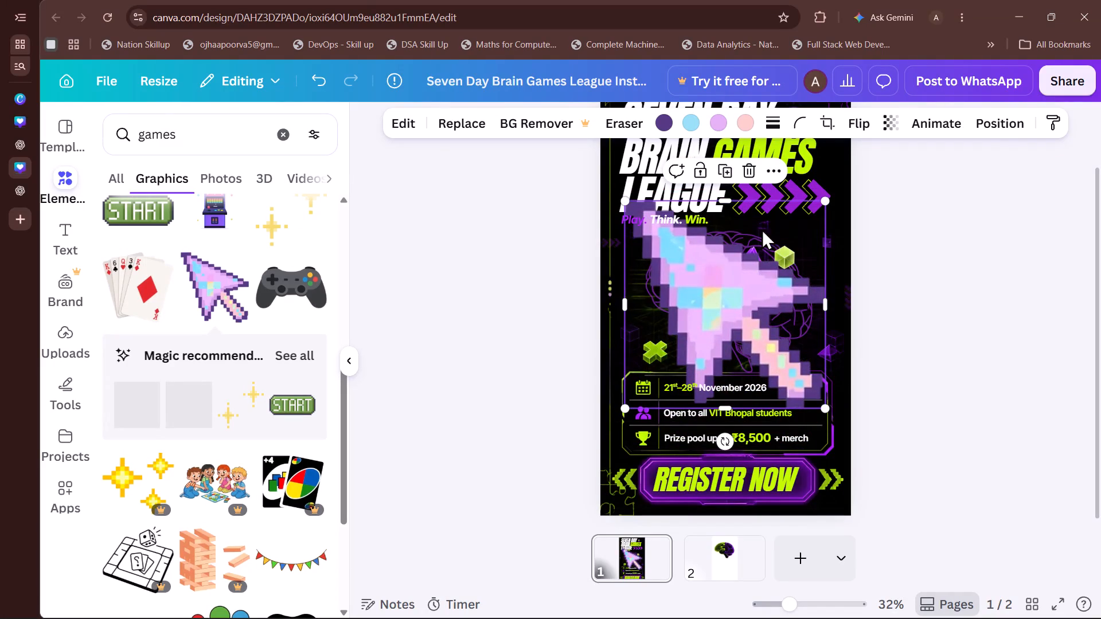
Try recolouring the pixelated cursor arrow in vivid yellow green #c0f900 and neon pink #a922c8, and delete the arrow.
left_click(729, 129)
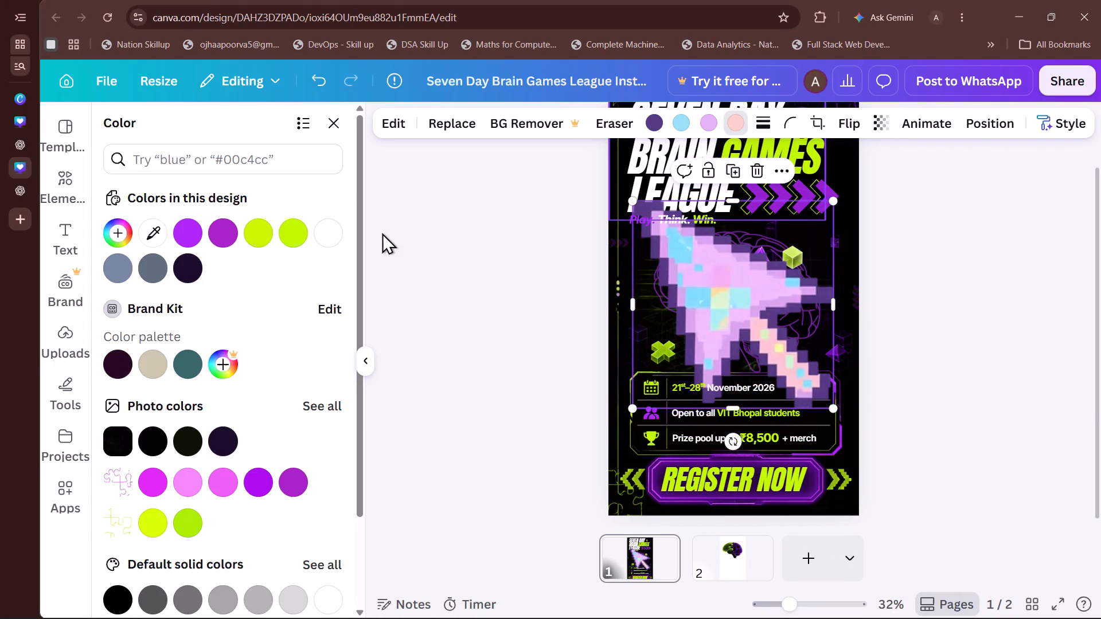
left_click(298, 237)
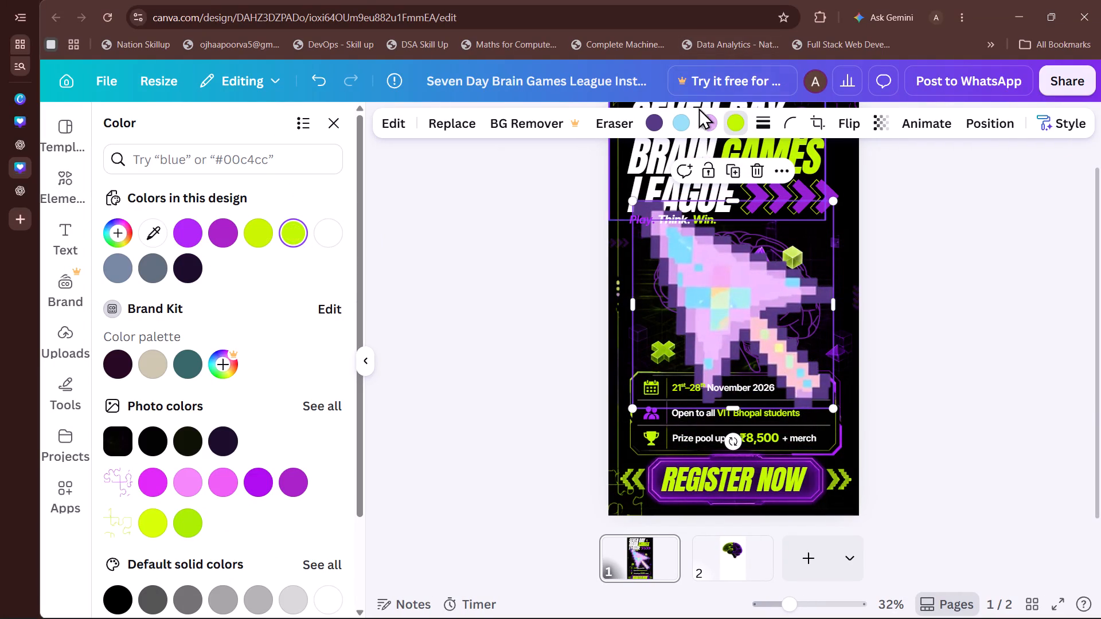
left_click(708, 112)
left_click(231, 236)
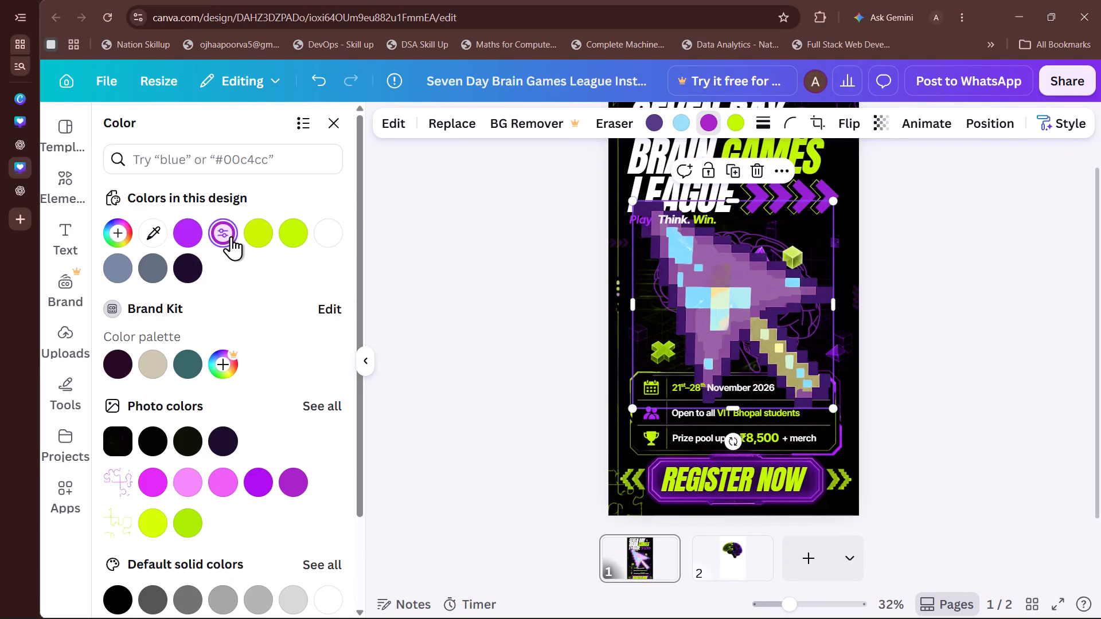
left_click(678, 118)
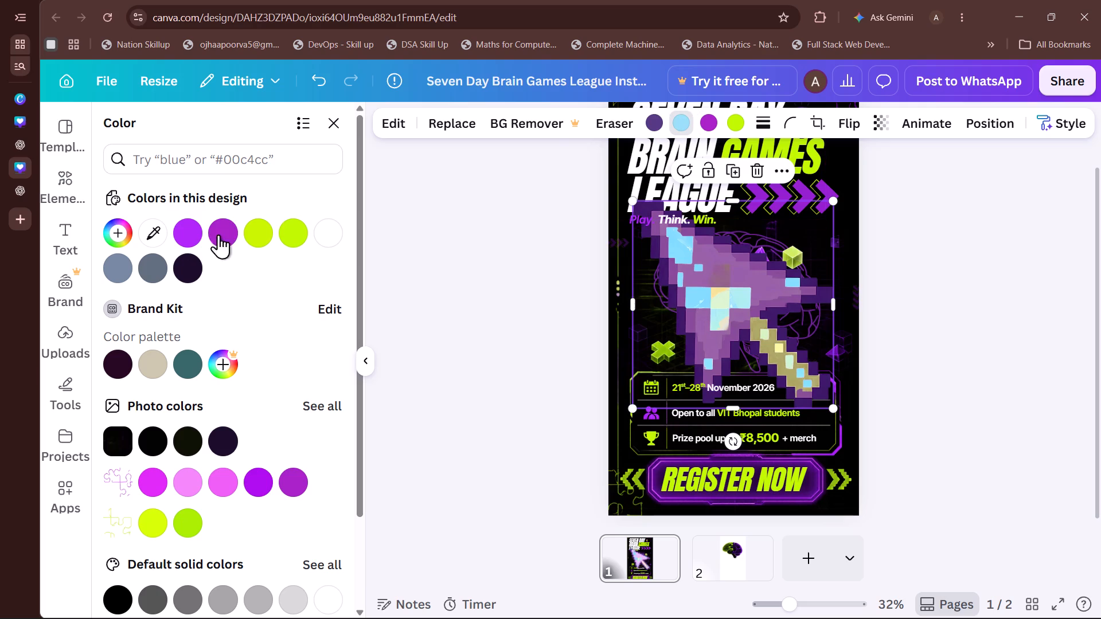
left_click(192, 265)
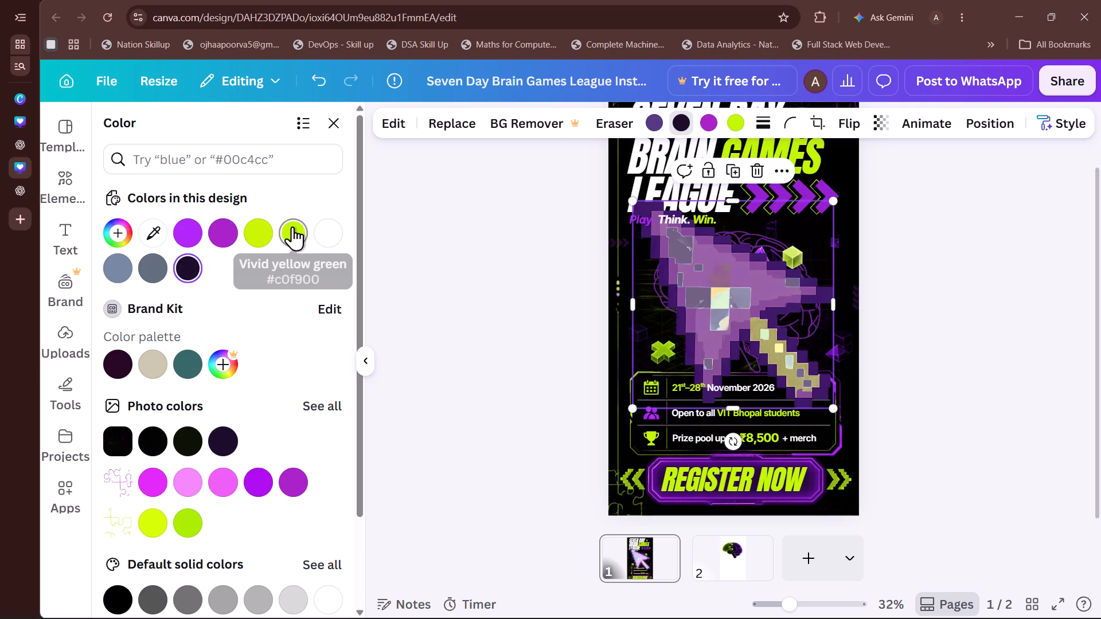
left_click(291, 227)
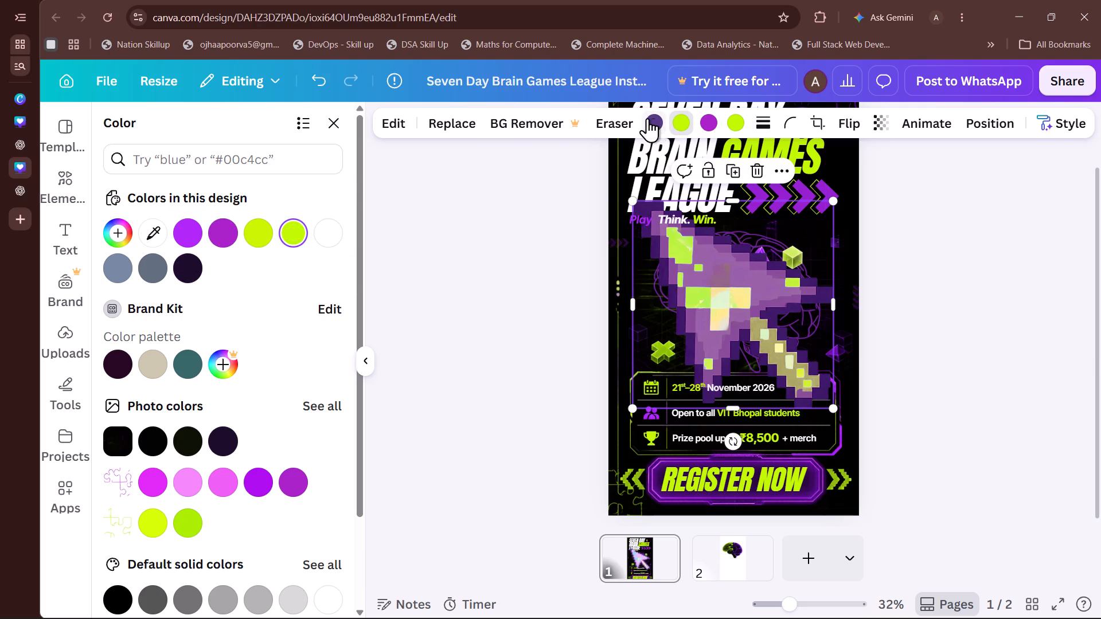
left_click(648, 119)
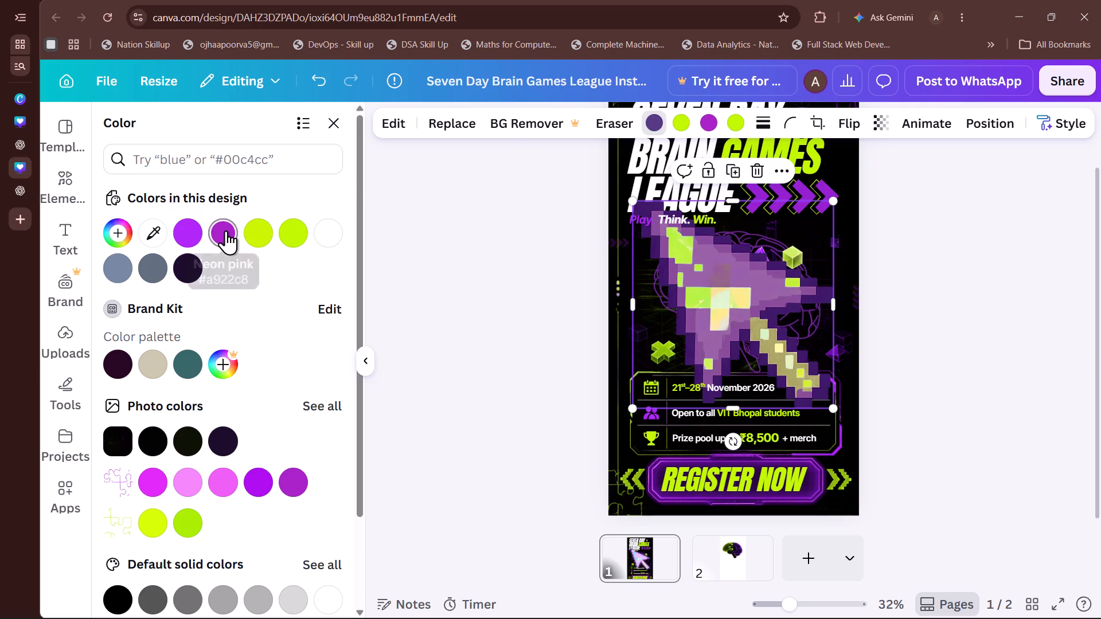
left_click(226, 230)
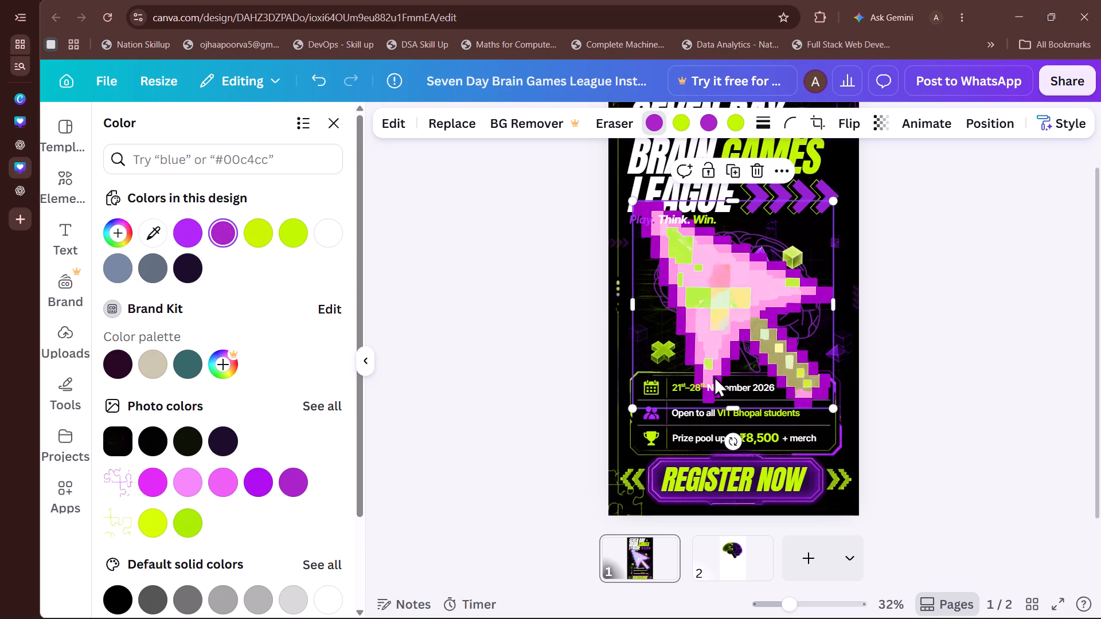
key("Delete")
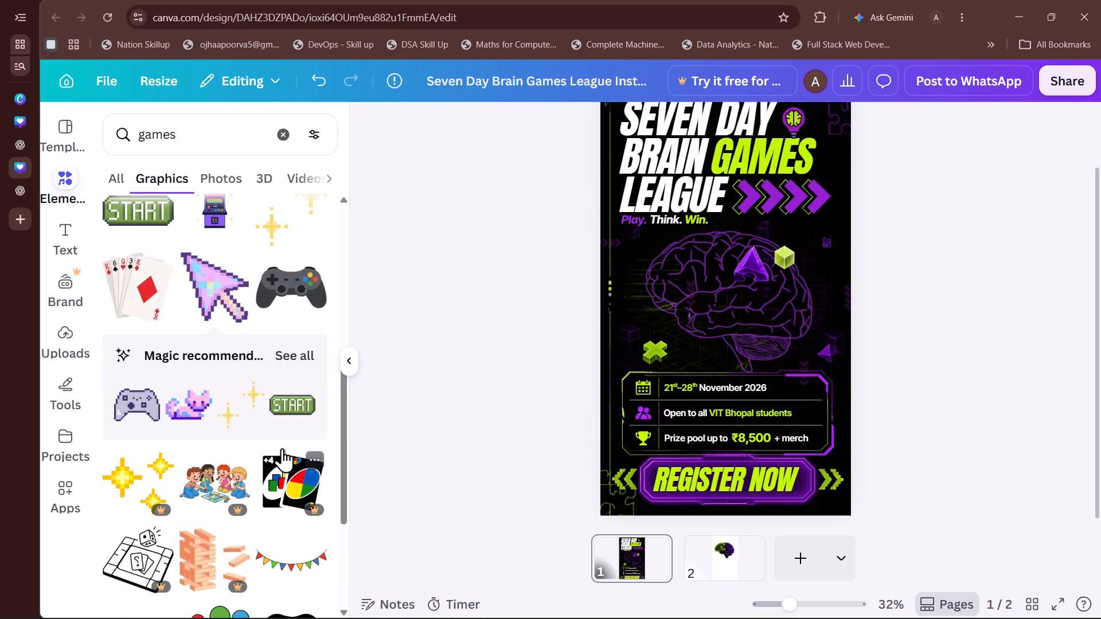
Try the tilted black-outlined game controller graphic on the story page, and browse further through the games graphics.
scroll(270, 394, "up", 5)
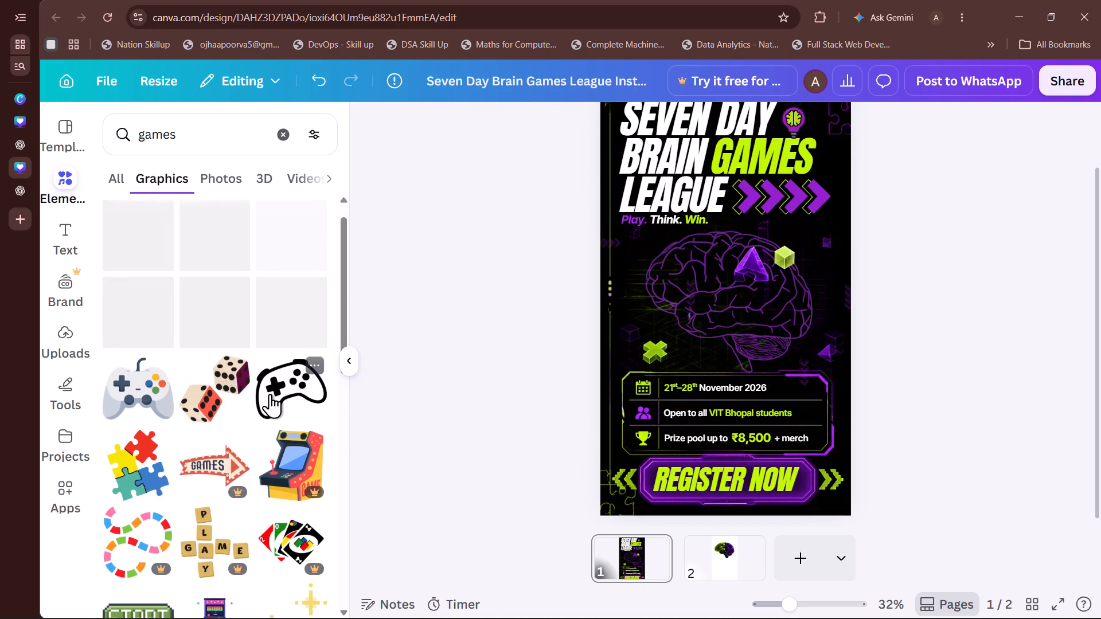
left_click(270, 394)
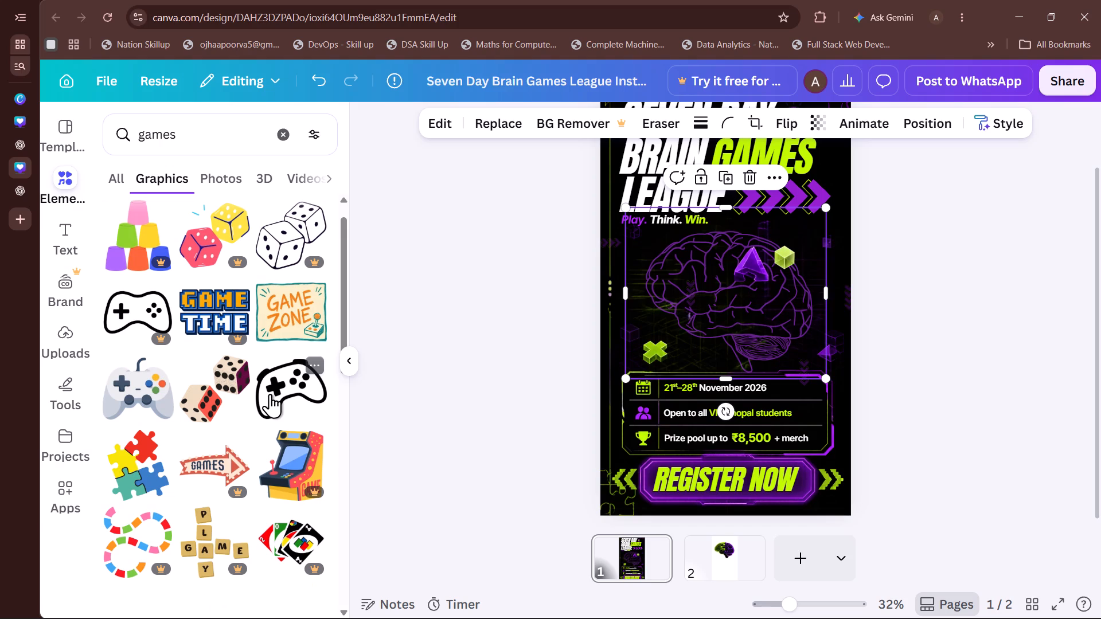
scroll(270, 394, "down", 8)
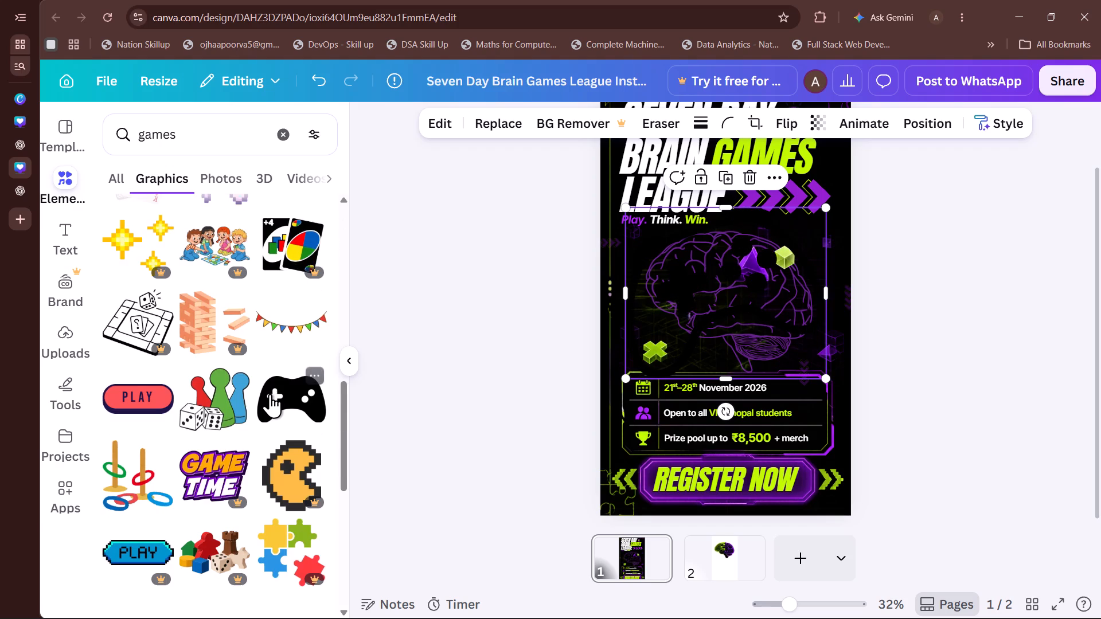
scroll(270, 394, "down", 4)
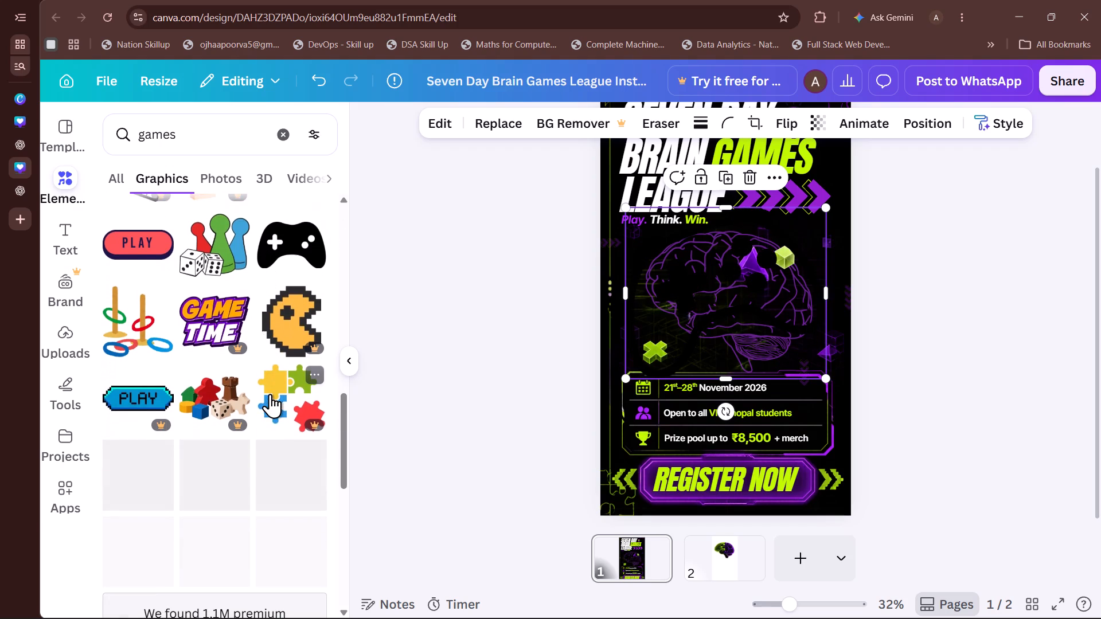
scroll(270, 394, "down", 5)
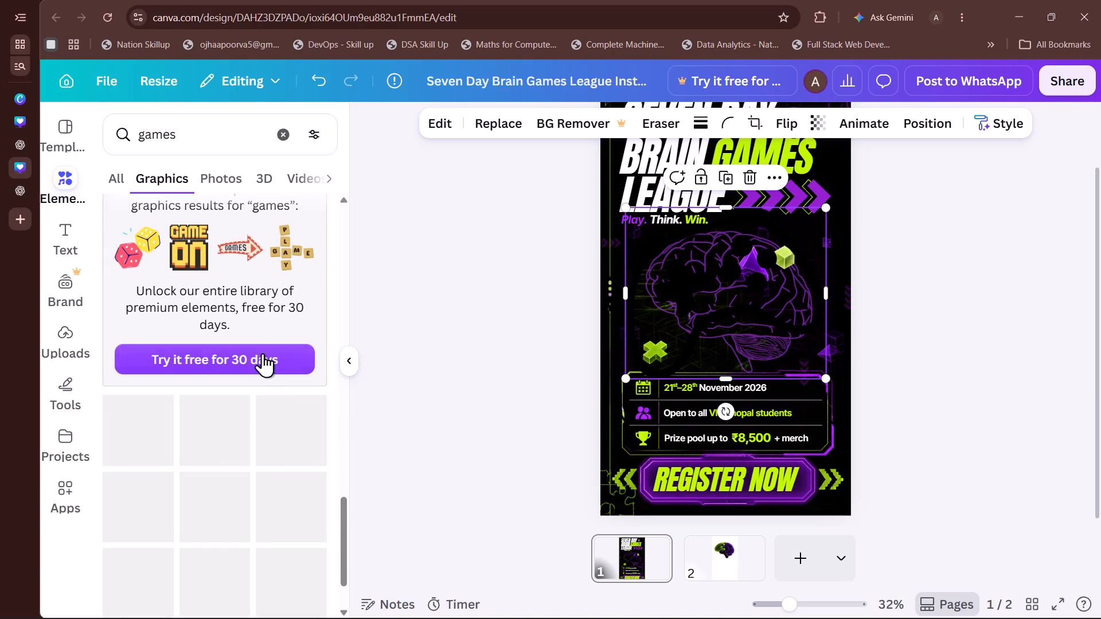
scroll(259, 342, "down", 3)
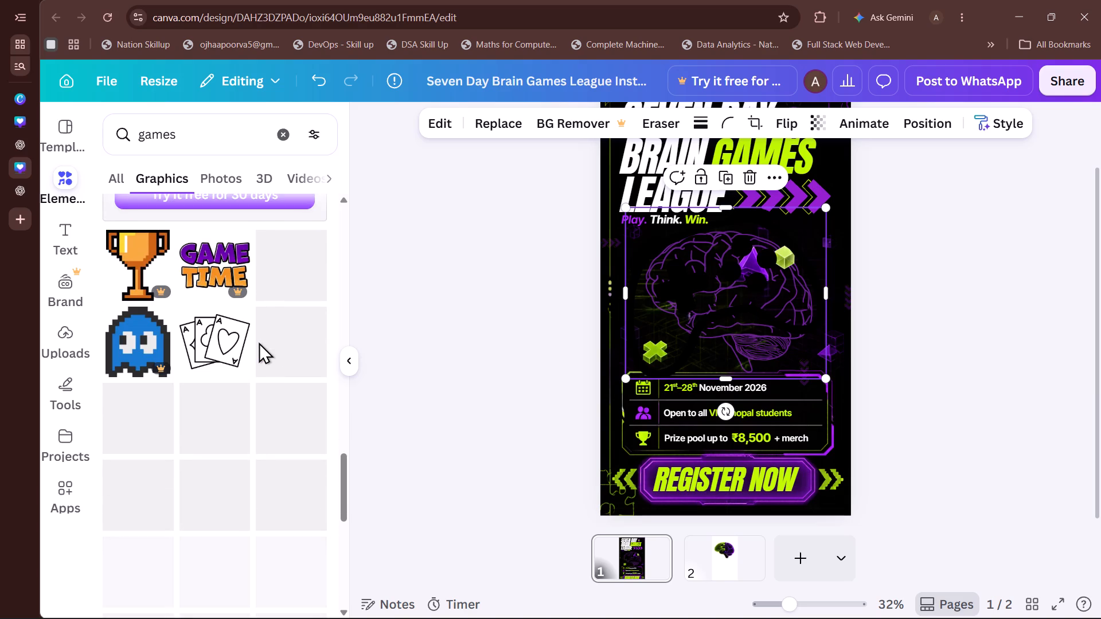
Browse further through the games graphics for a decoration that suits the story page.
scroll(259, 342, "down", 2)
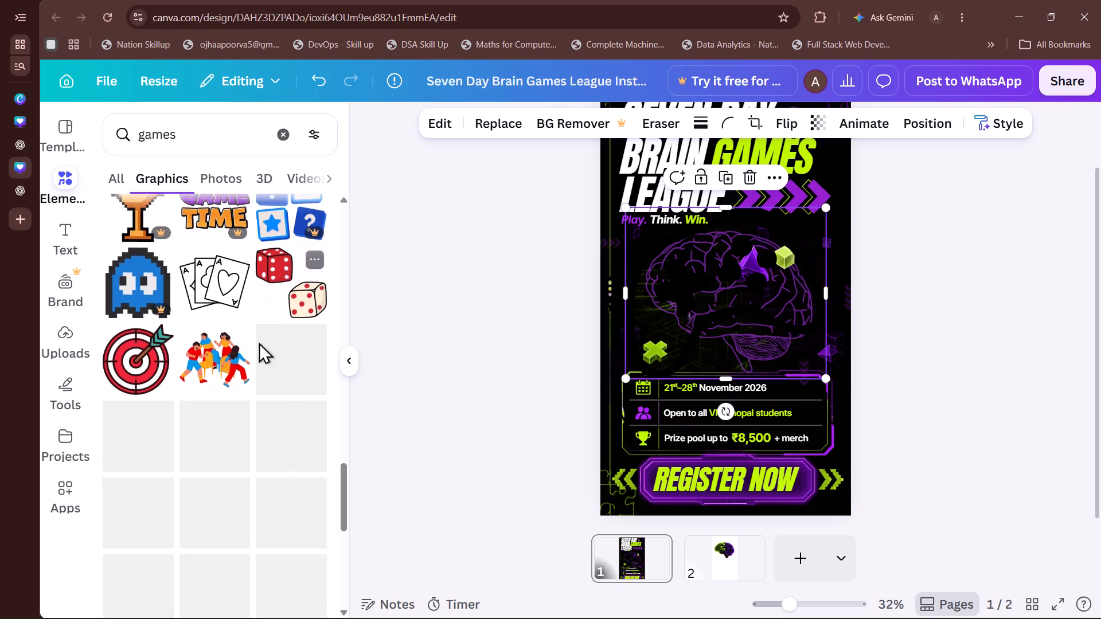
scroll(259, 342, "down", 2)
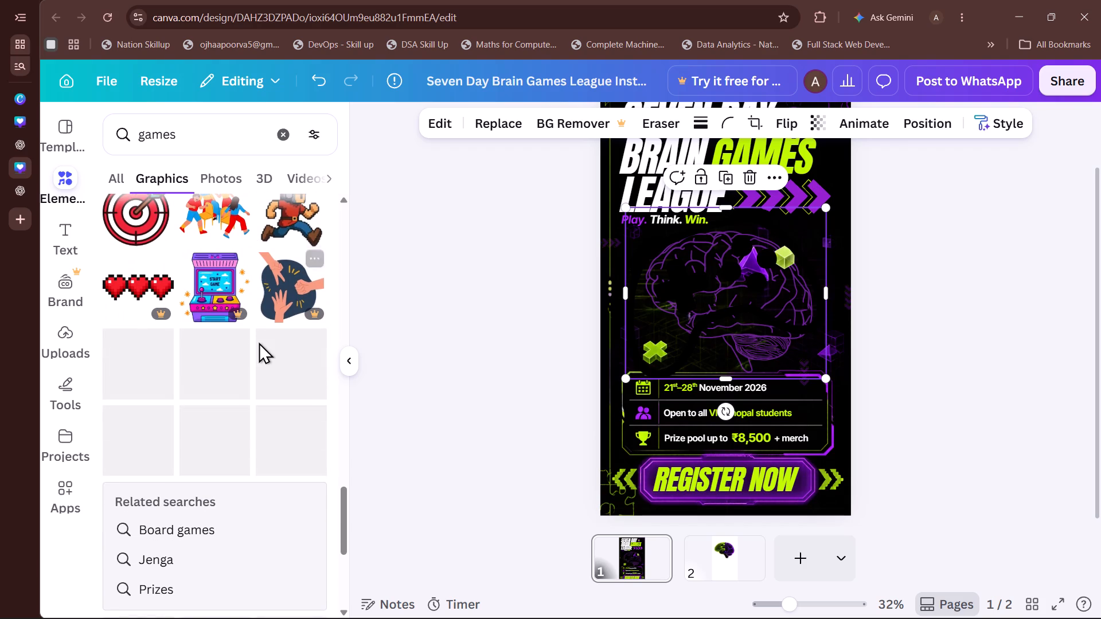
scroll(259, 342, "down", 2)
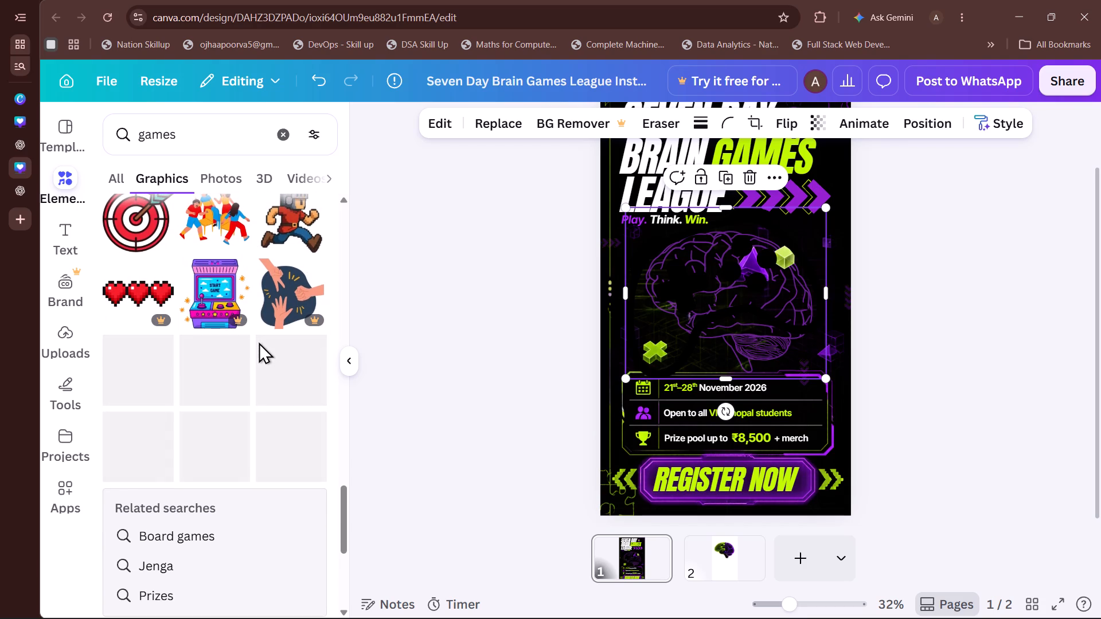
scroll(259, 342, "down", 3)
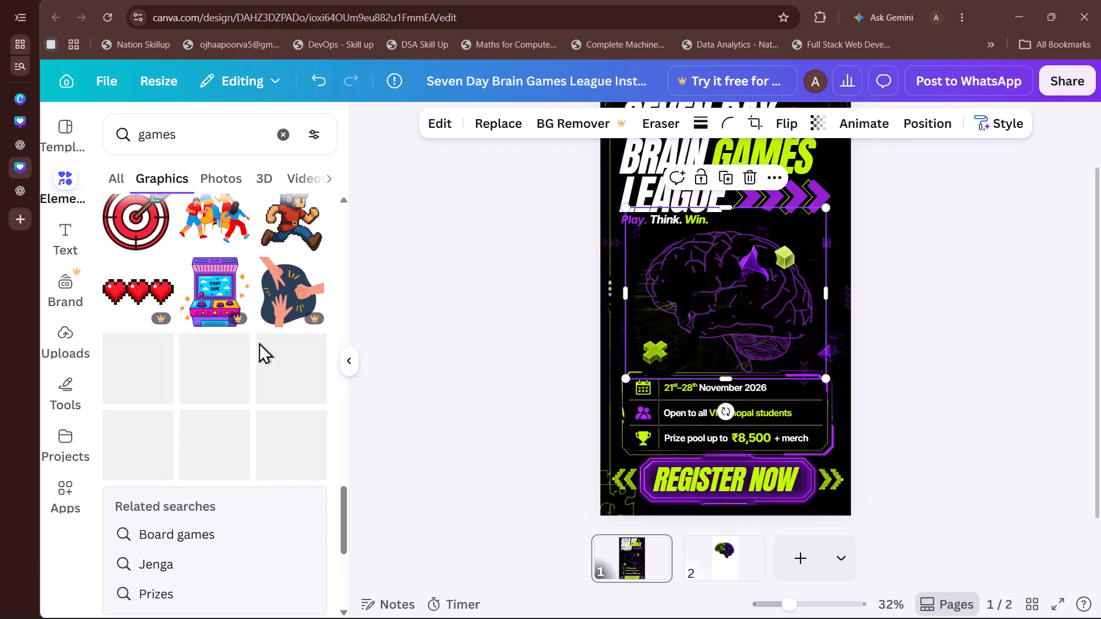
scroll(259, 342, "down", 5)
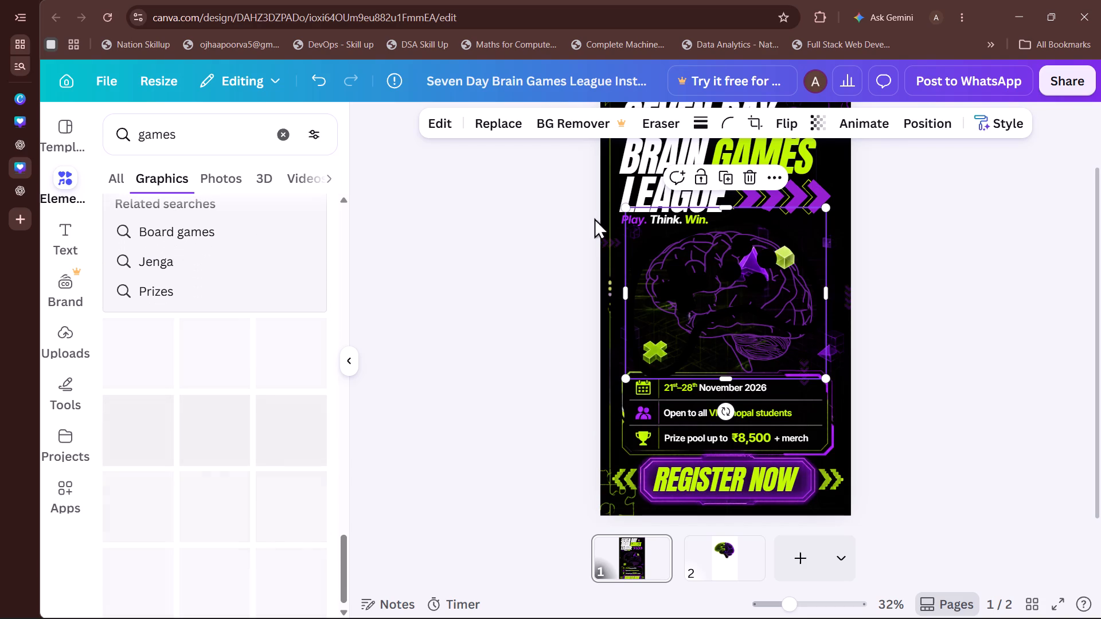
Move the black-outlined game controller graphic off the brain artwork and delete it from the story page.
left_click_drag(711, 288, 437, 367)
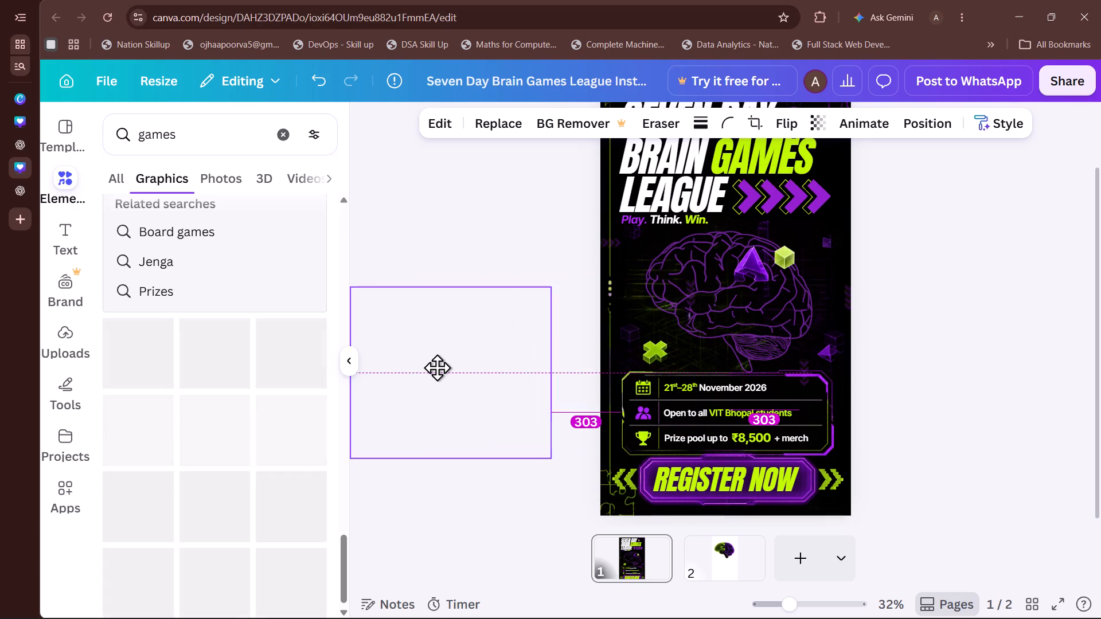
left_click_drag(437, 367, 487, 347)
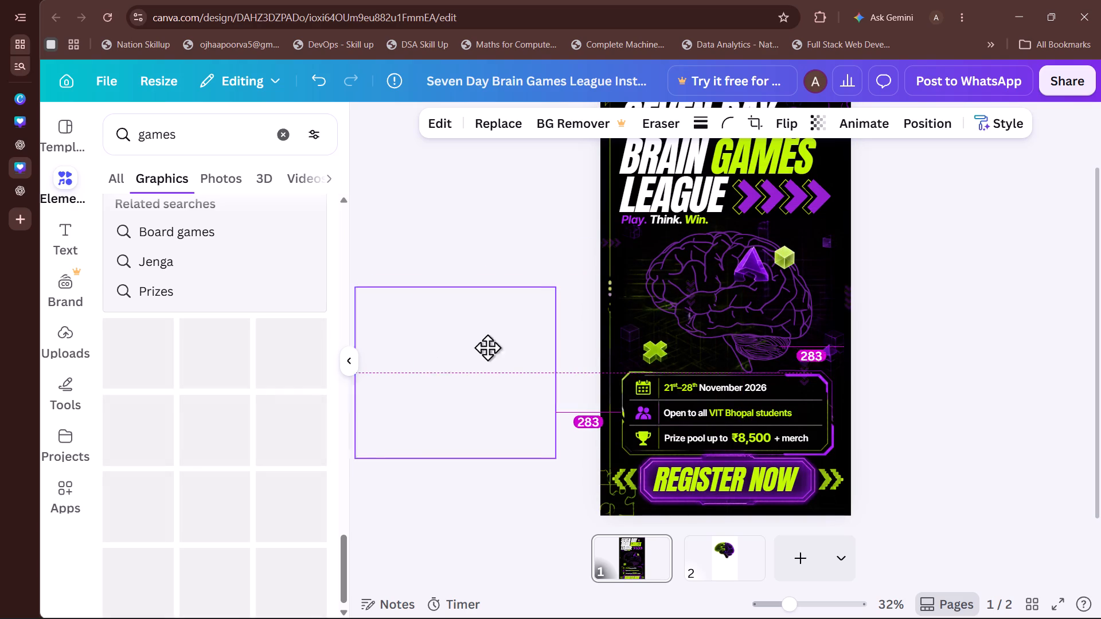
left_click_drag(487, 347, 536, 329)
key("Delete")
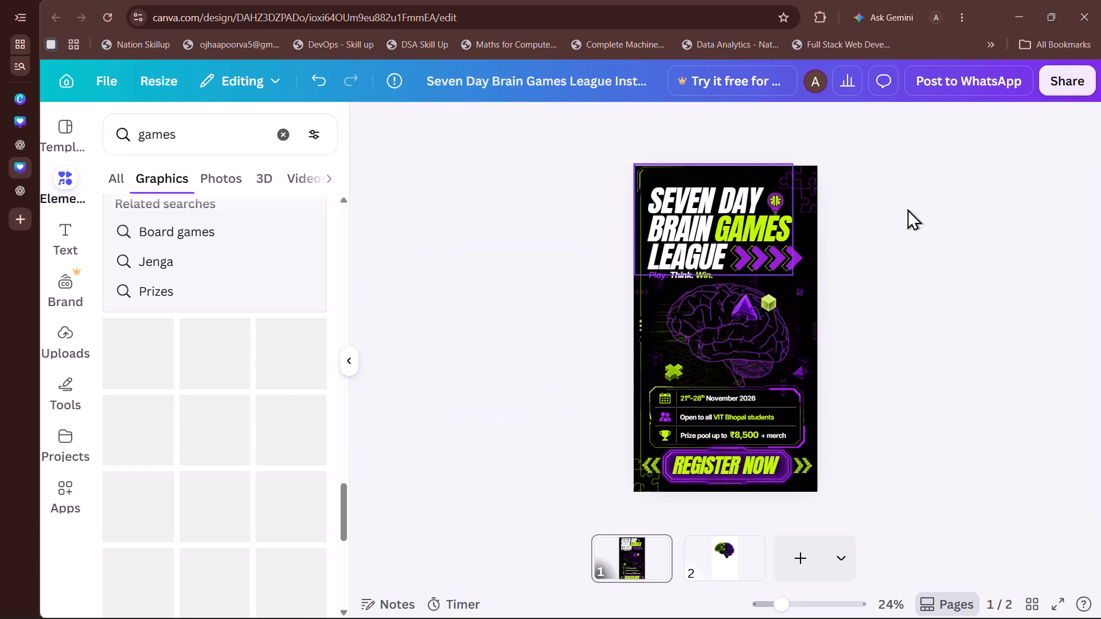
Copy the grouped "EvolVIT x Matiks Presents" header from the 7-Day Brain Games League design and return to the Seven Day Brain Games League story.
left_click(15, 122)
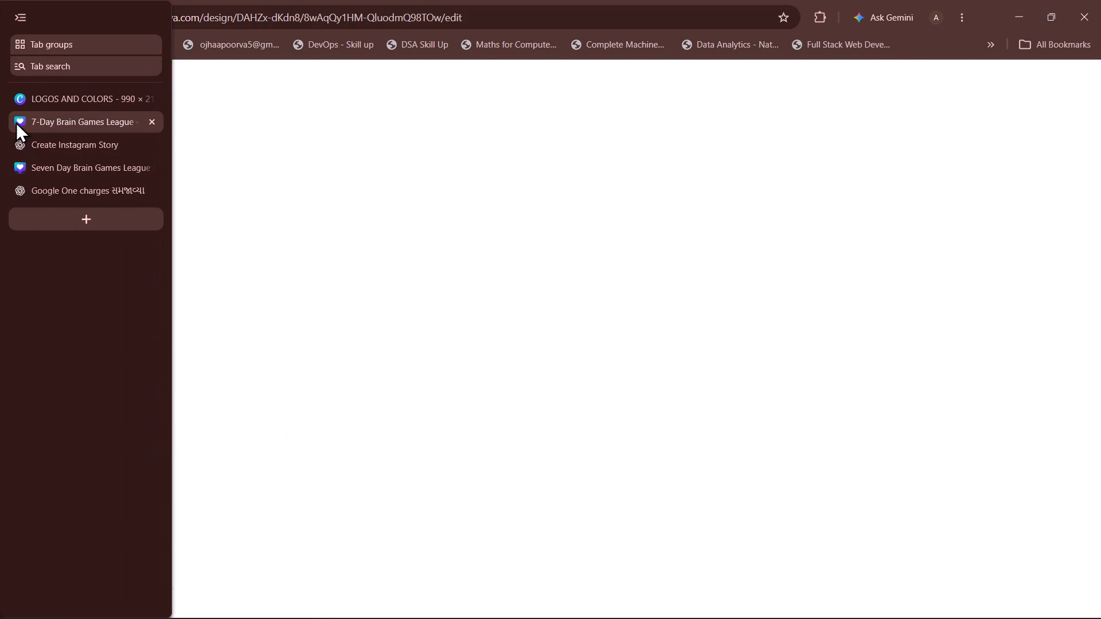
scroll(700, 250, "up", 3)
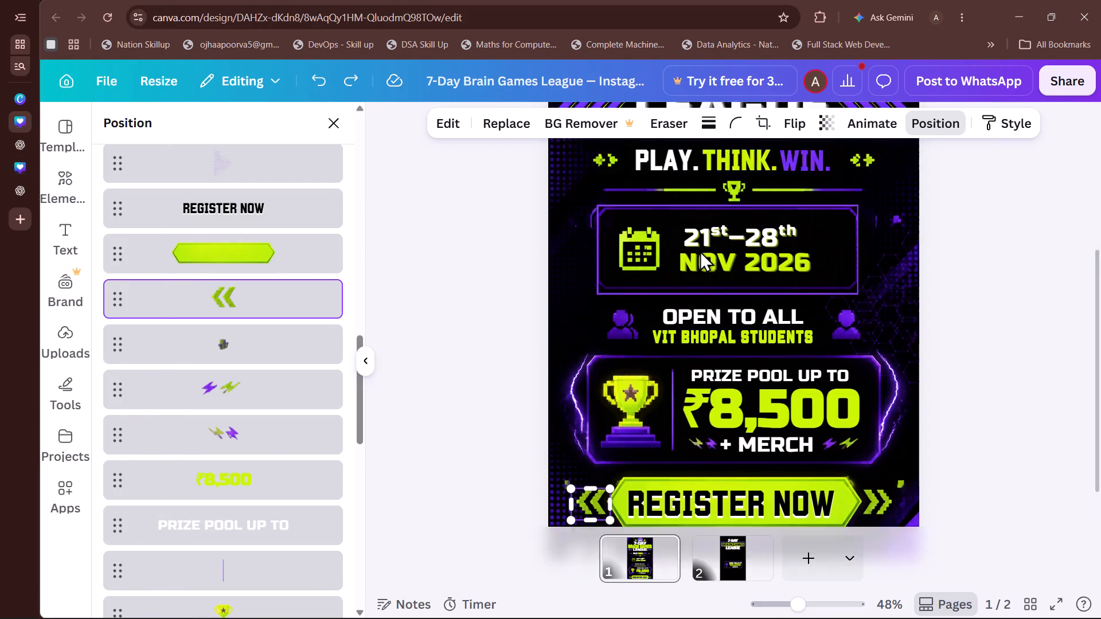
scroll(700, 250, "up", 5)
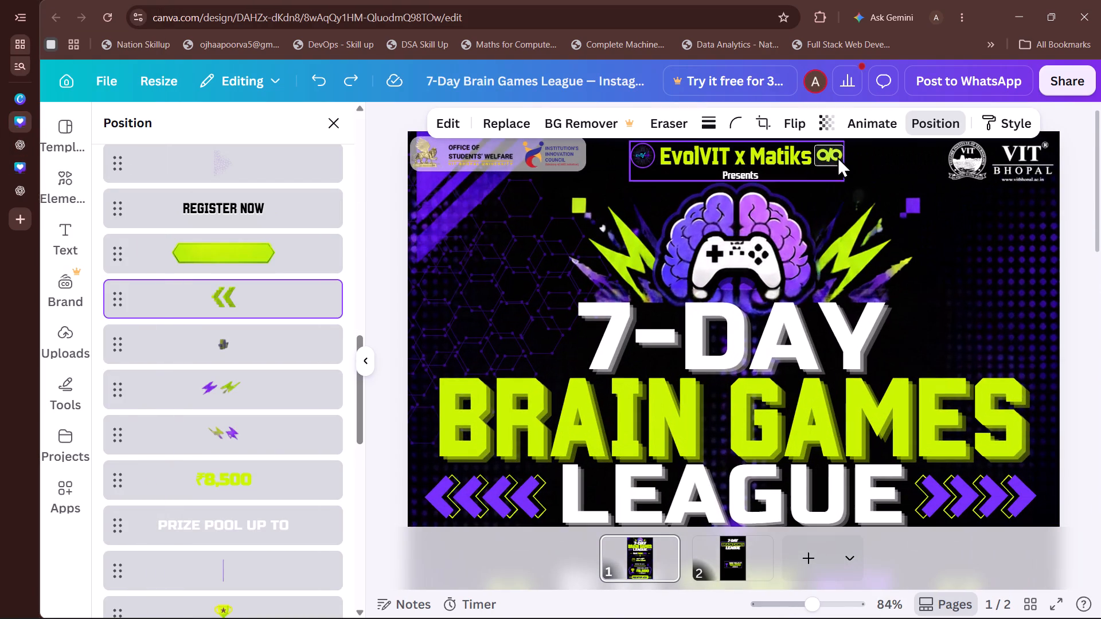
scroll(822, 201, "up", 2)
left_click(752, 192)
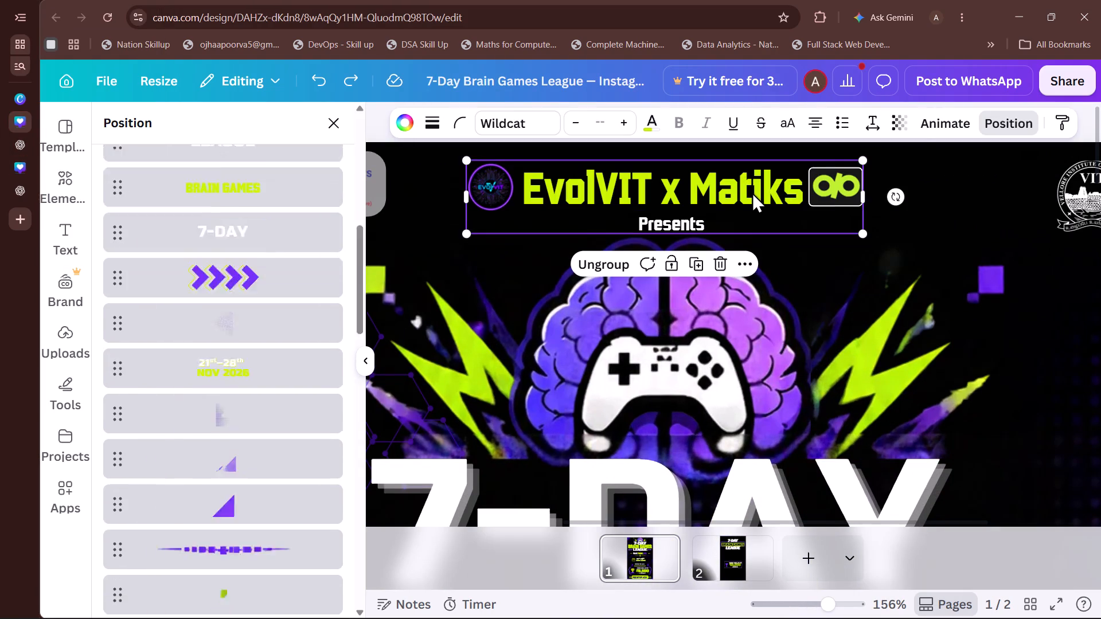
key("ctrl+c")
key("ctrl+c")
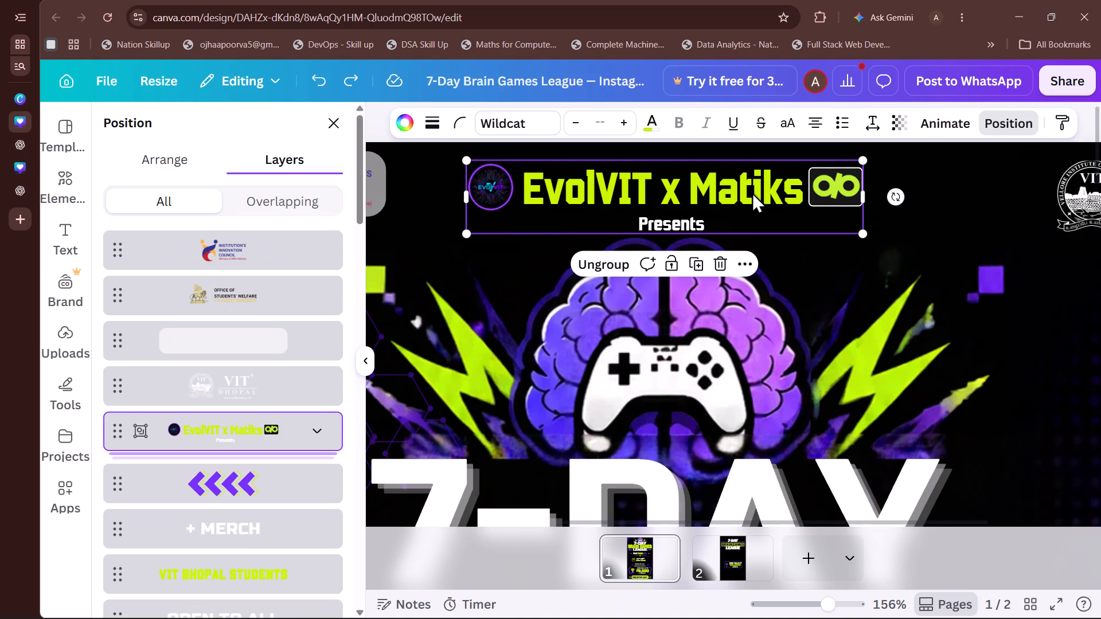
left_click(30, 171)
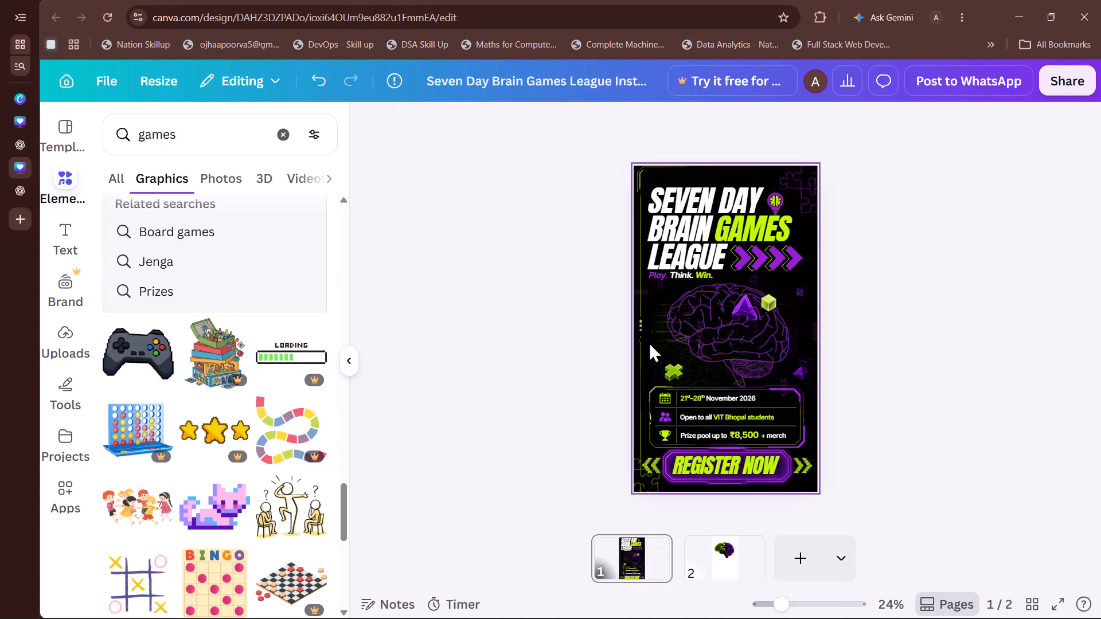
Paste the copied "EvolVIT x Matiks Presents" logo group onto the story page.
left_click(649, 342)
key("ctrl+v")
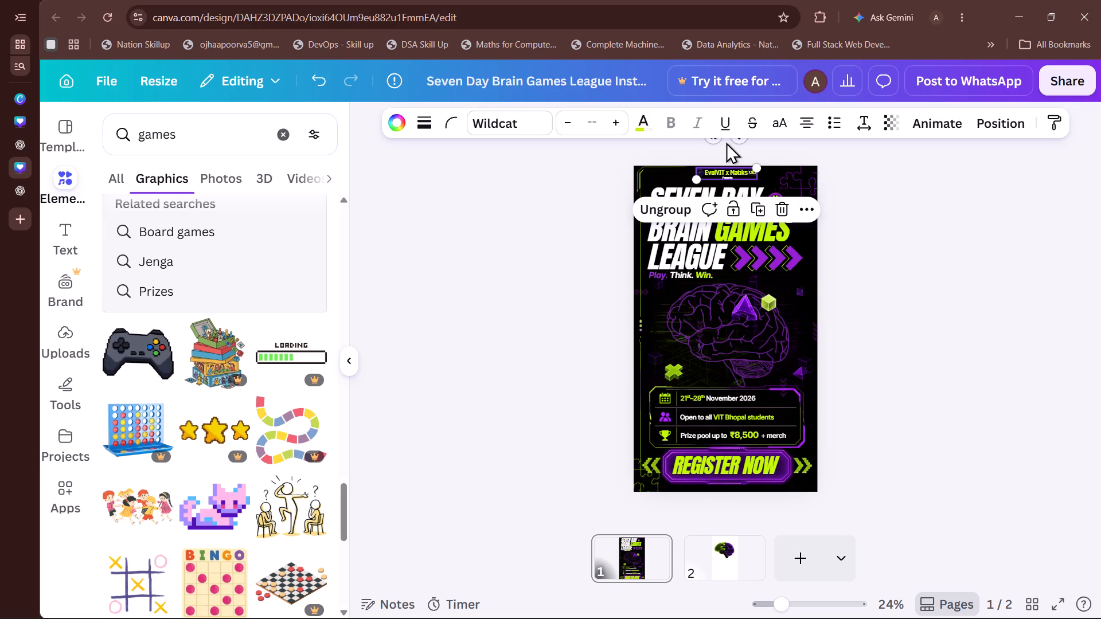
Enlarge the "EvolVIT x Matiks Presents" group and position it just above the SEVEN DAY heading line.
scroll(726, 142, "left", 1)
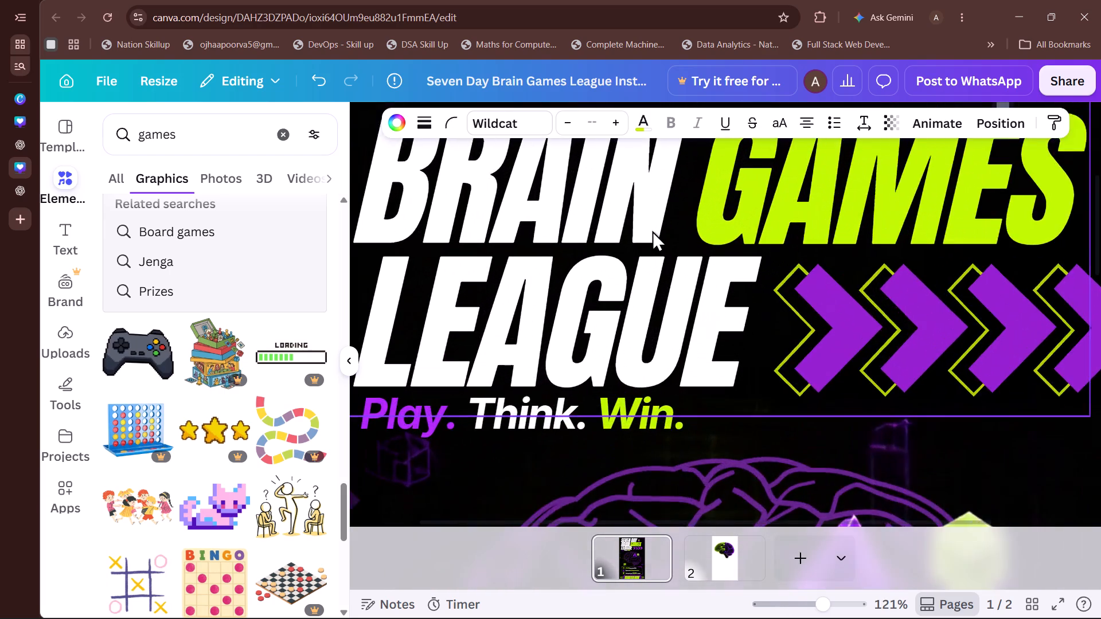
scroll(652, 230, "up", 5)
scroll(652, 230, "left", 1)
left_click_drag(738, 175, 723, 189)
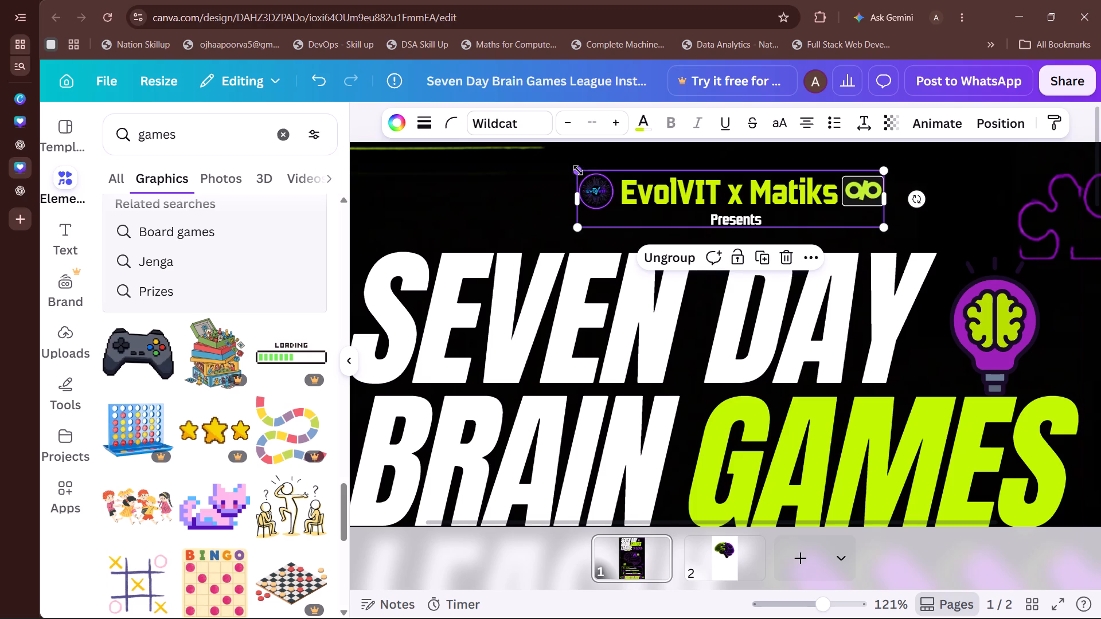
left_click_drag(578, 170, 460, 154)
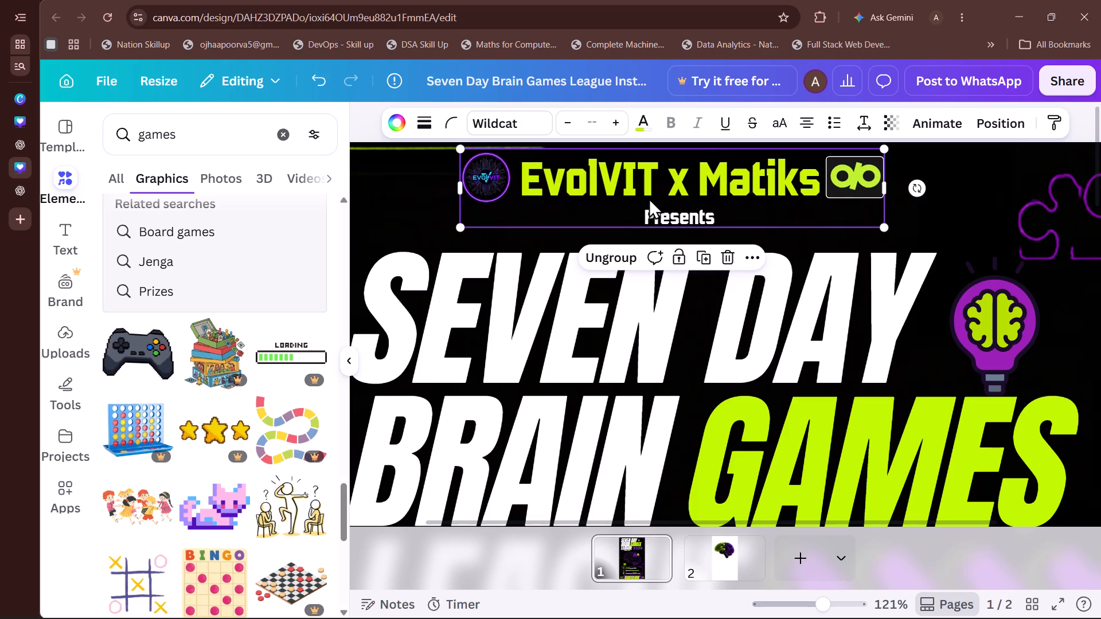
left_click_drag(649, 198, 728, 203)
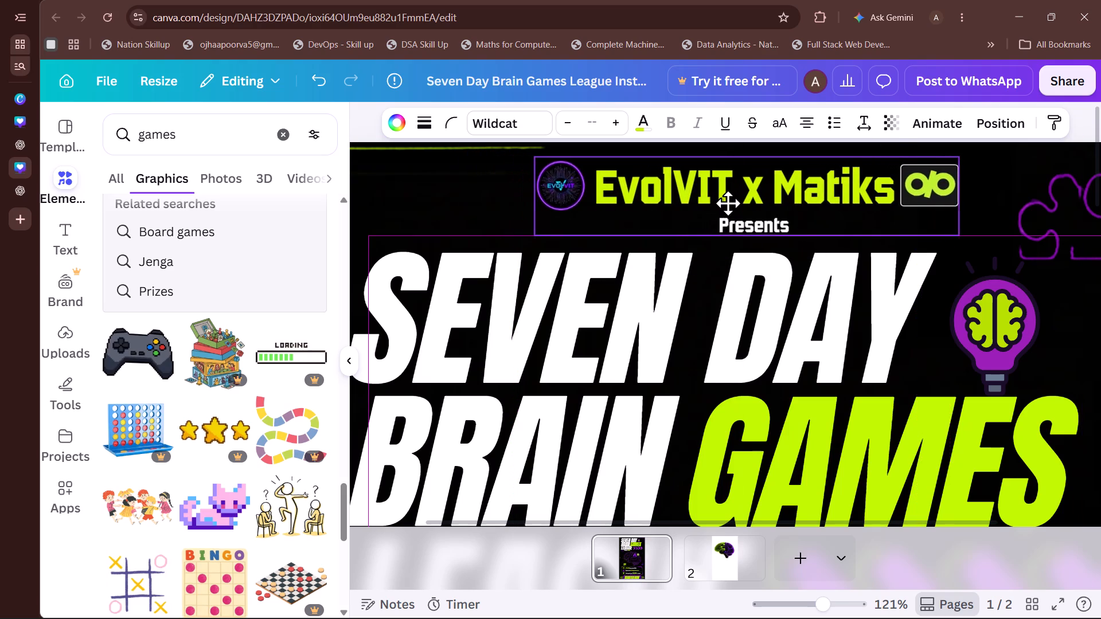
left_click_drag(728, 203, 731, 208)
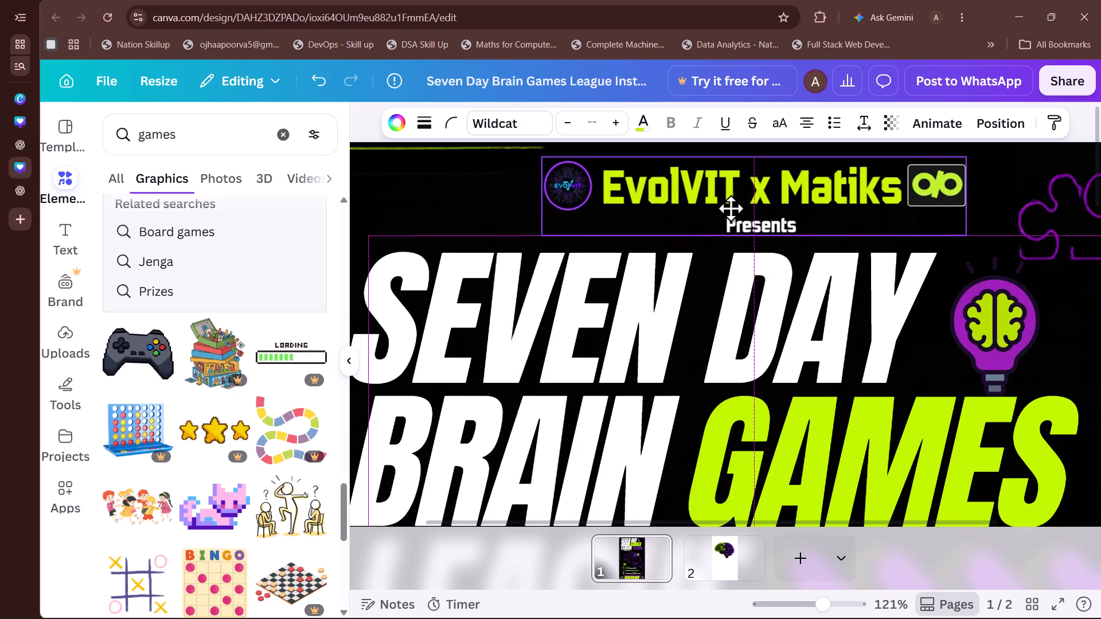
left_click_drag(731, 208, 728, 210)
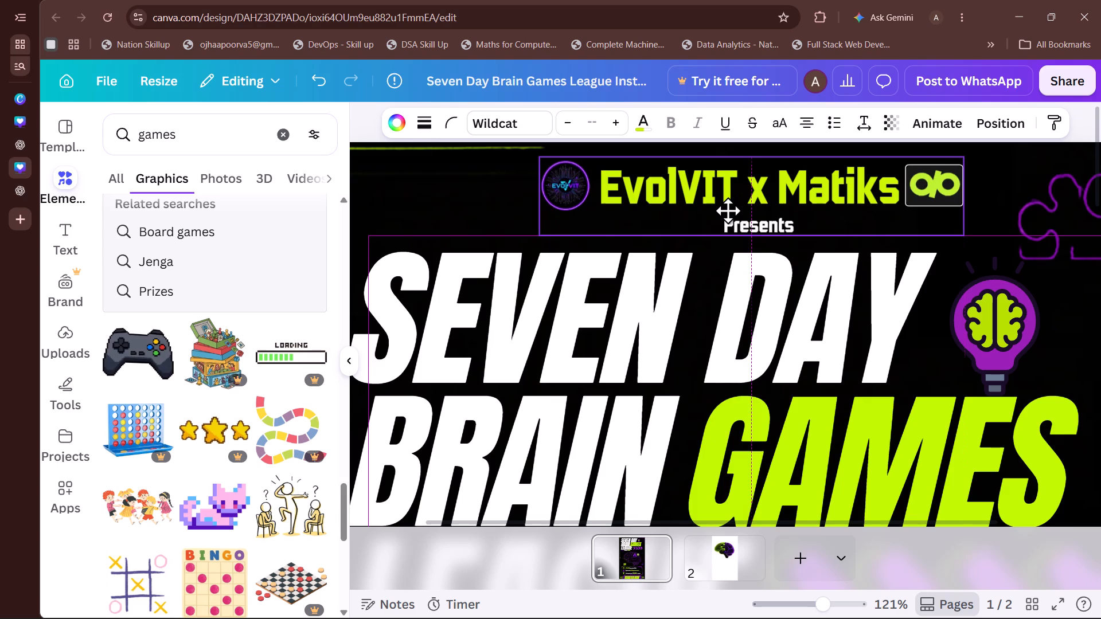
left_click_drag(728, 210, 736, 208)
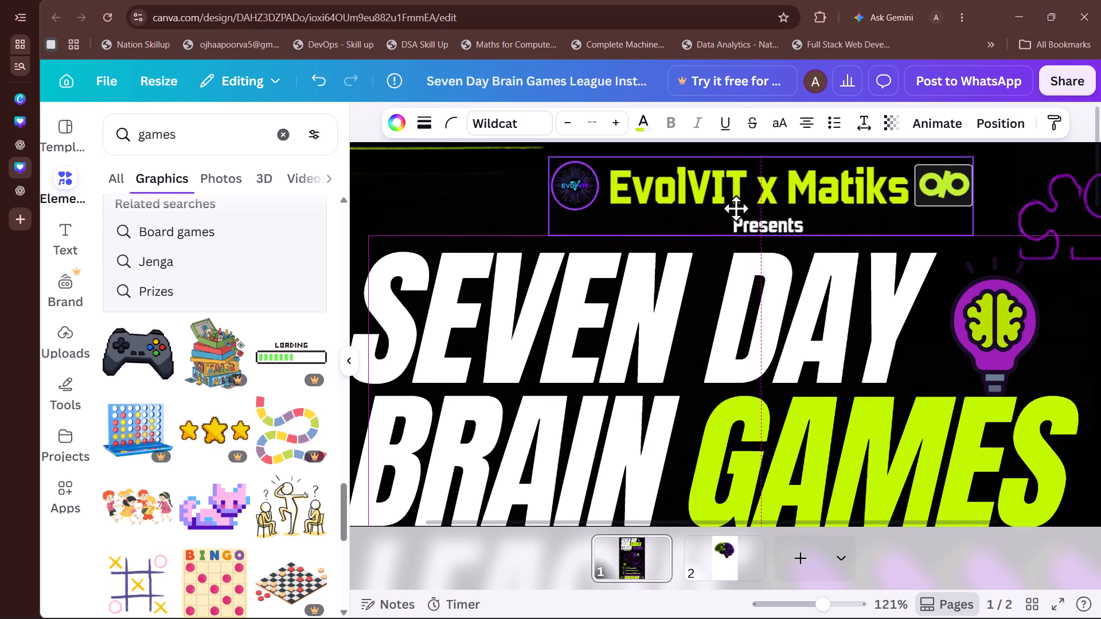
left_click_drag(736, 208, 742, 207)
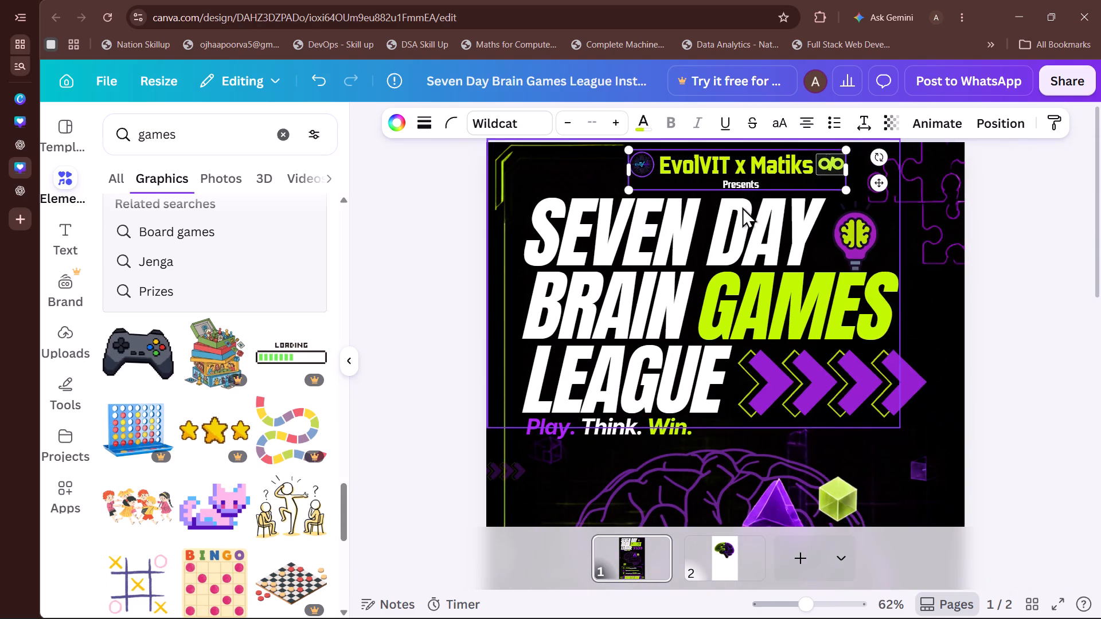
left_click(1055, 226)
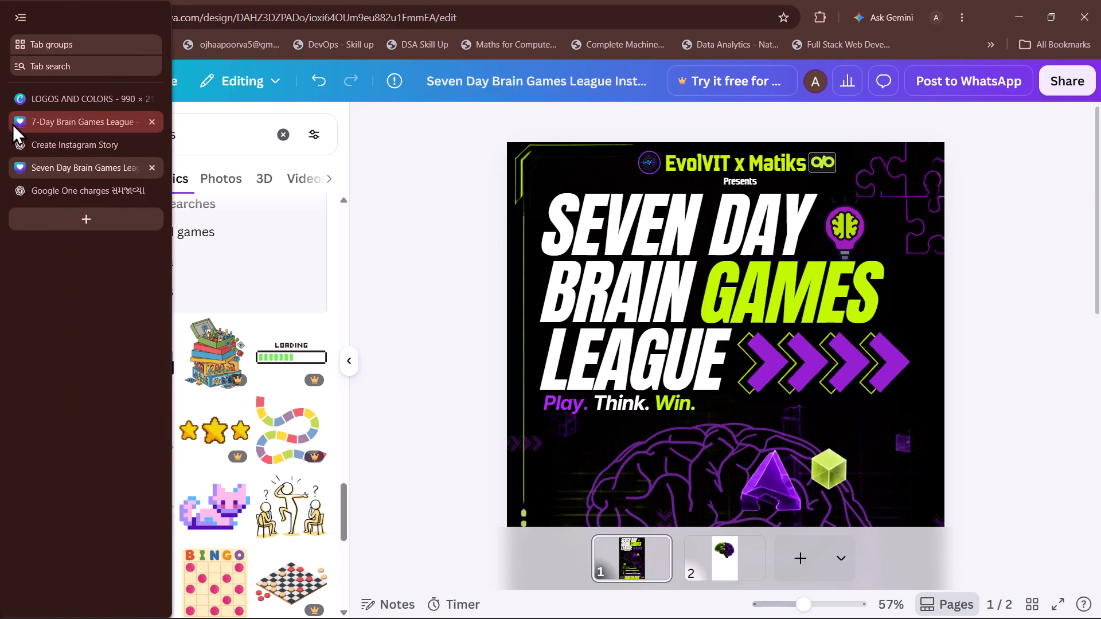
Copy the white VIT Bhopal logo from the 7-Day Brain Games League design into the story page's top-right corner.
left_click(12, 123)
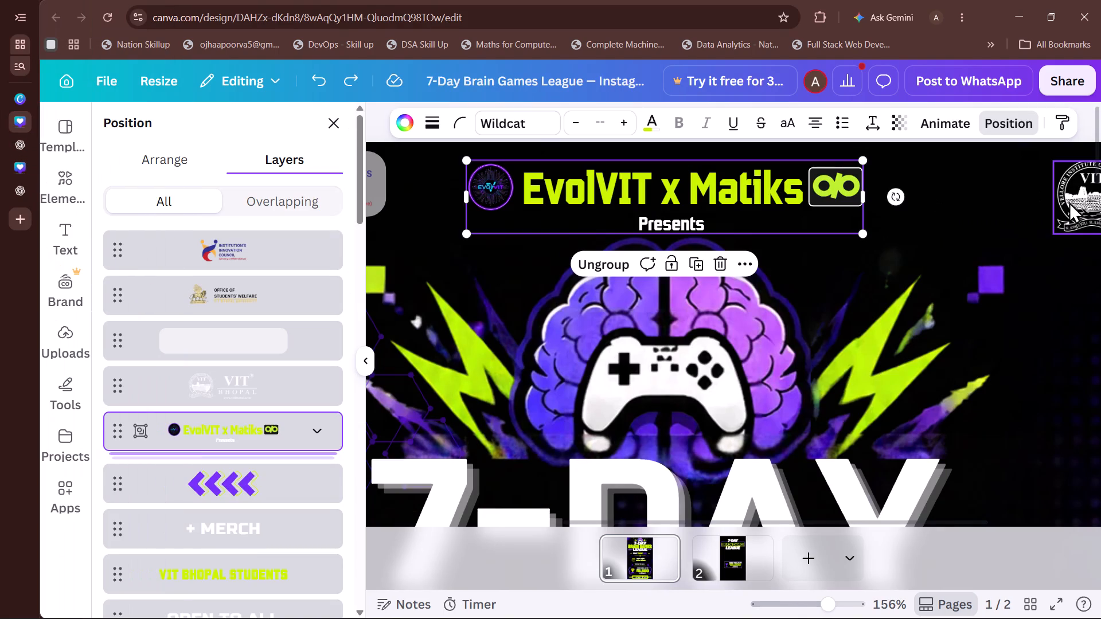
left_click(1063, 201)
key("ctrl+c")
key("ctrl+c")
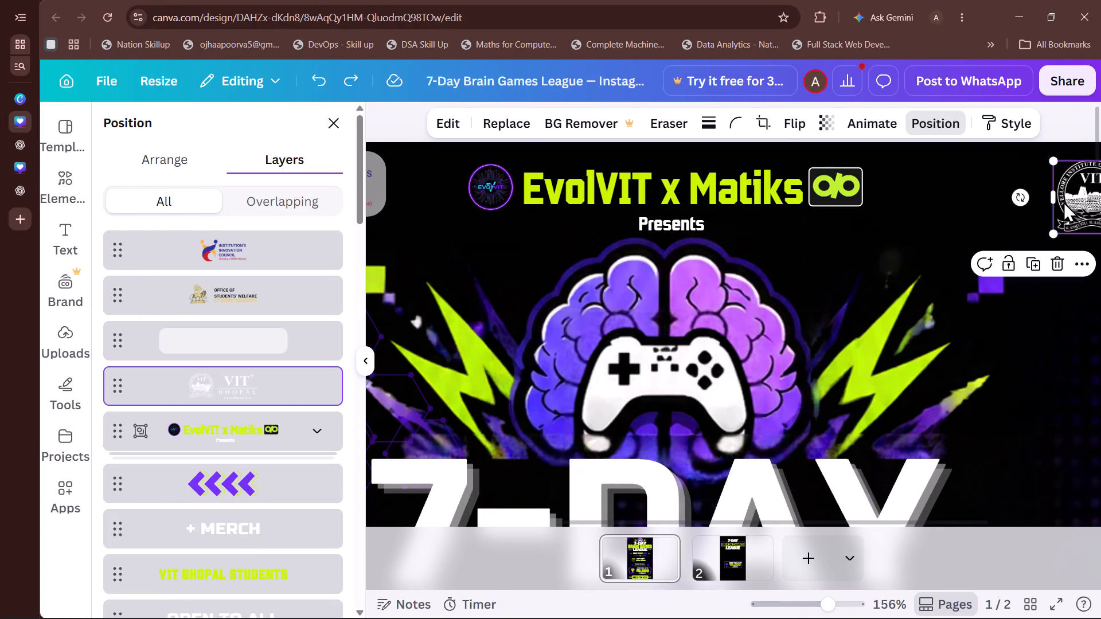
left_click(16, 162)
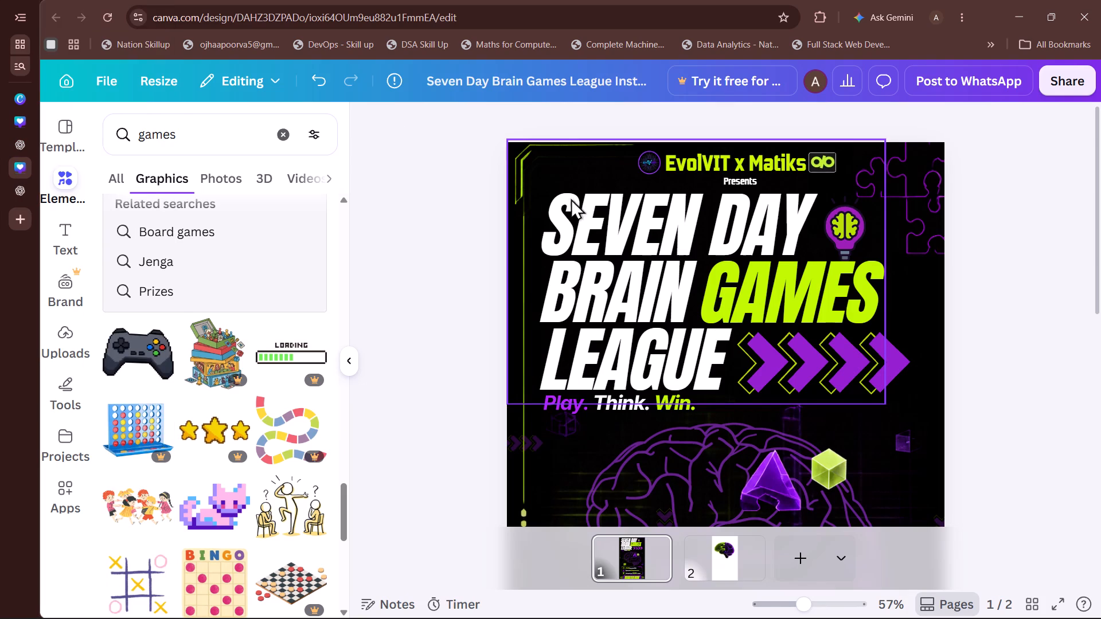
left_click(568, 476)
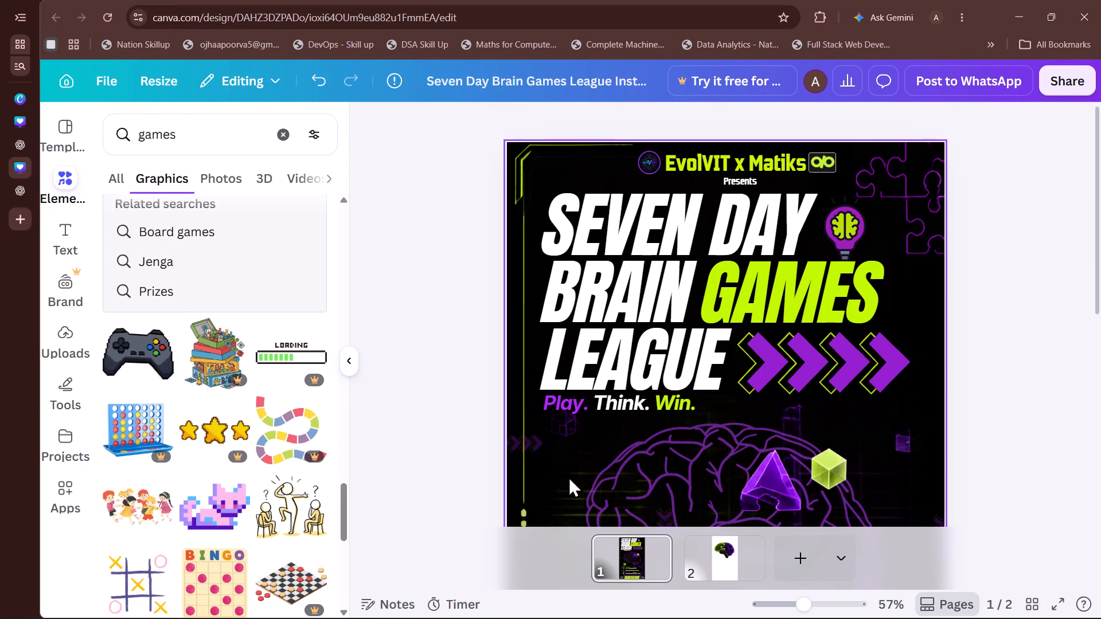
key("ctrl+v")
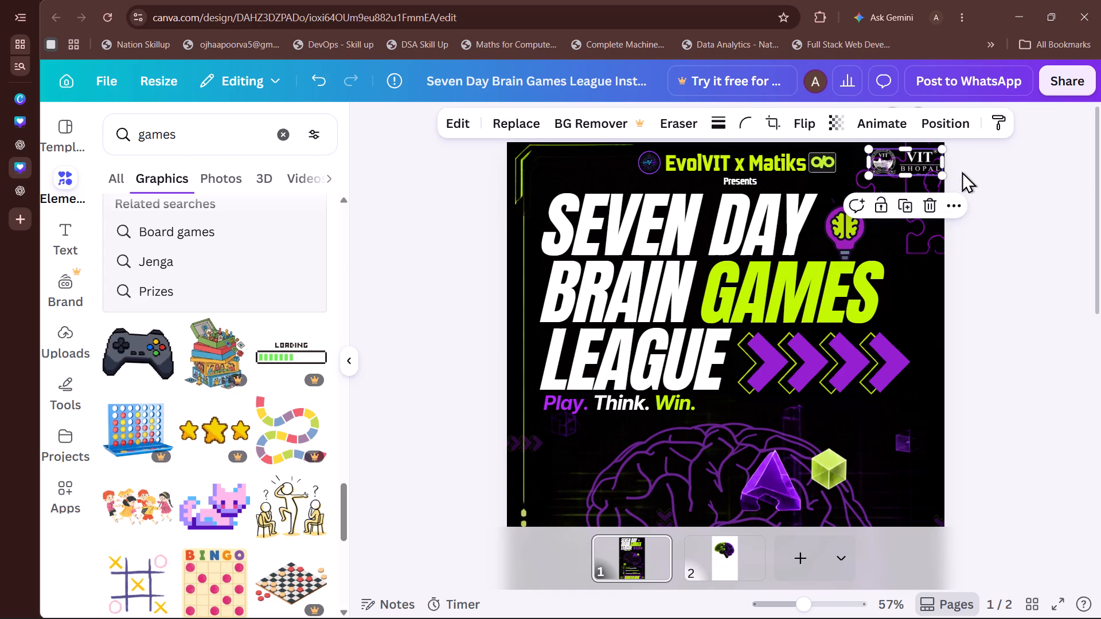
scroll(962, 171, "left", 4)
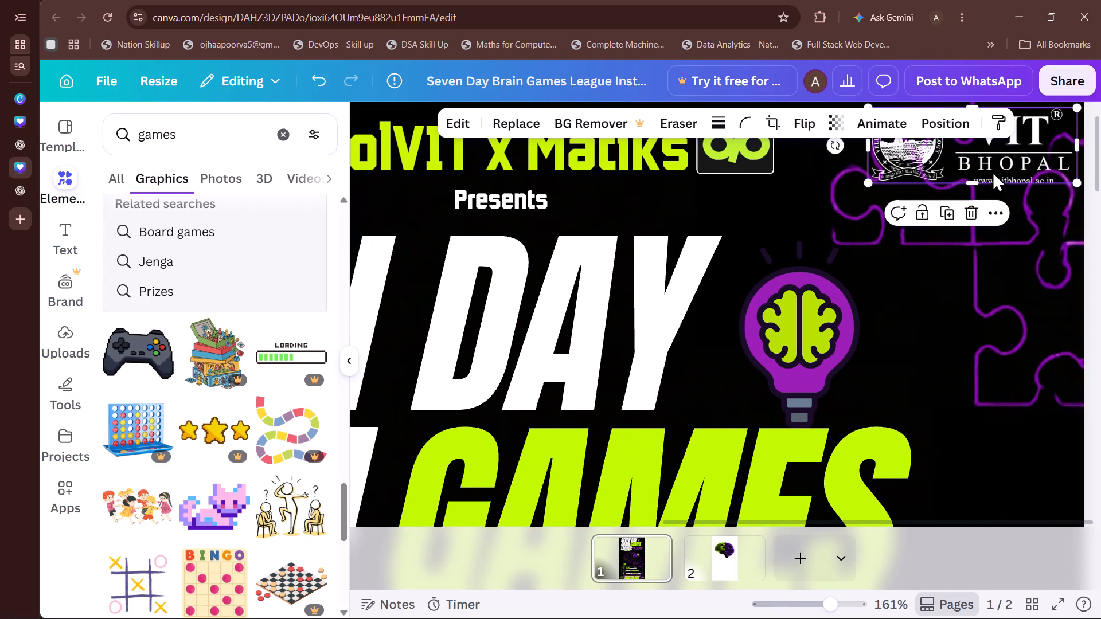
left_click_drag(1010, 157, 1004, 162)
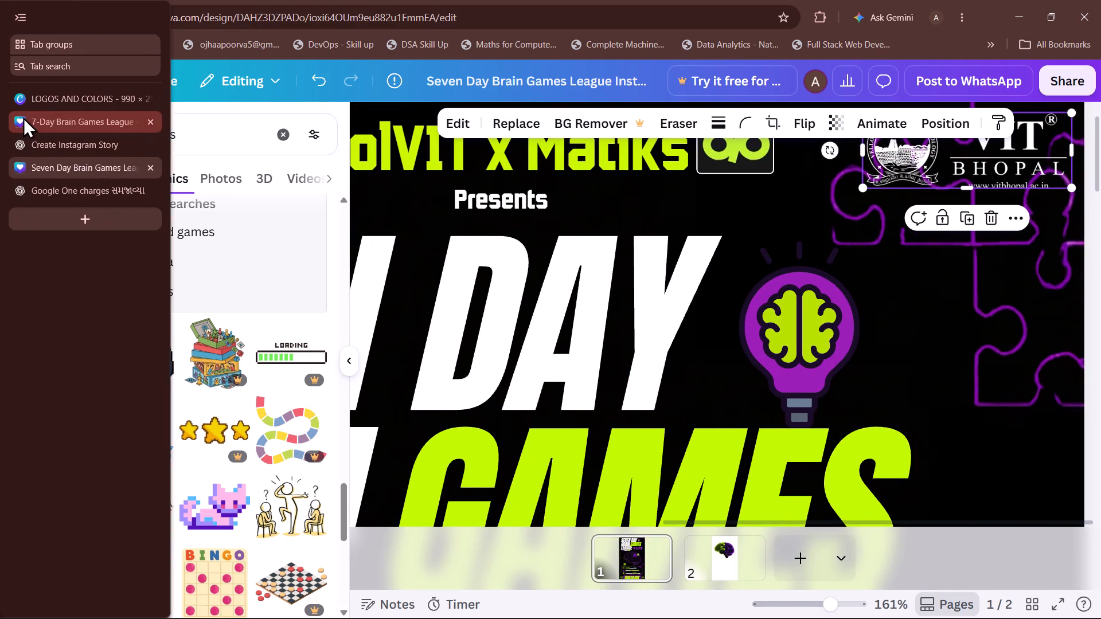
Copy the translucent rounded logo backing from the 7-Day Brain Games League design into the story page's top-left corner.
left_click(23, 117)
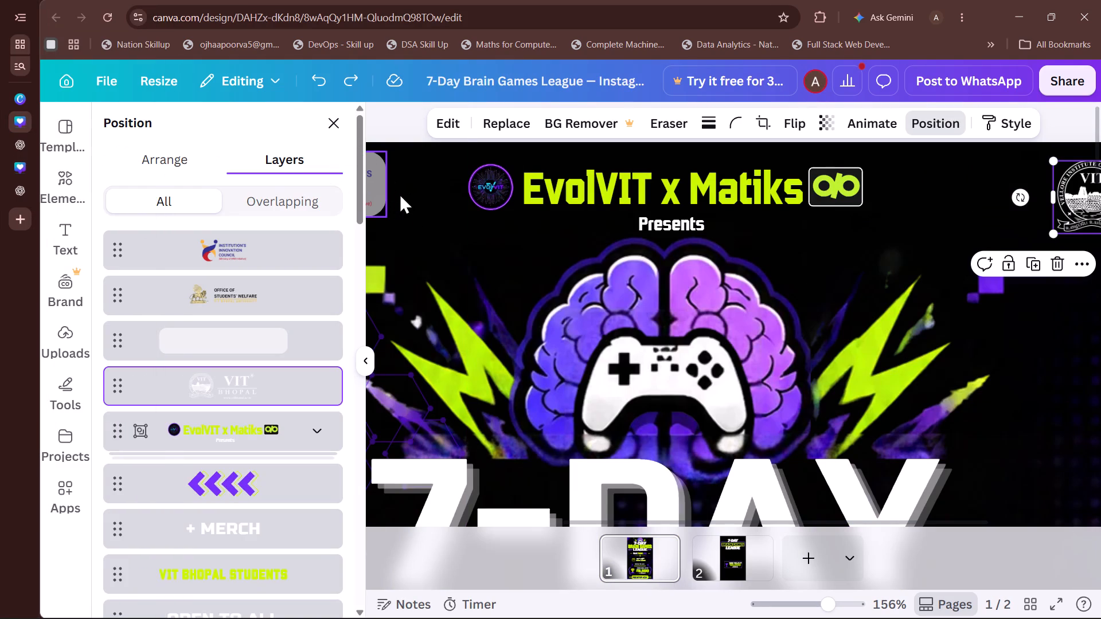
scroll(399, 193, "right", 4)
scroll(575, 192, "right", 1)
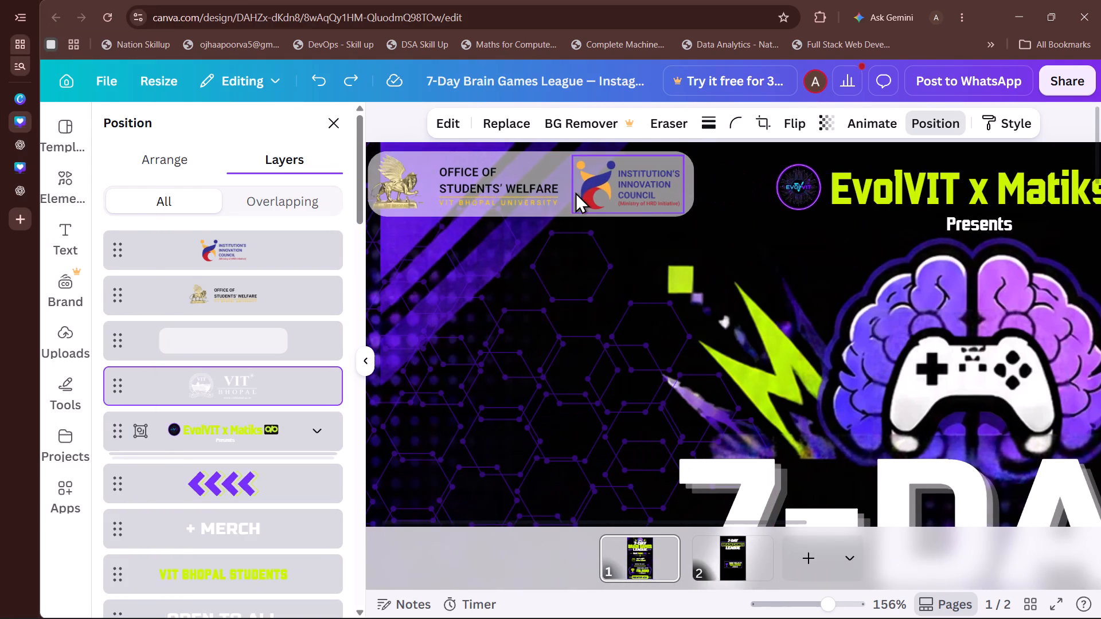
scroll(575, 192, "right", 1)
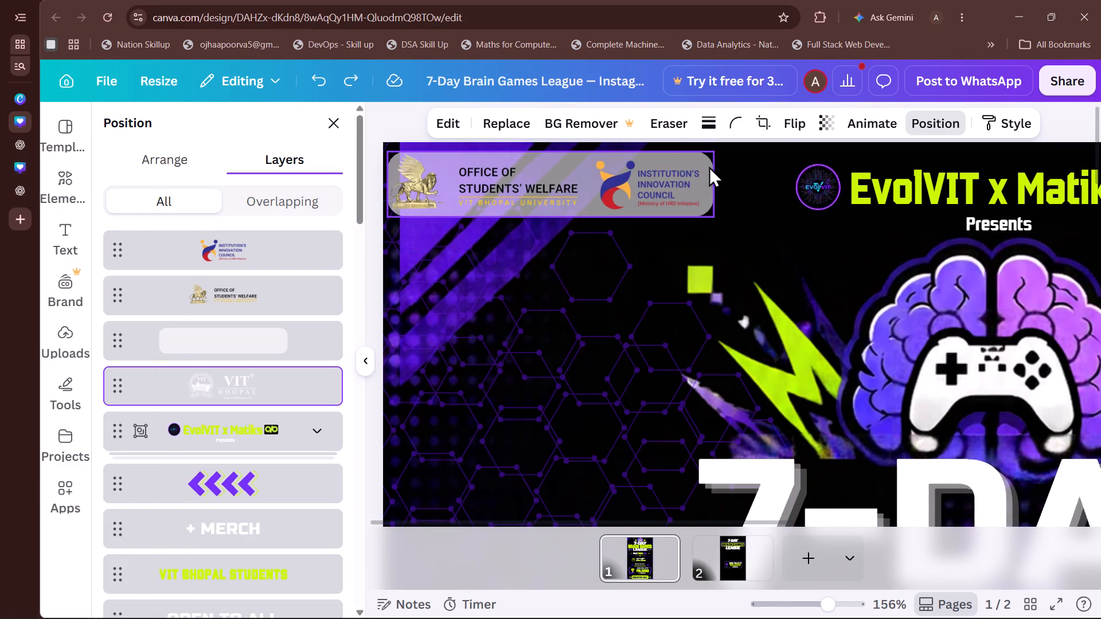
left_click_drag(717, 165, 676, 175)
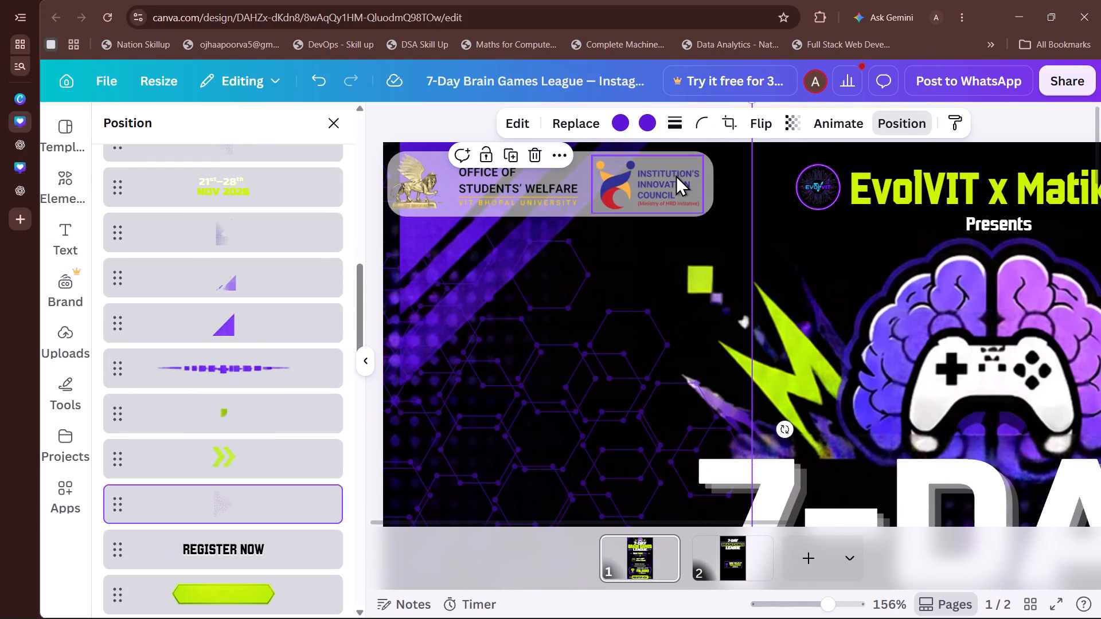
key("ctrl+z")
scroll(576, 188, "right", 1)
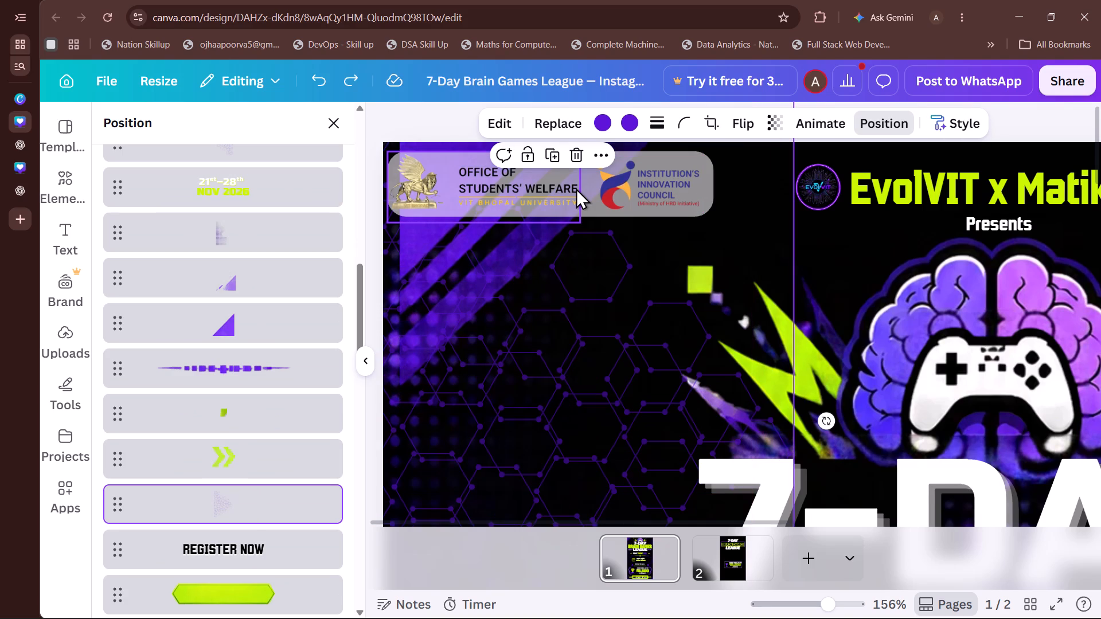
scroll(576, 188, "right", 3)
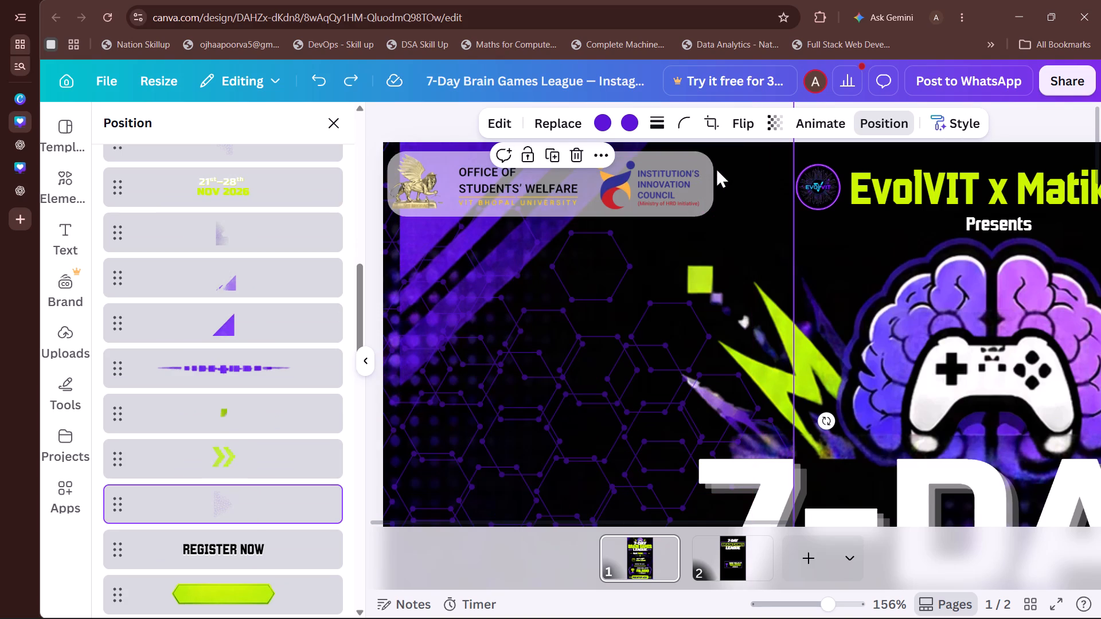
Copy the translucent rounded logo backing from the 7-Day Brain Games League design into the story page's top-left corner.
left_click(713, 174)
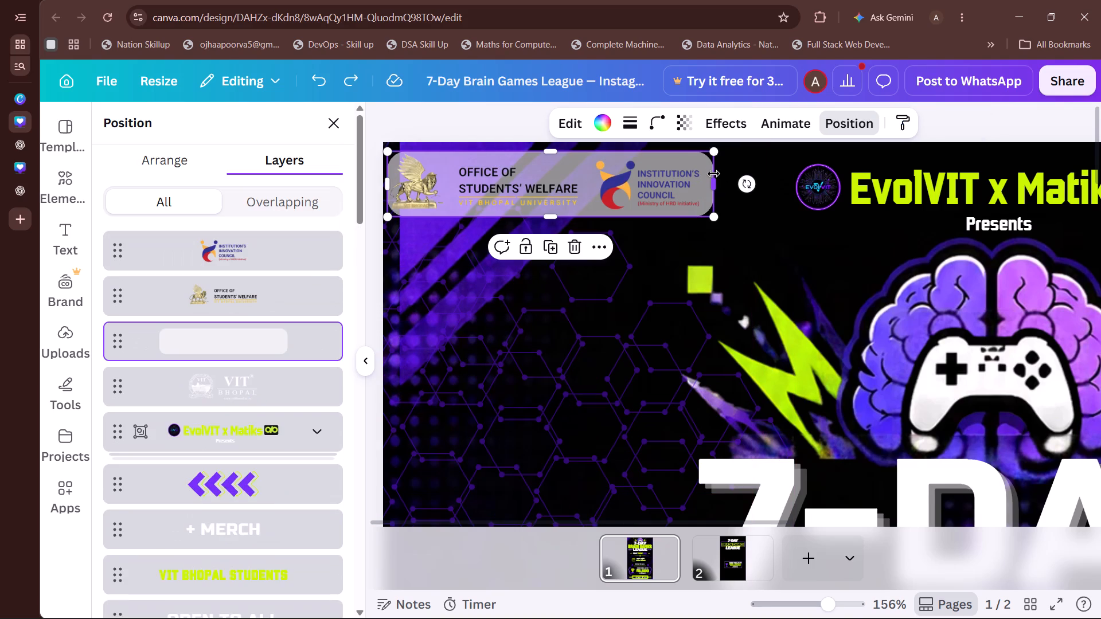
key("ctrl+c")
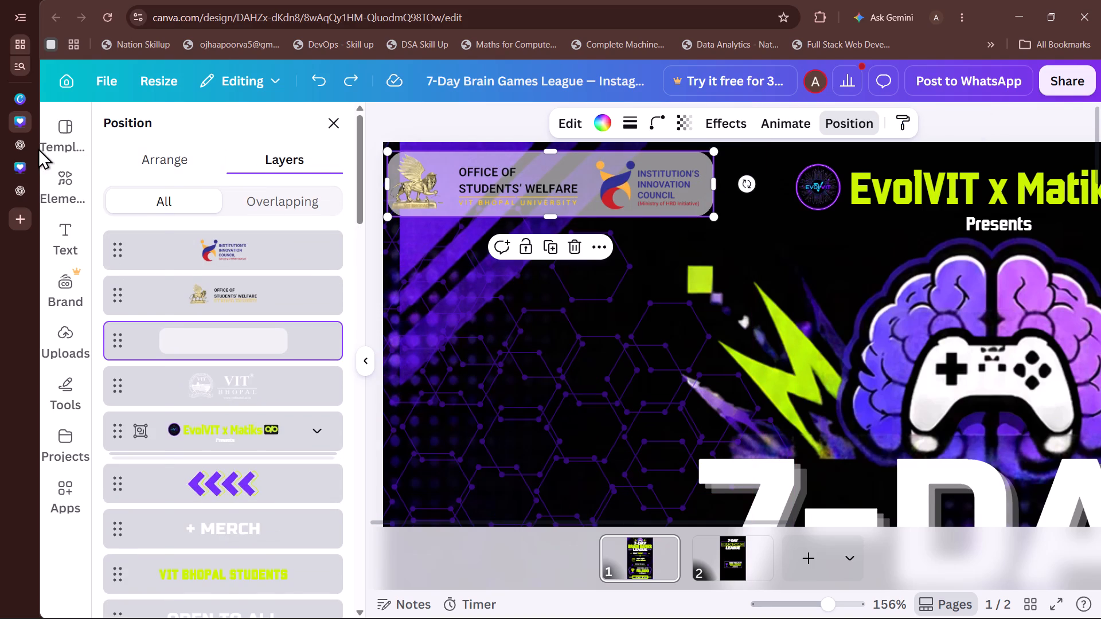
left_click(22, 161)
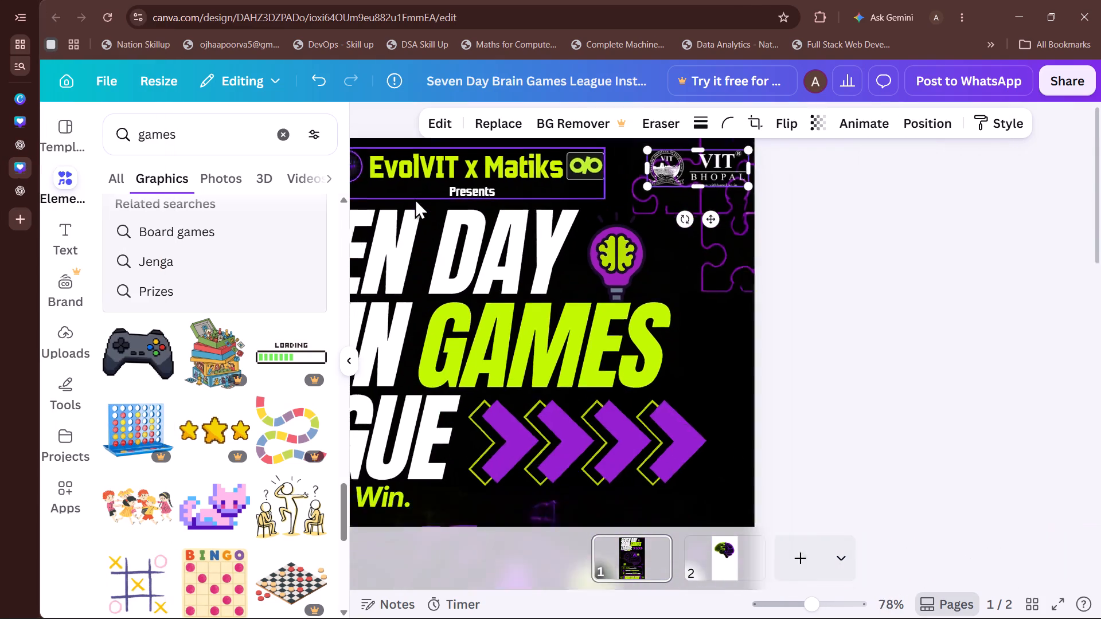
left_click(588, 171)
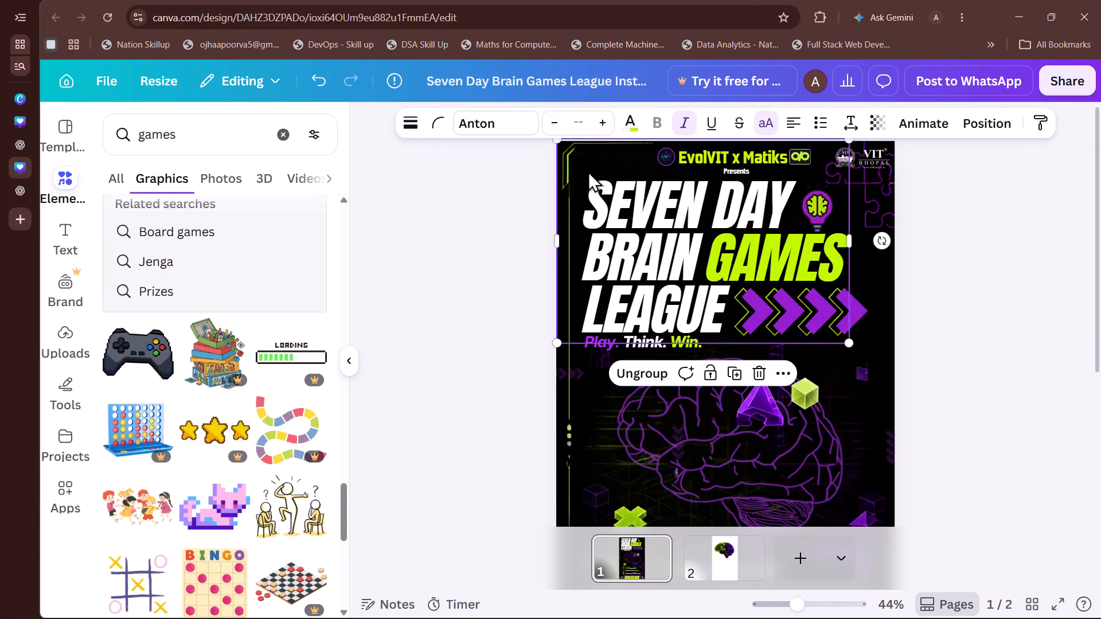
left_click(577, 387)
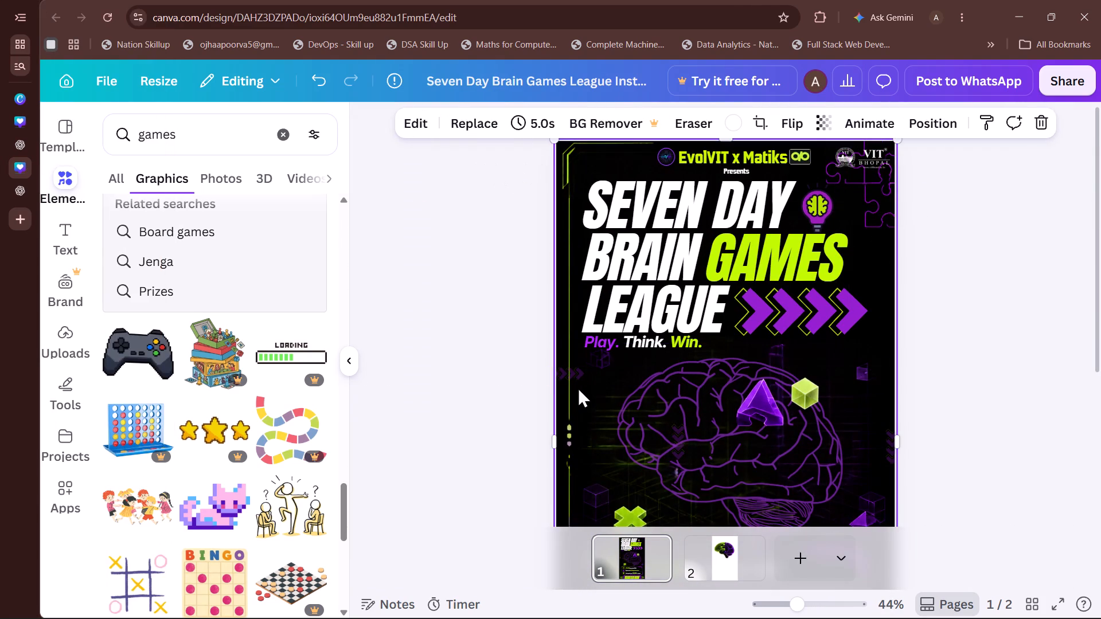
key("ctrl+v")
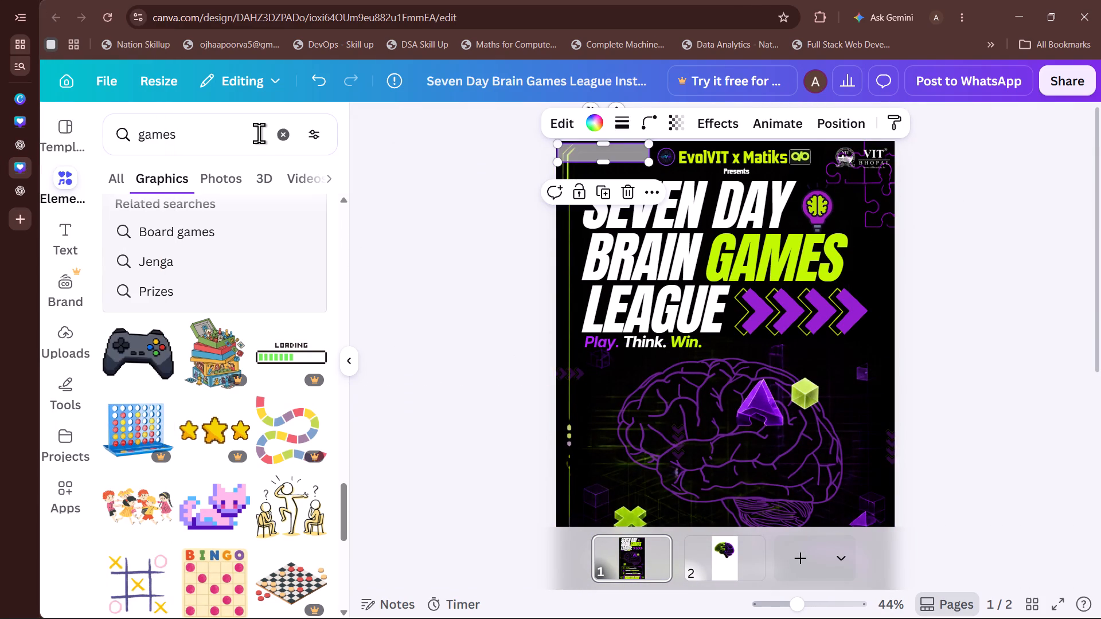
Copy the Office of Students' Welfare logo from the 7-Day Brain Games League design and paste it onto the story page.
left_click(28, 125)
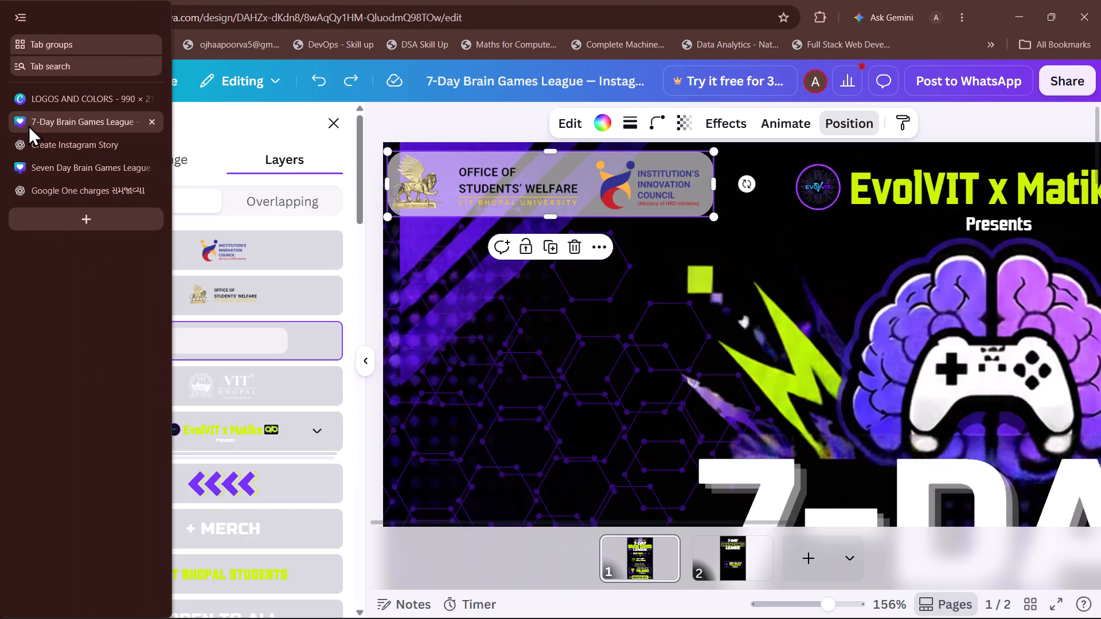
left_click(487, 173)
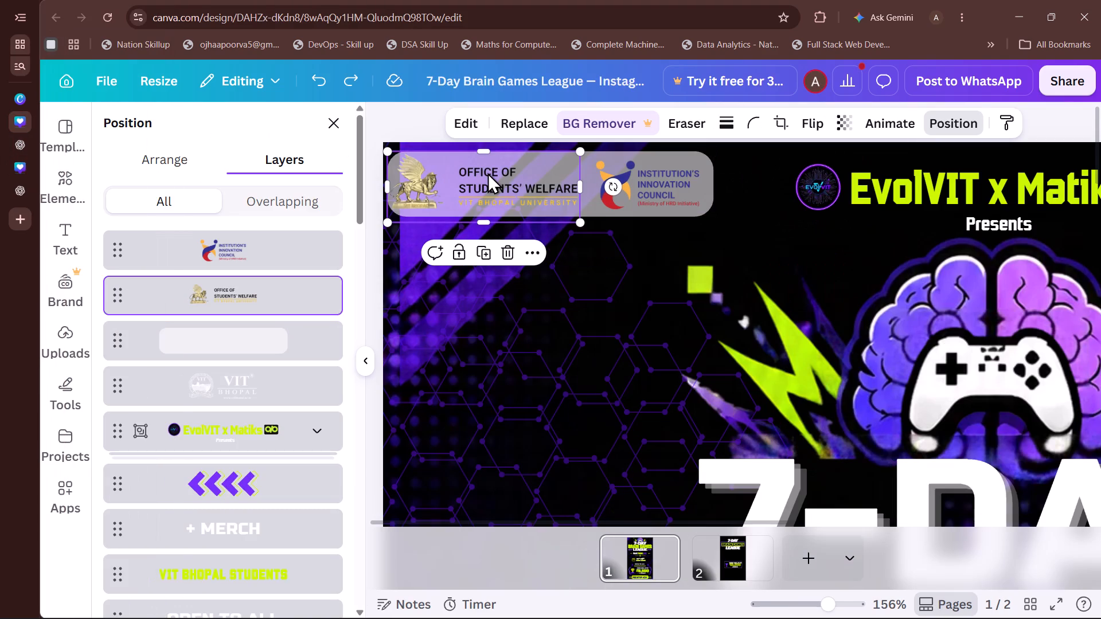
key("ctrl+c")
left_click(35, 169)
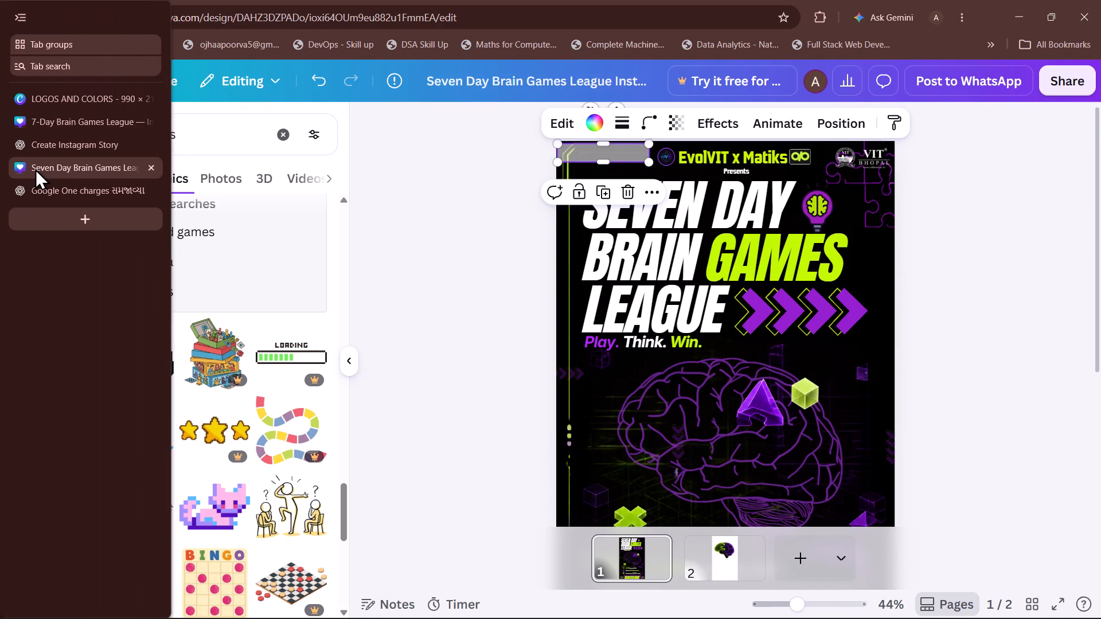
left_click(592, 366)
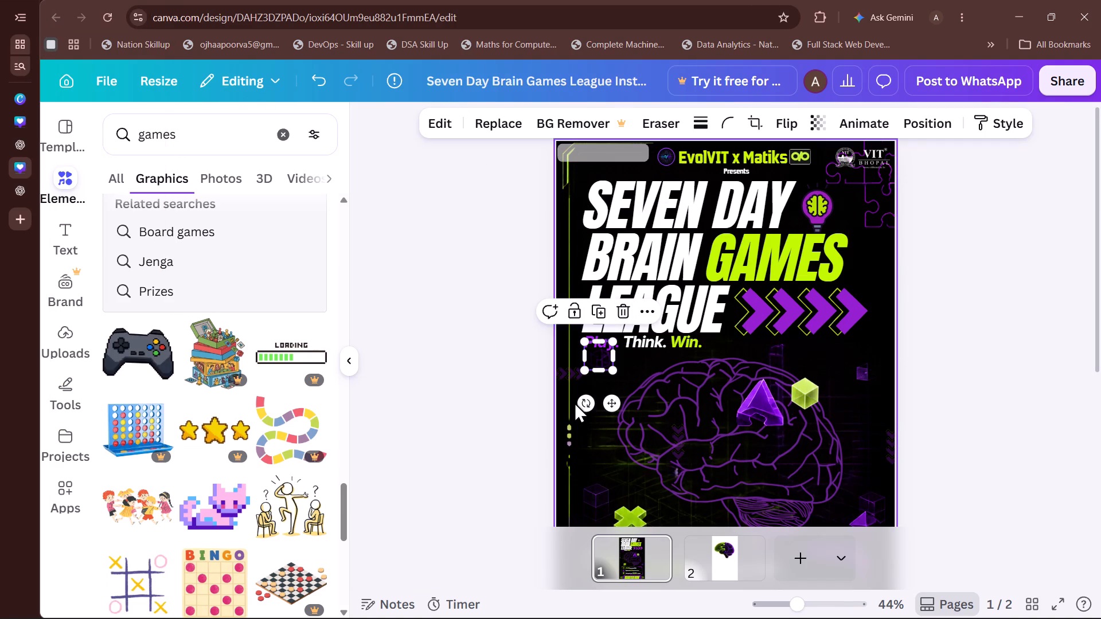
left_click(574, 402)
key("ctrl+v")
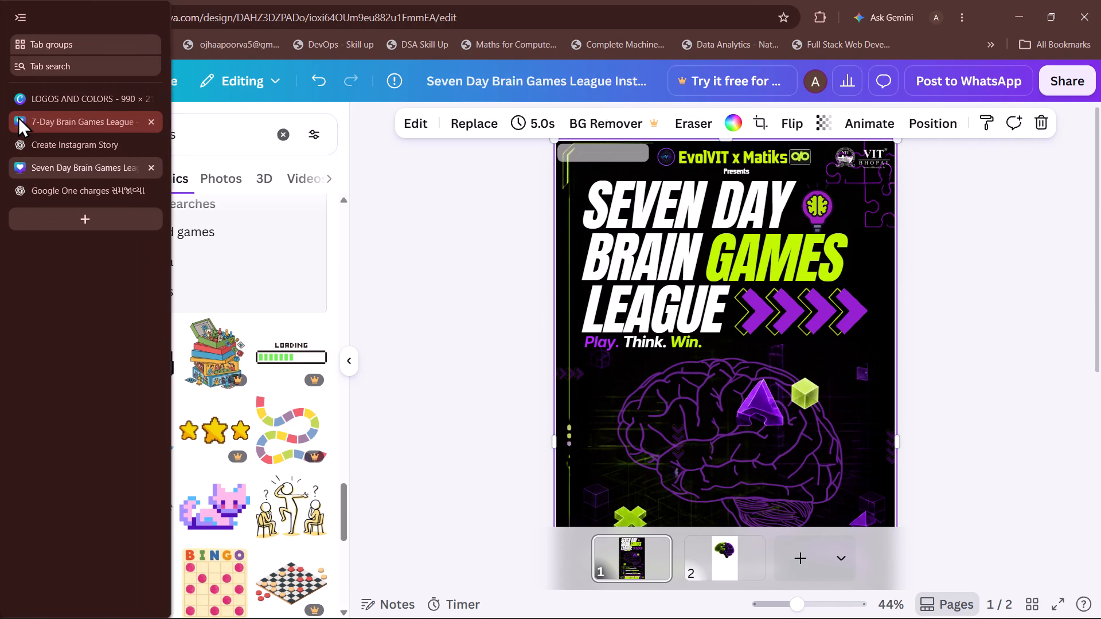
Copy the Office of Students' Welfare and Institution's Innovation Council logos from the 7-Day Brain Games League design onto the story page's translucent backing.
left_click(18, 116)
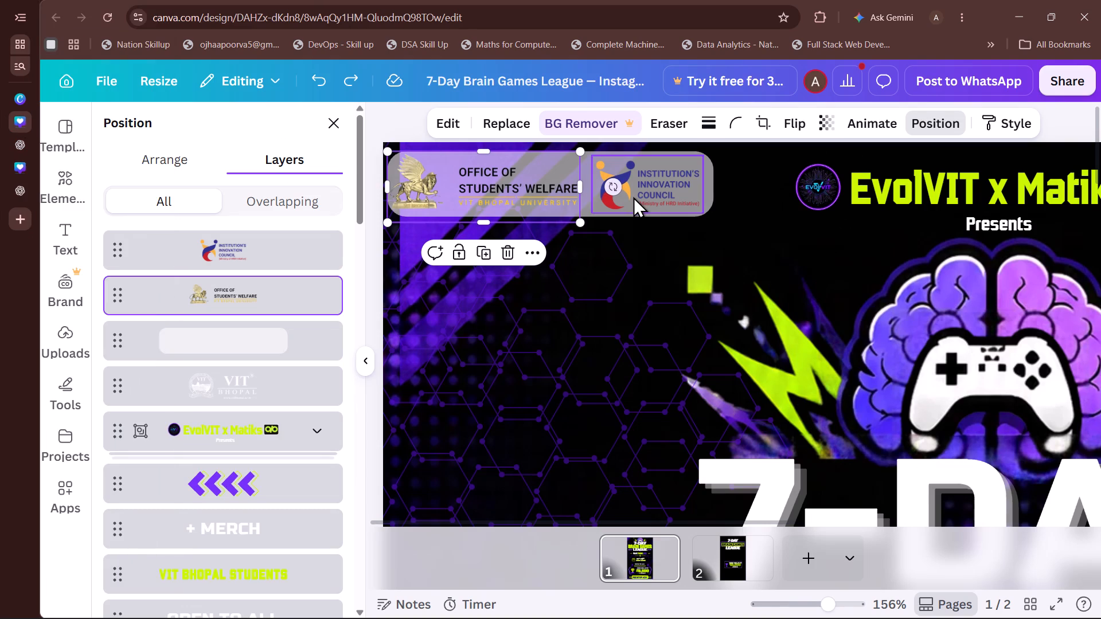
left_click(633, 197)
key("ctrl+c")
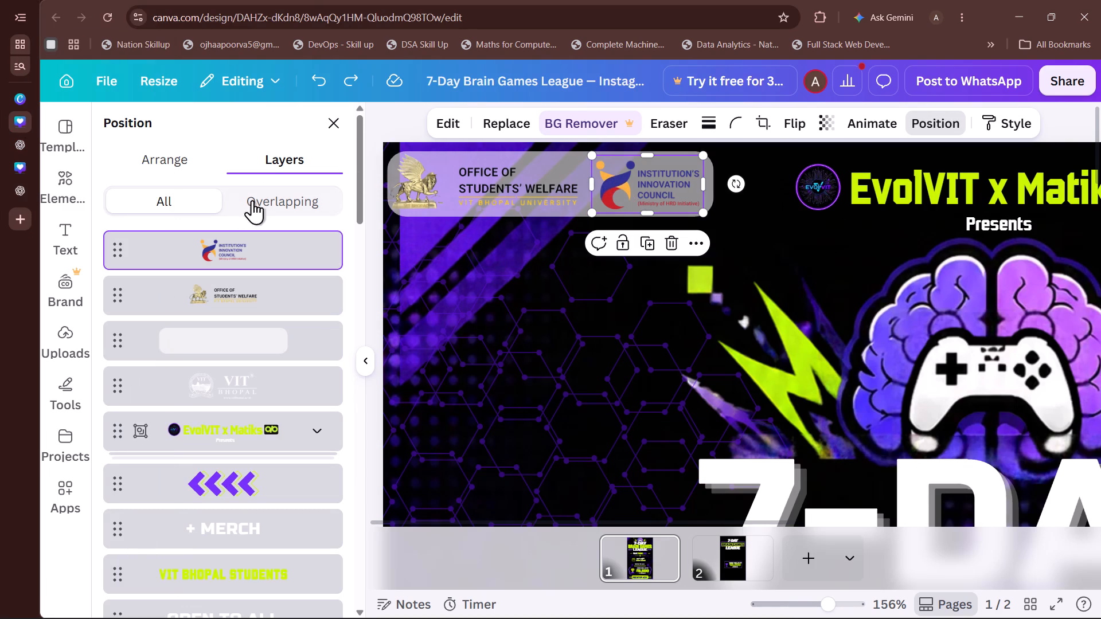
left_click(28, 170)
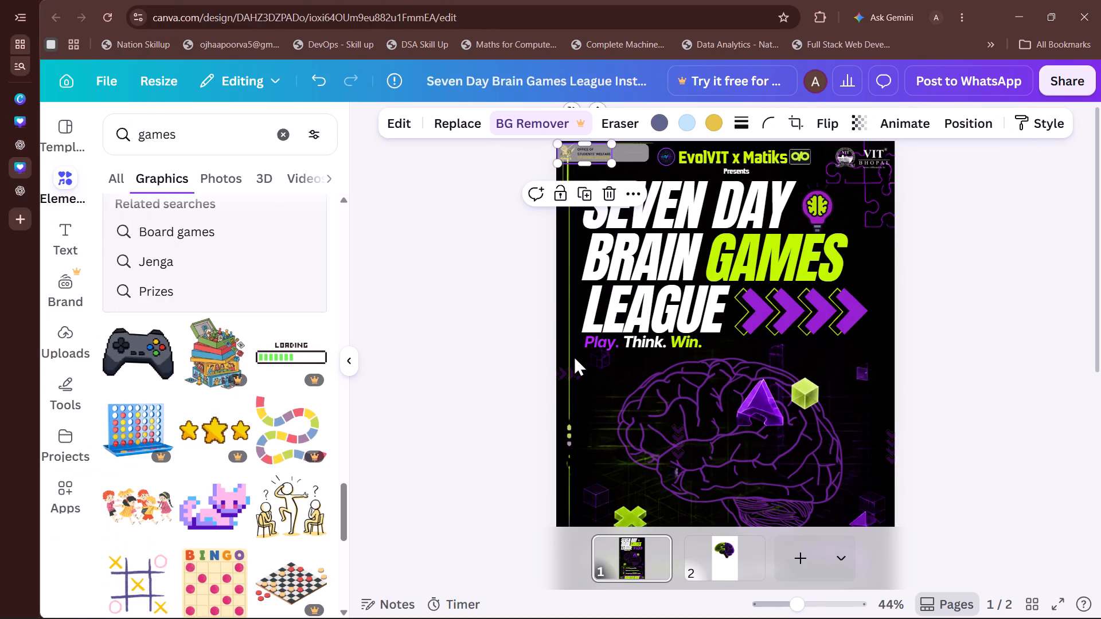
left_click(583, 363)
key("ctrl+v")
left_click(583, 363, "ctrl")
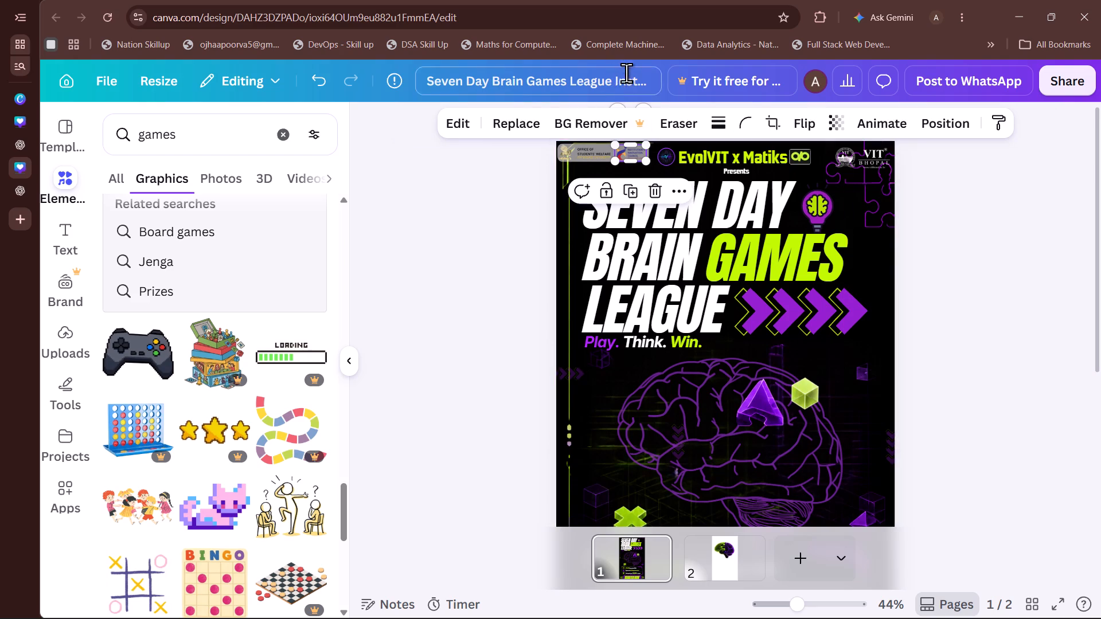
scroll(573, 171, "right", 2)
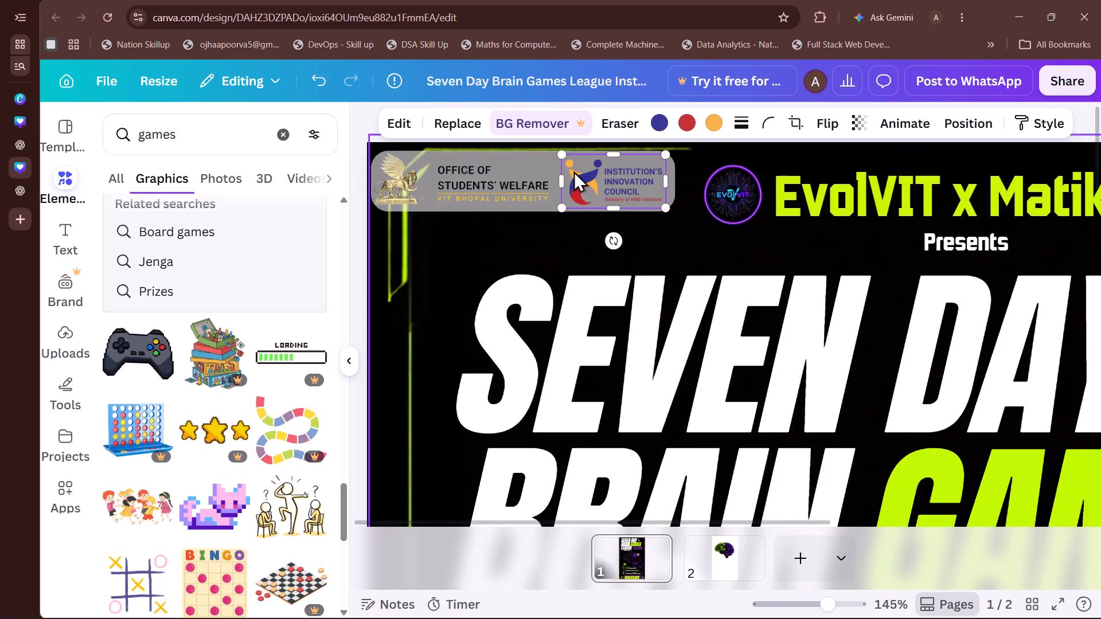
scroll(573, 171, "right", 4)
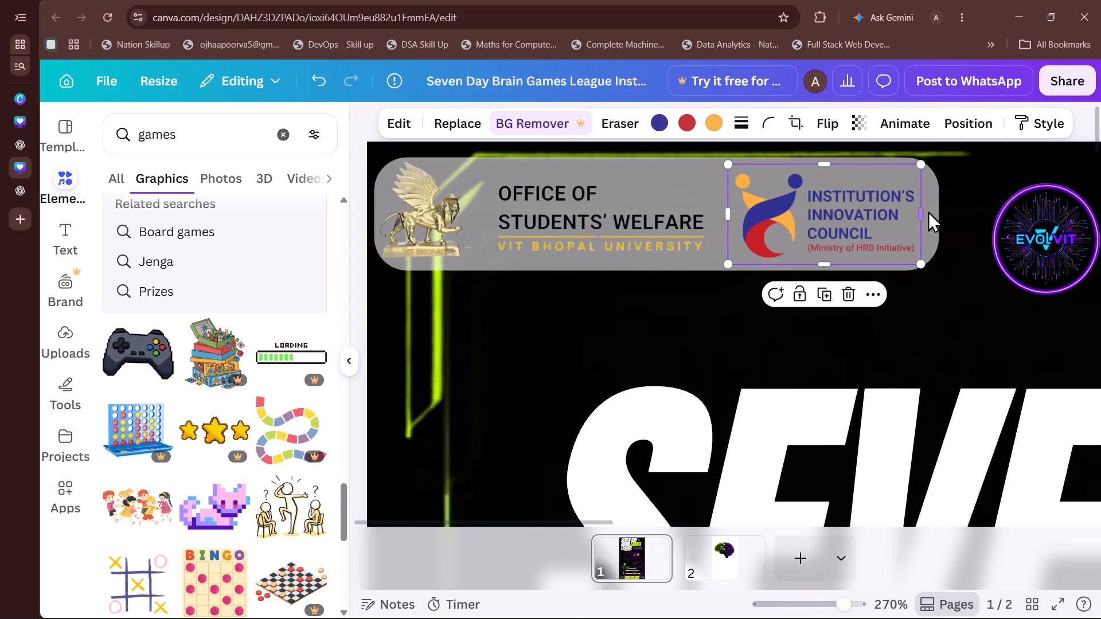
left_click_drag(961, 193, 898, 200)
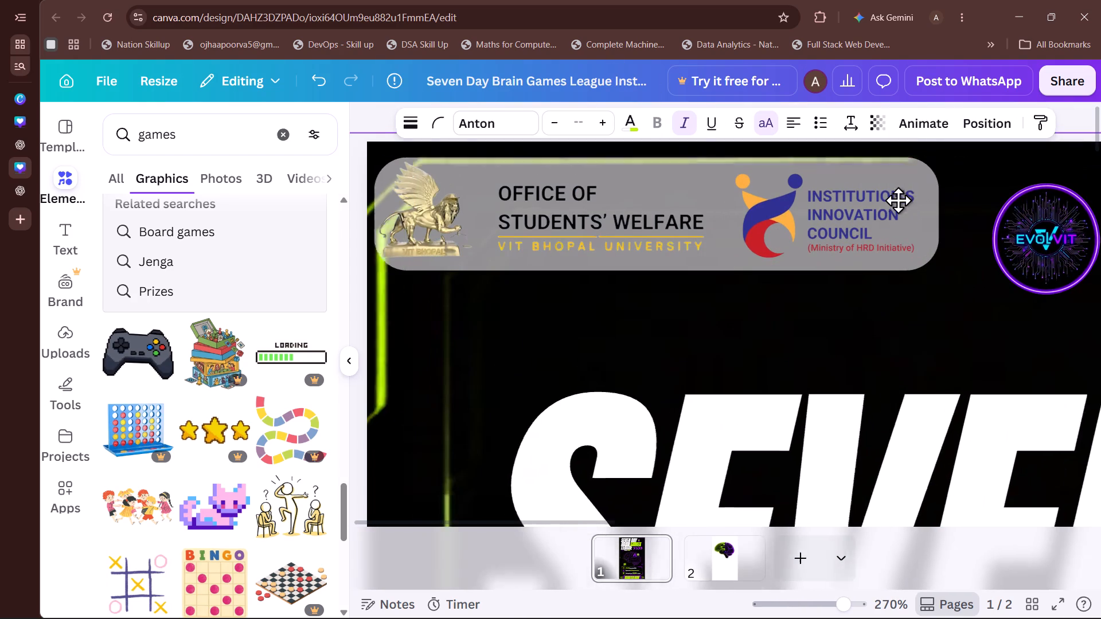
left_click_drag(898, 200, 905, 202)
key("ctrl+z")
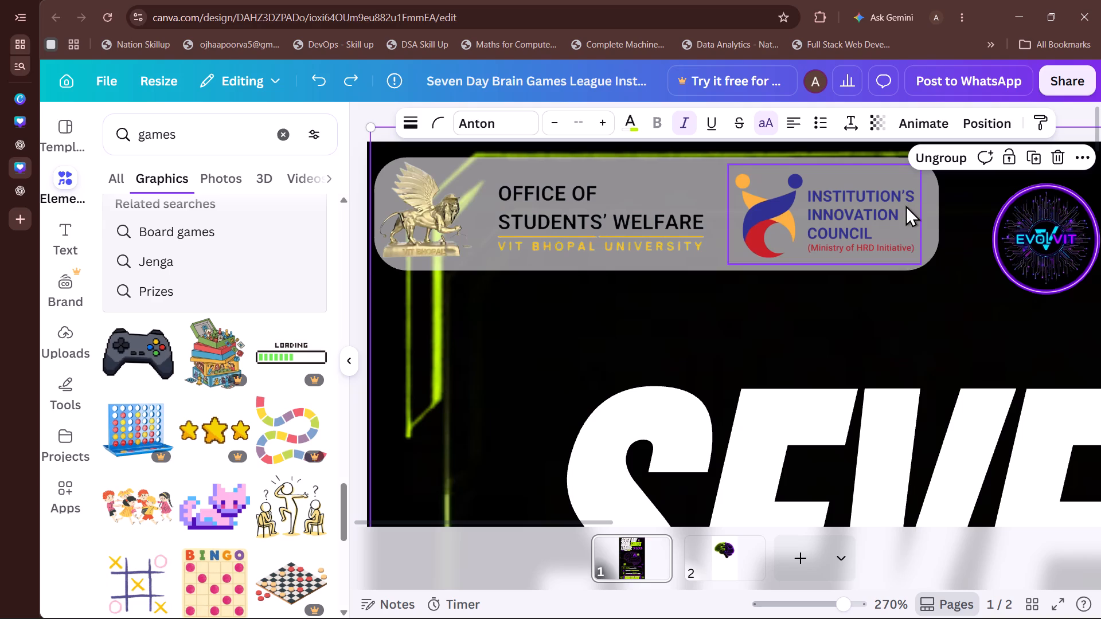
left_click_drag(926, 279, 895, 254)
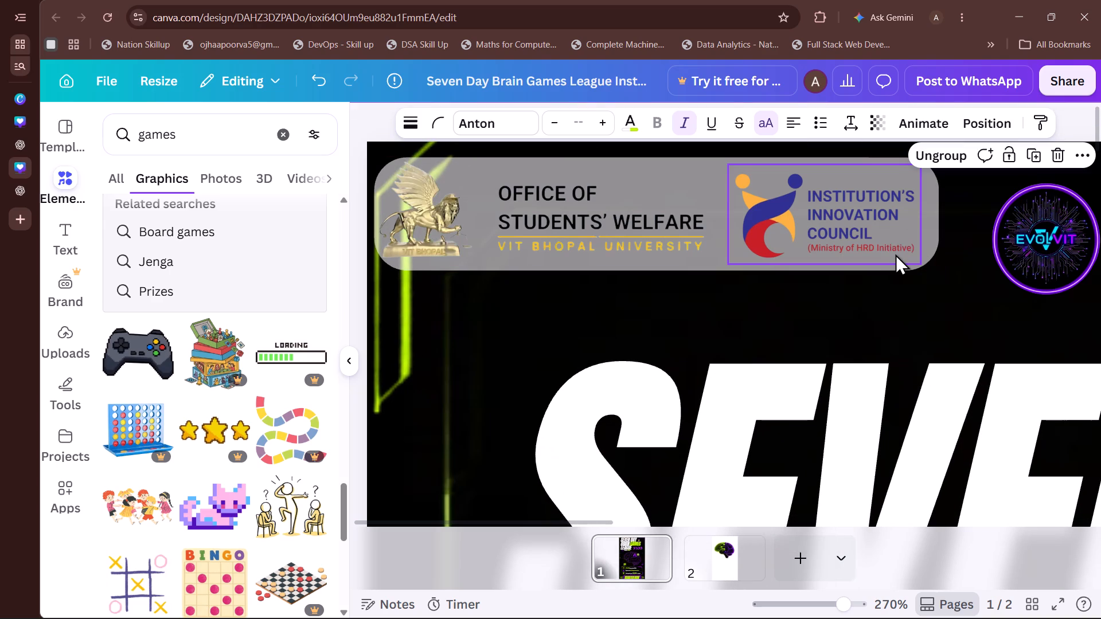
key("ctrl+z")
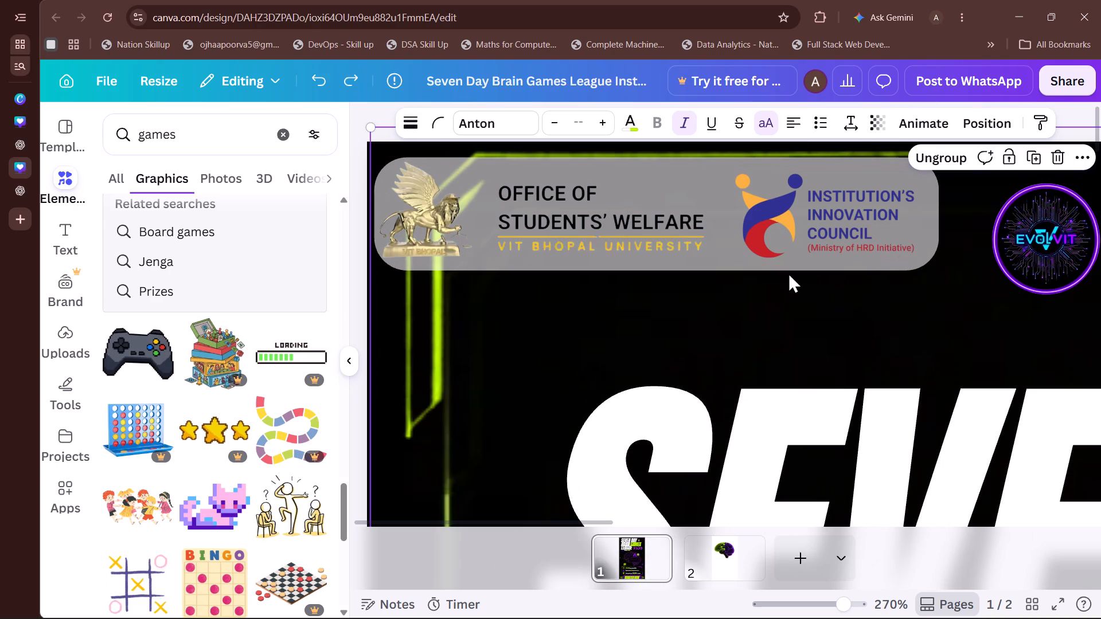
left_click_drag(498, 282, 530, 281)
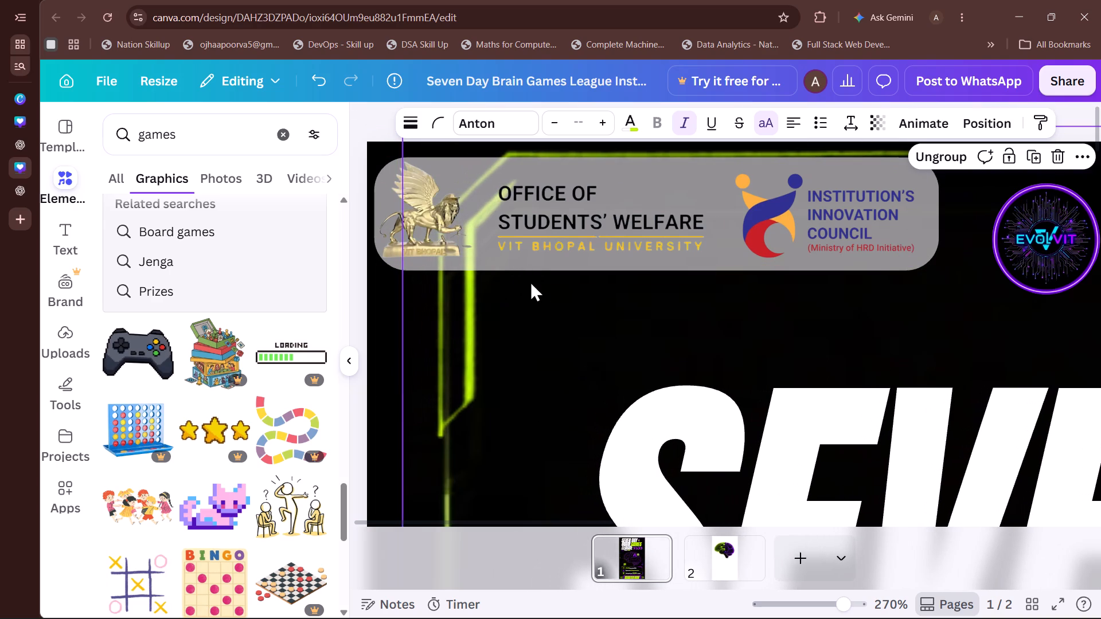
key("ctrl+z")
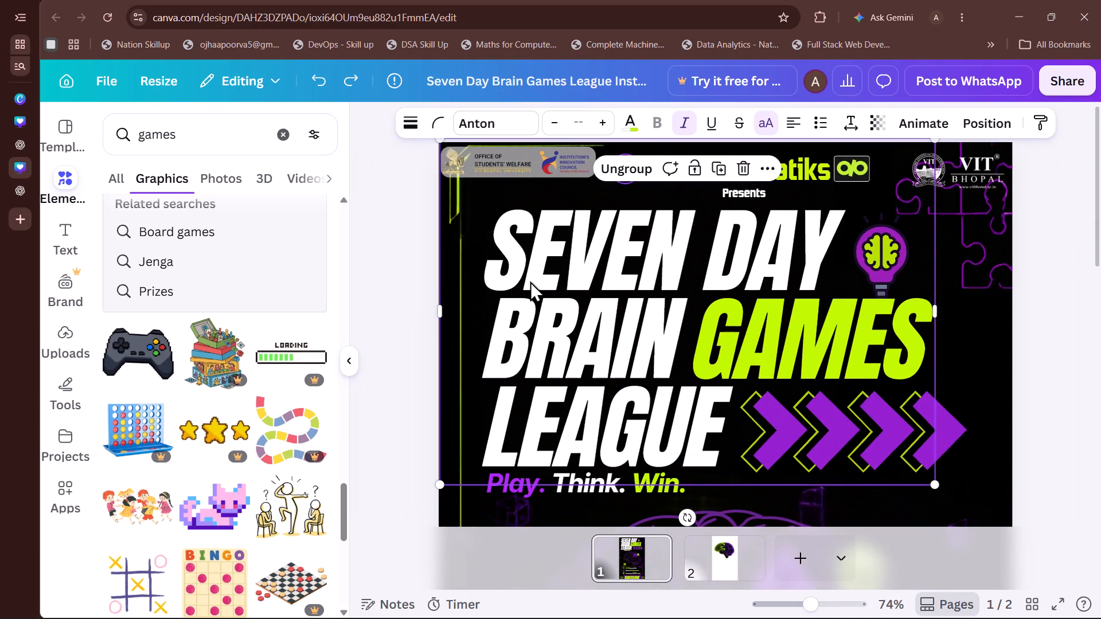
Select the translucent rounded backing behind the Students' Welfare and Innovation Council logos on the story page.
scroll(530, 281, "up", 4)
scroll(530, 281, "right", 3)
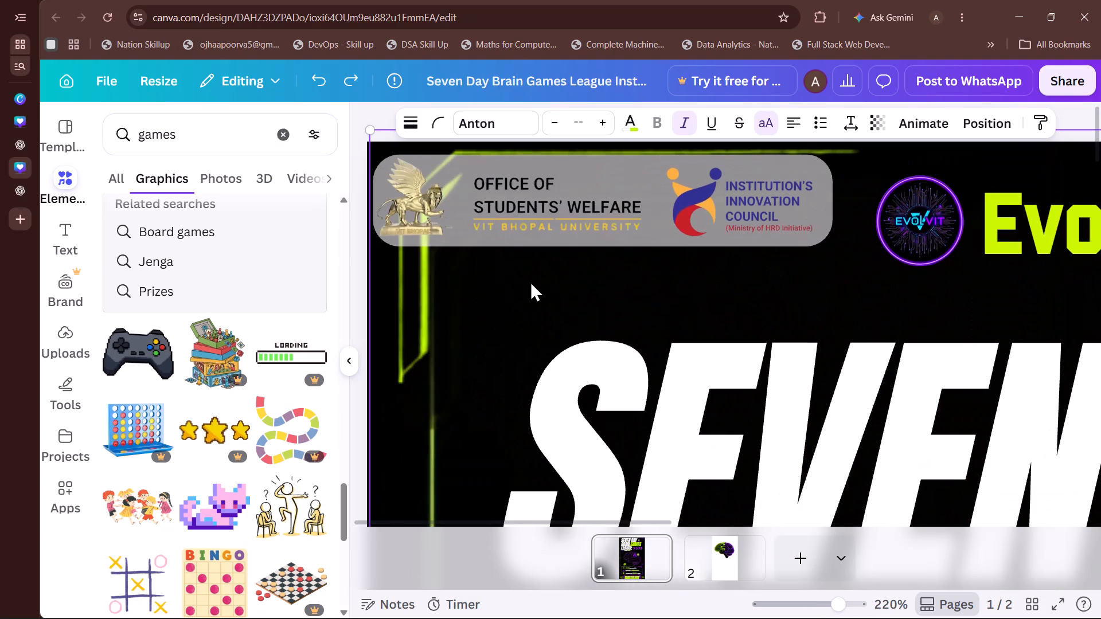
scroll(530, 281, "up", 1)
left_click(663, 247)
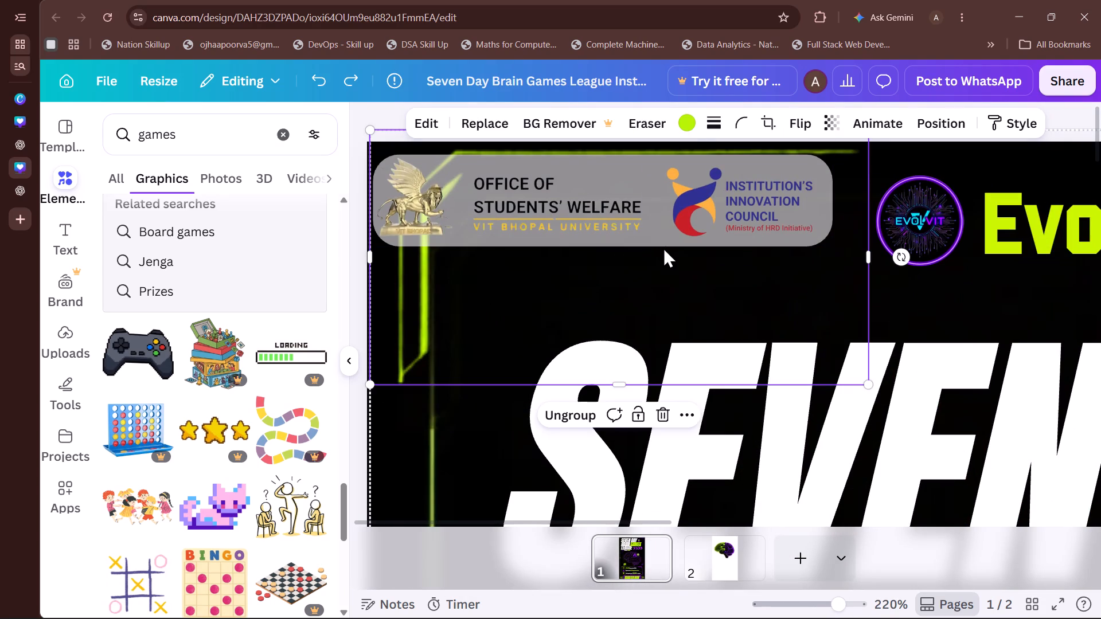
left_click(666, 244)
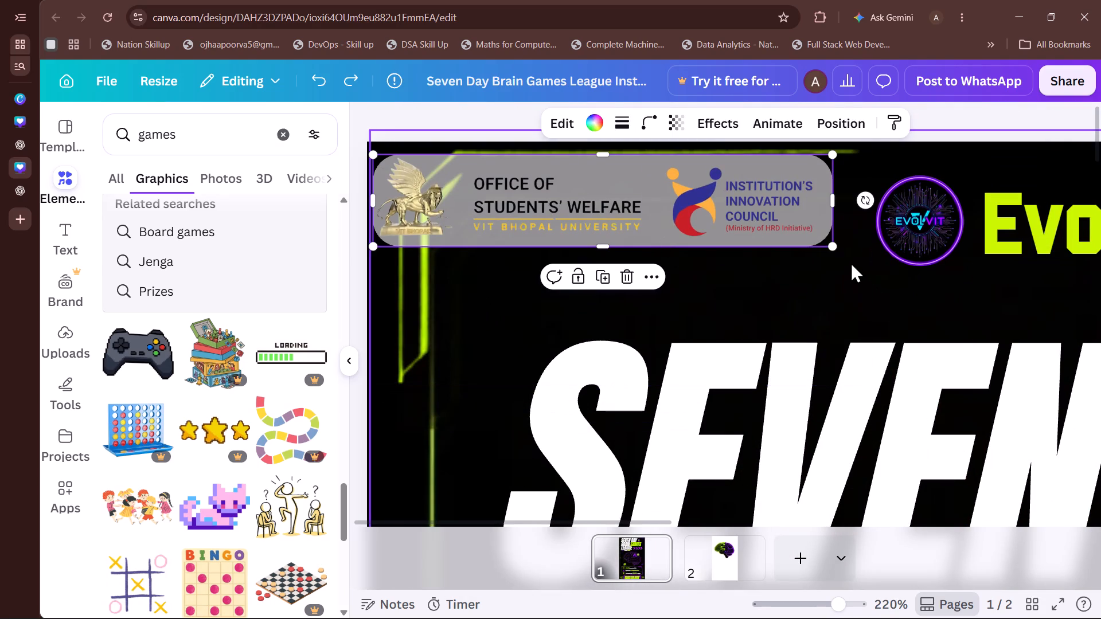
Enlarge the translucent rounded logo backing toward the EvolVIT emblem, keeping its upper-left corner anchored.
left_click_drag(831, 248, 846, 260)
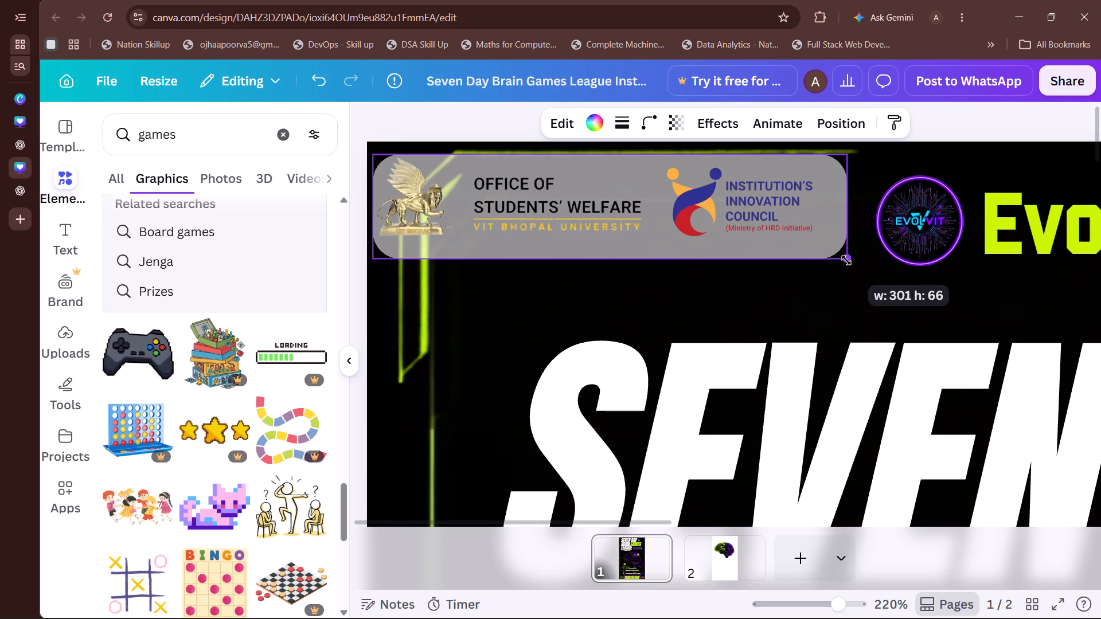
left_click_drag(846, 260, 856, 263)
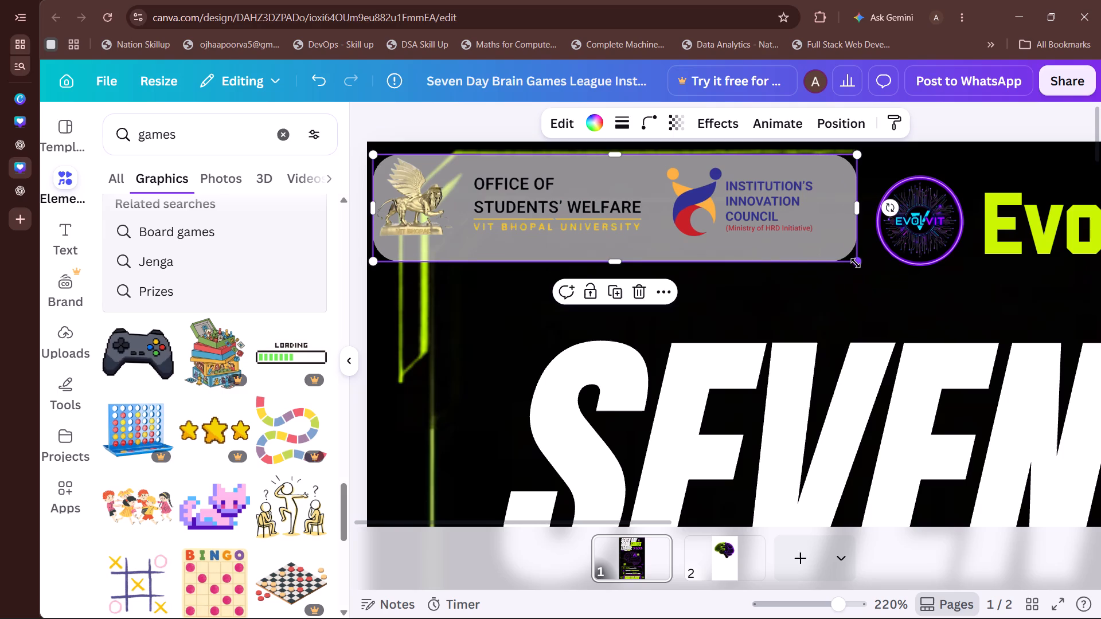
Enlarge the Institution's Innovation Council logo to fill the free space at the backing's right end.
left_click(779, 220)
left_click_drag(817, 241, 831, 248)
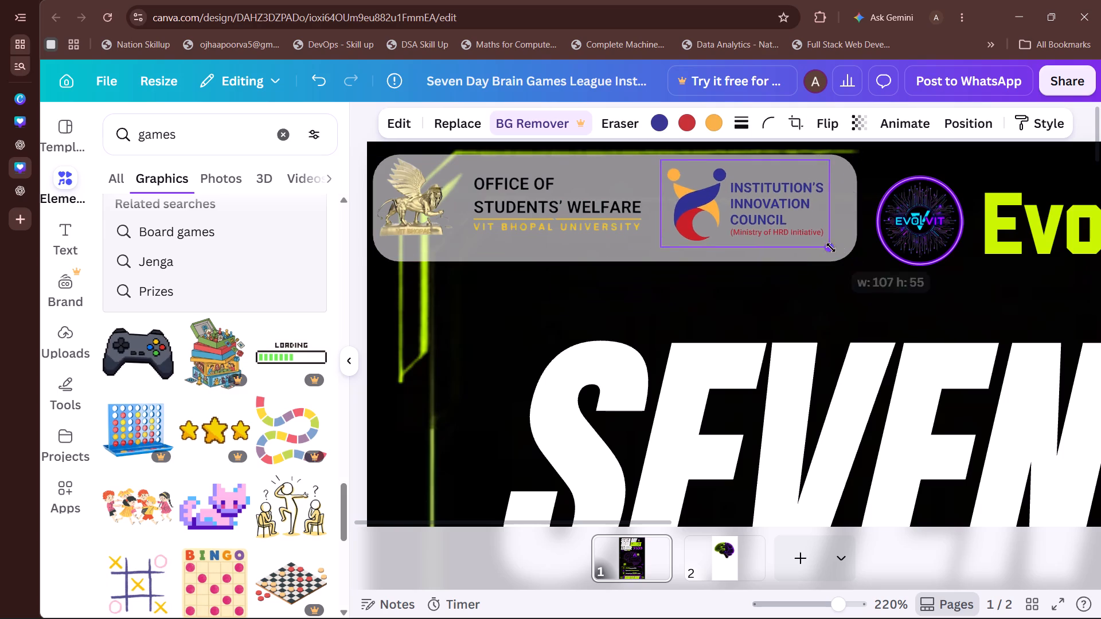
left_click_drag(831, 248, 848, 248)
Enlarge the Office of Students' Welfare logo to span the backing's height up to the Innovation Council logo, and deselect it.
left_click(587, 213)
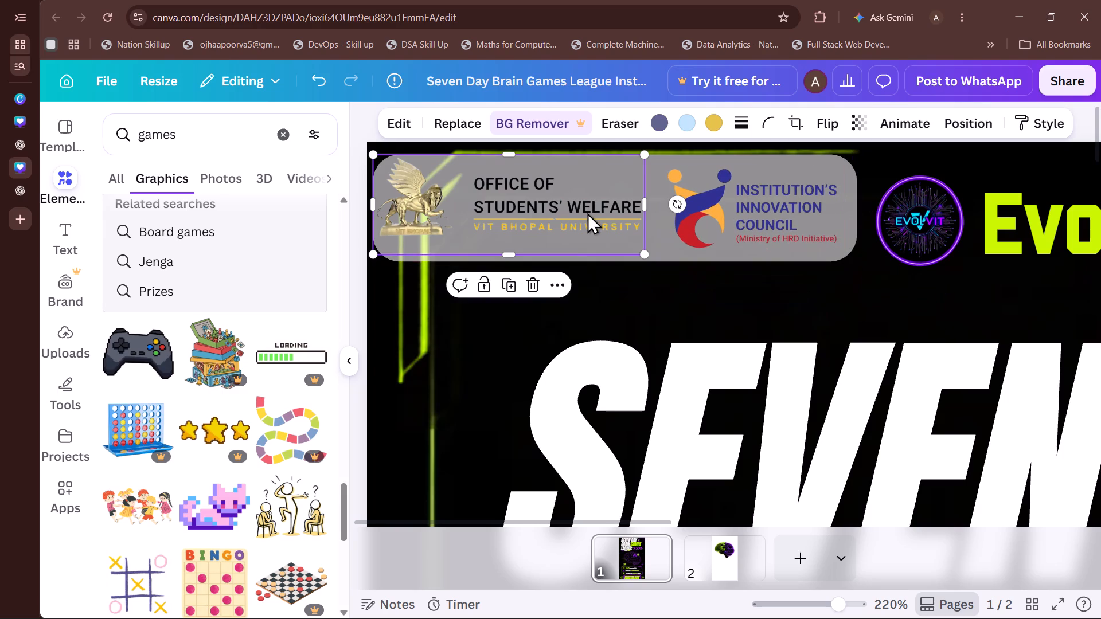
left_click_drag(647, 252, 665, 269)
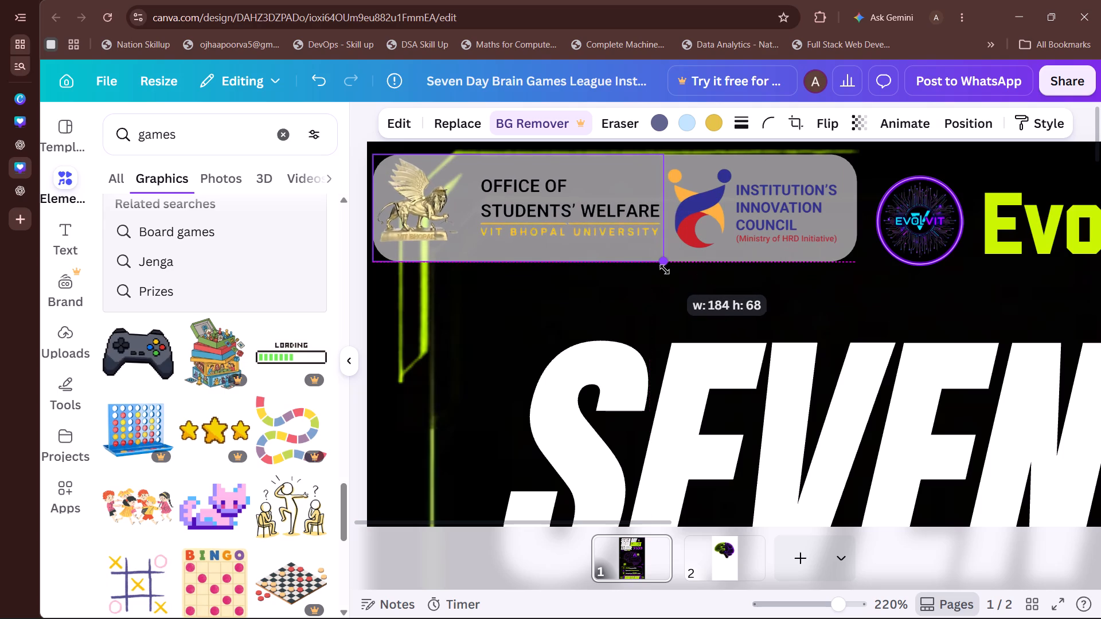
left_click_drag(665, 269, 667, 271)
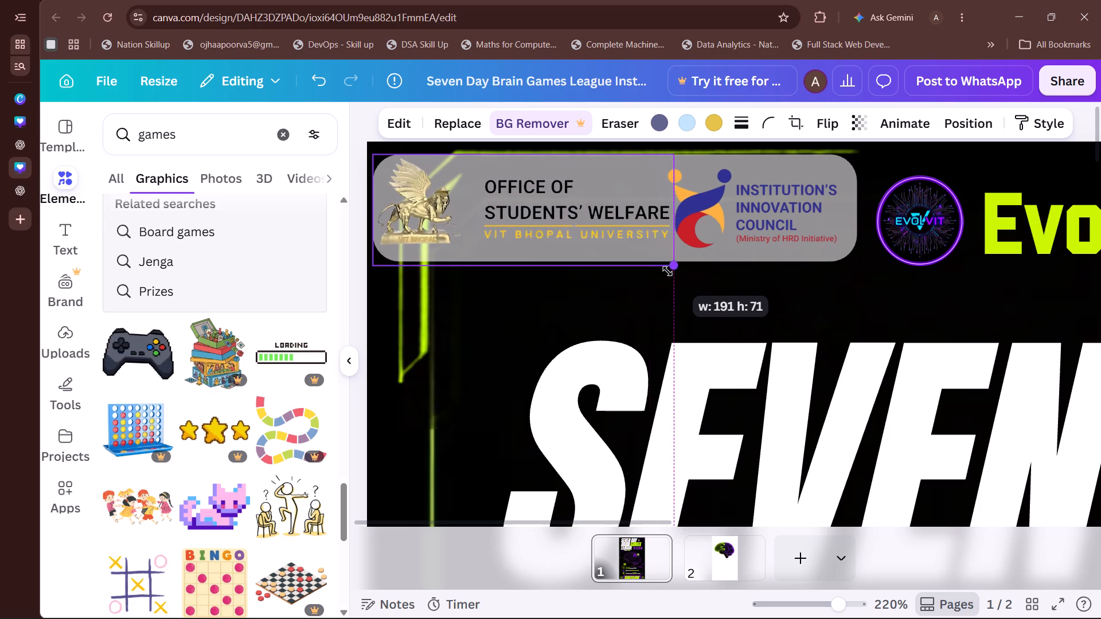
left_click_drag(667, 271, 666, 271)
left_click(580, 307)
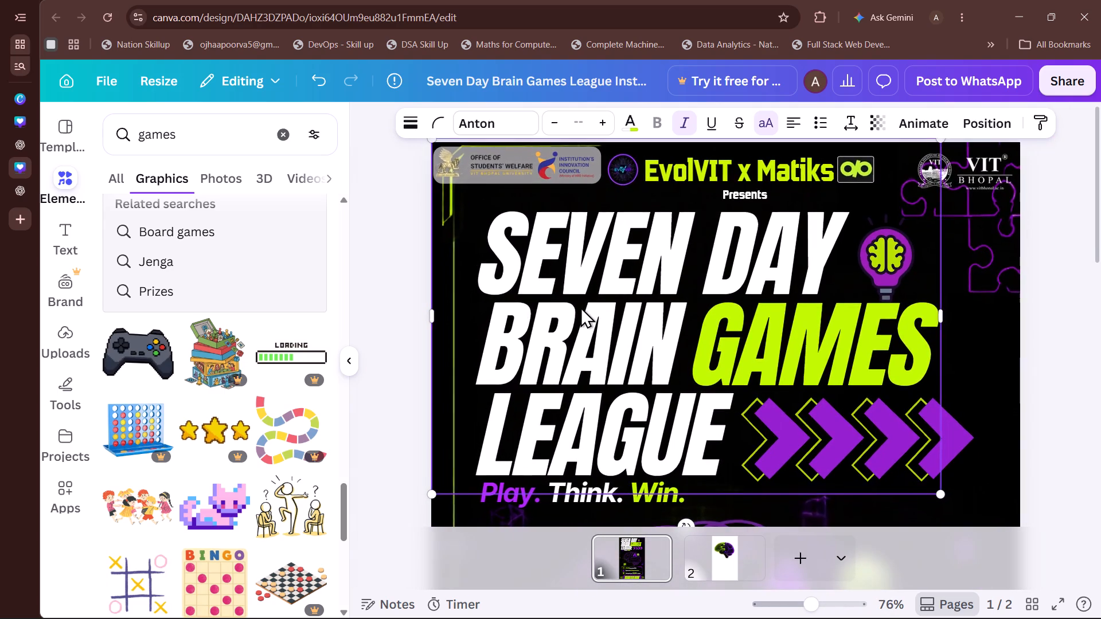
left_click(383, 290)
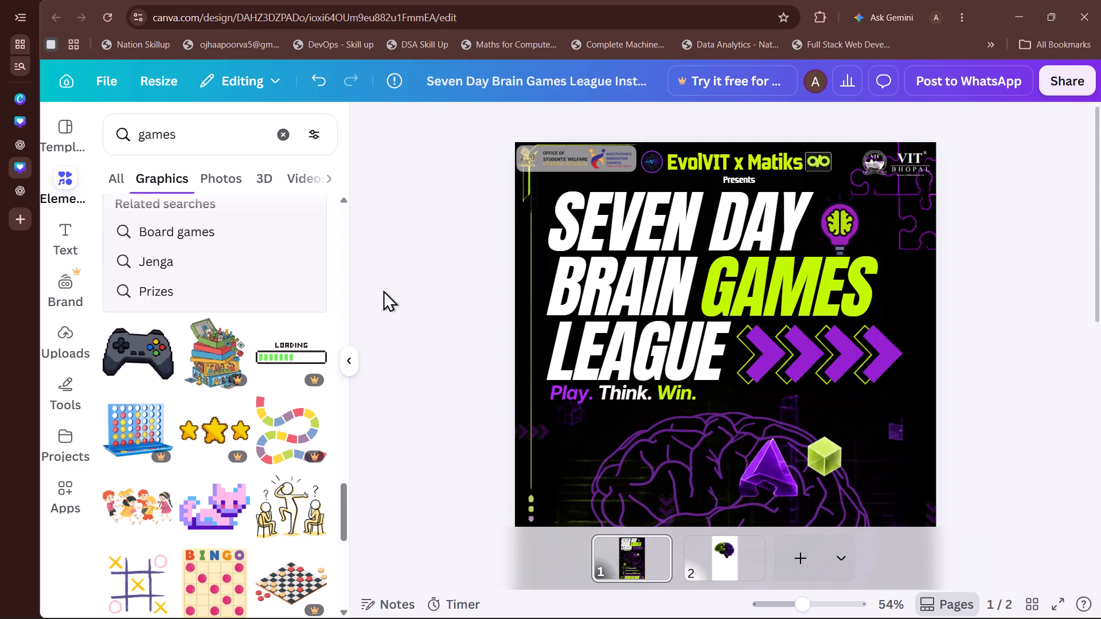
Share the story design with anyone who has the link, and copy the sharing link.
scroll(383, 290, "down", 8)
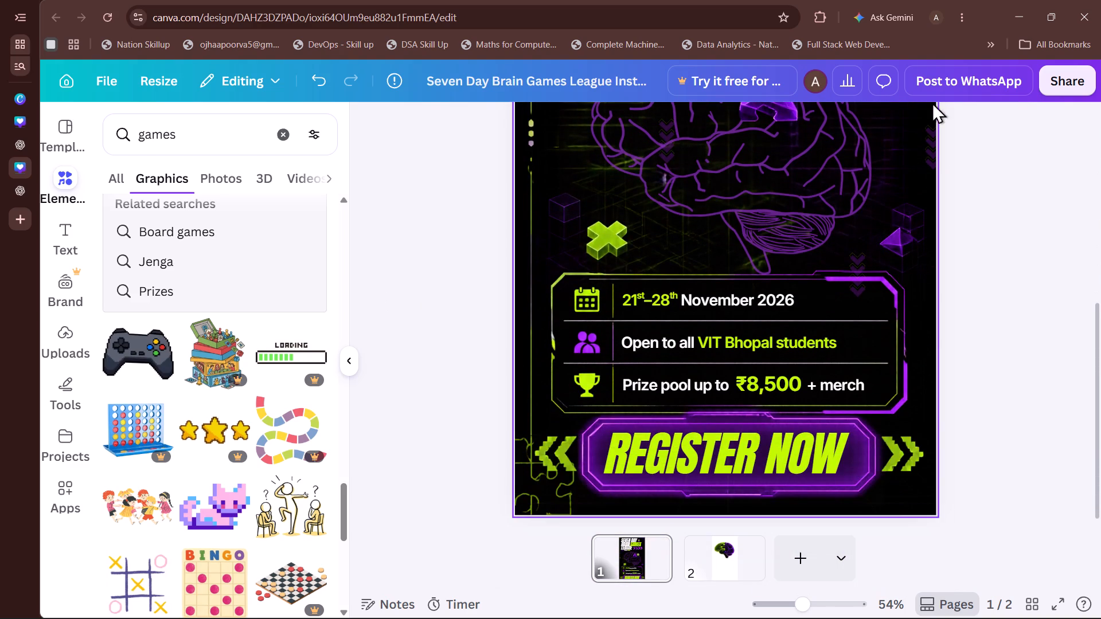
left_click(1052, 77)
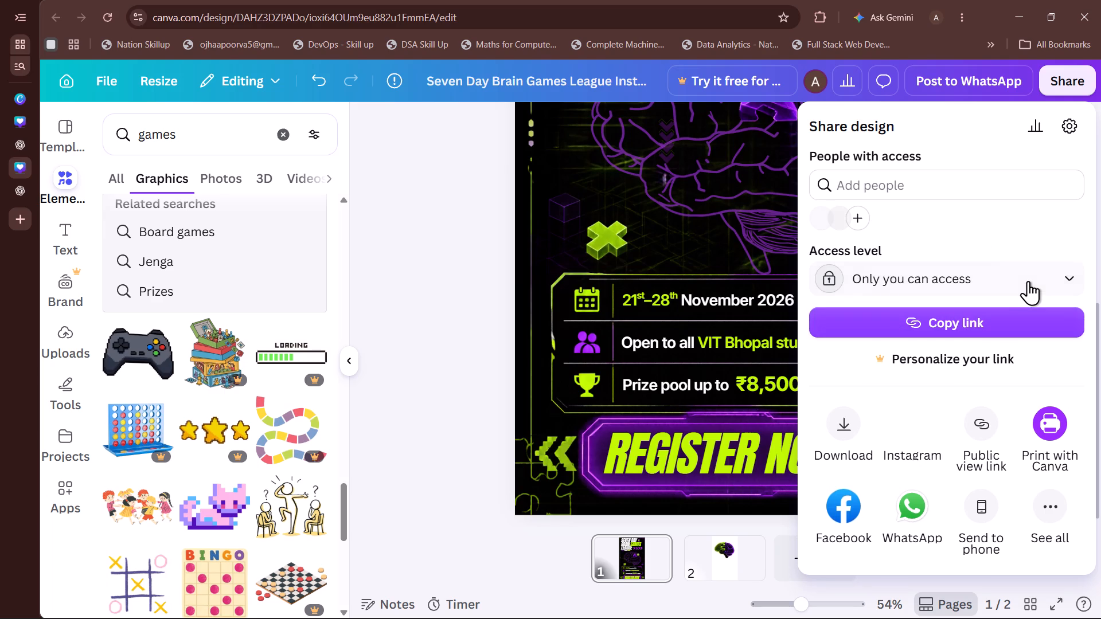
left_click(1032, 279)
left_click(942, 406)
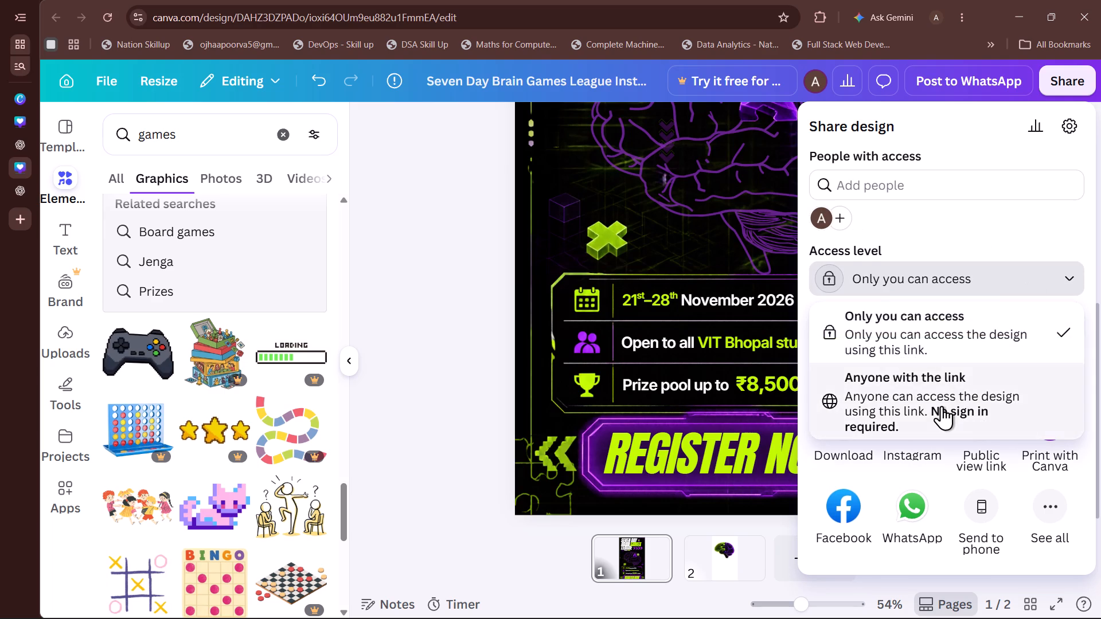
left_click(988, 326)
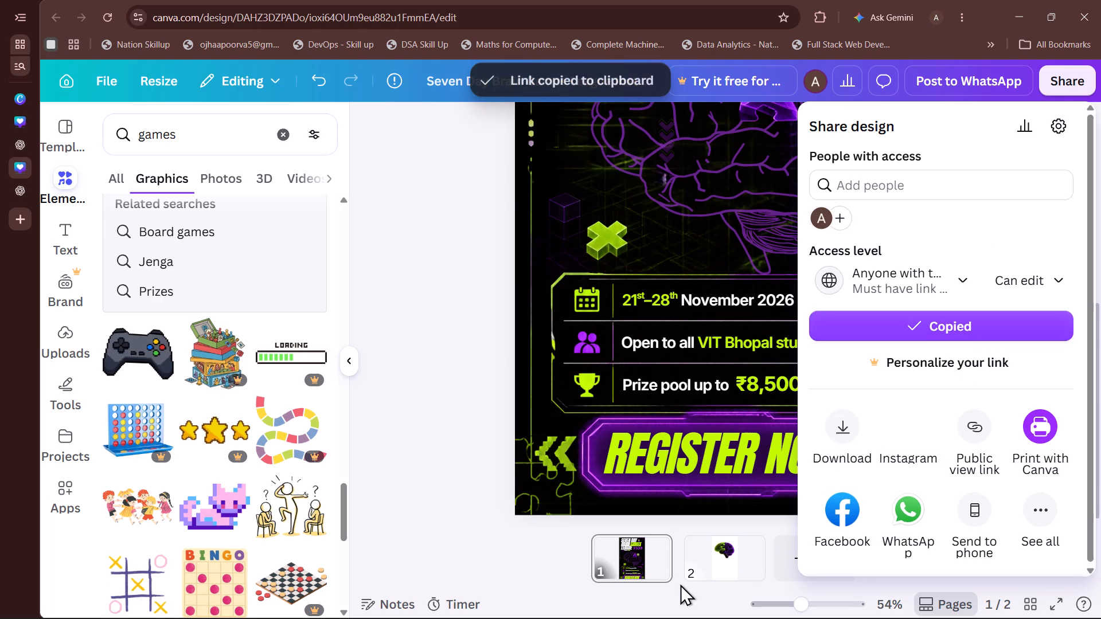
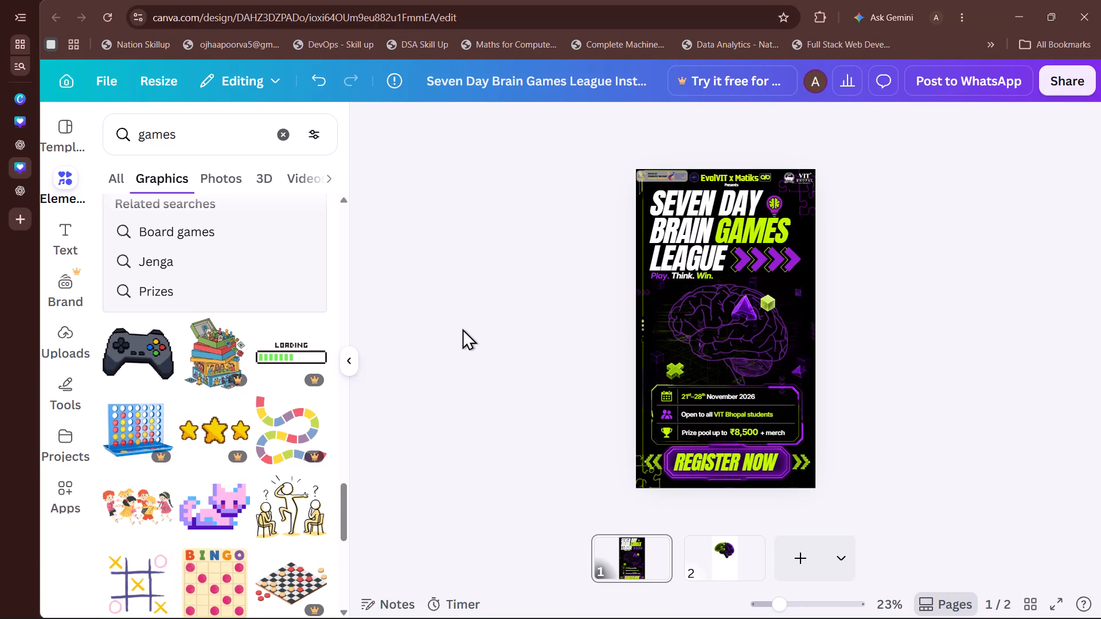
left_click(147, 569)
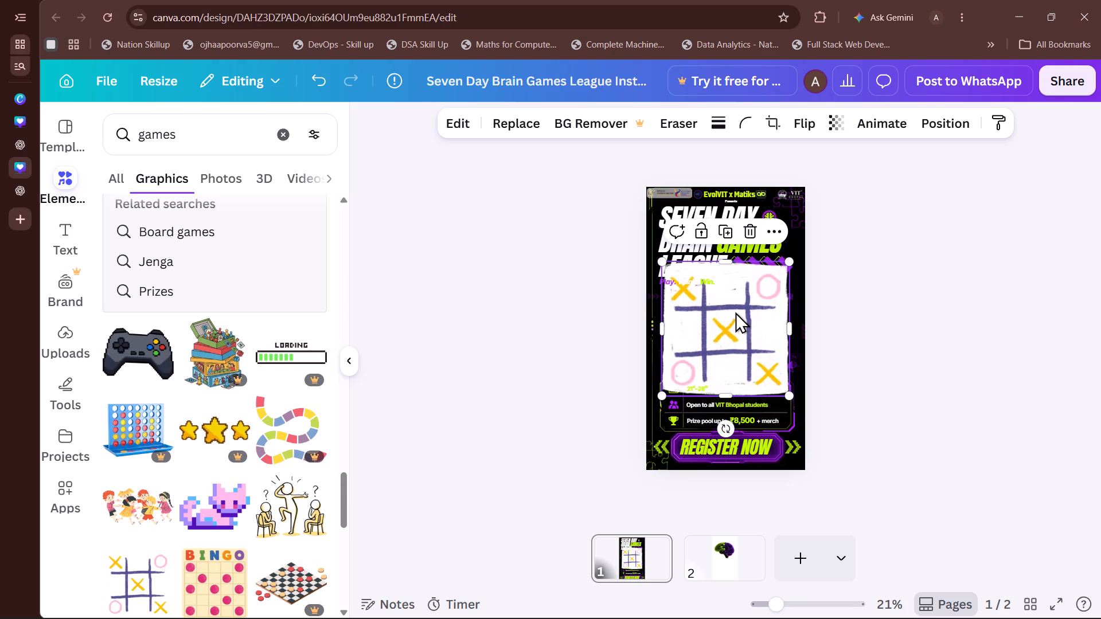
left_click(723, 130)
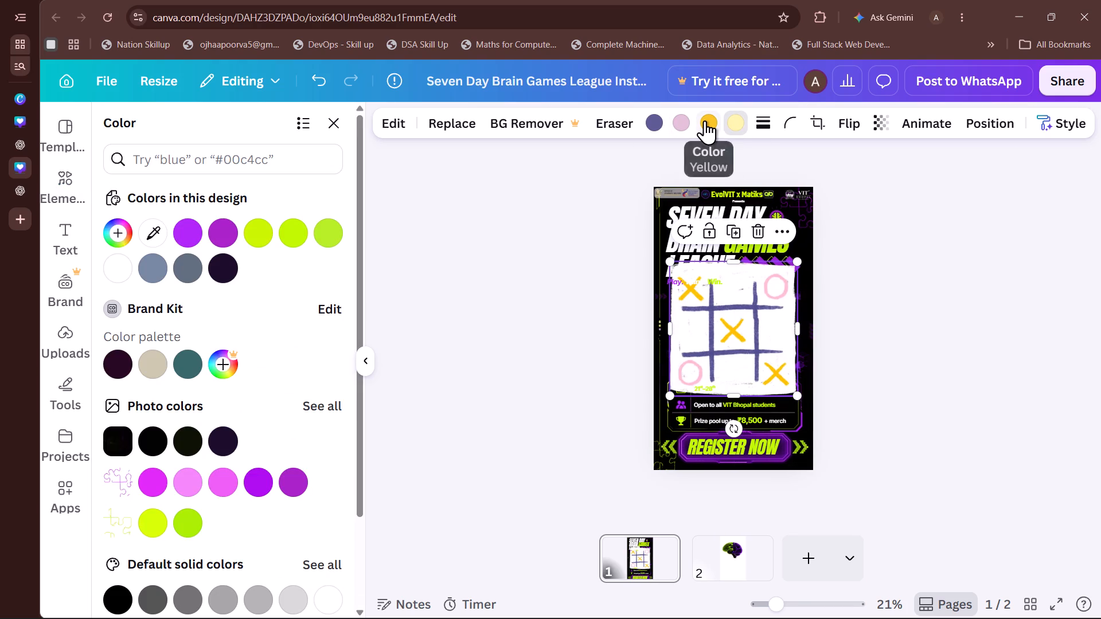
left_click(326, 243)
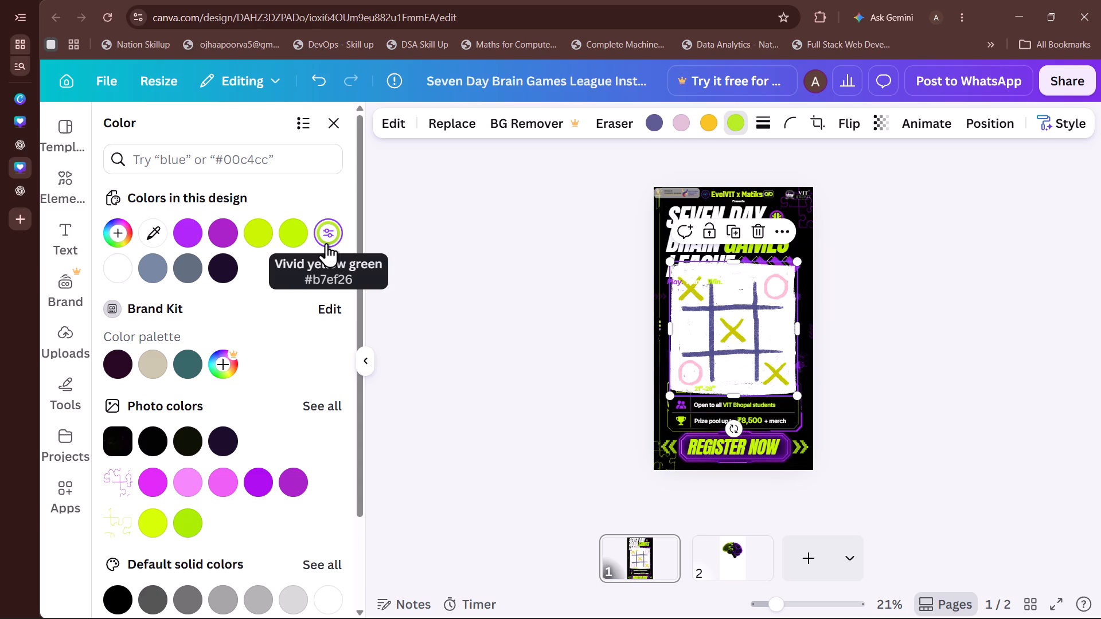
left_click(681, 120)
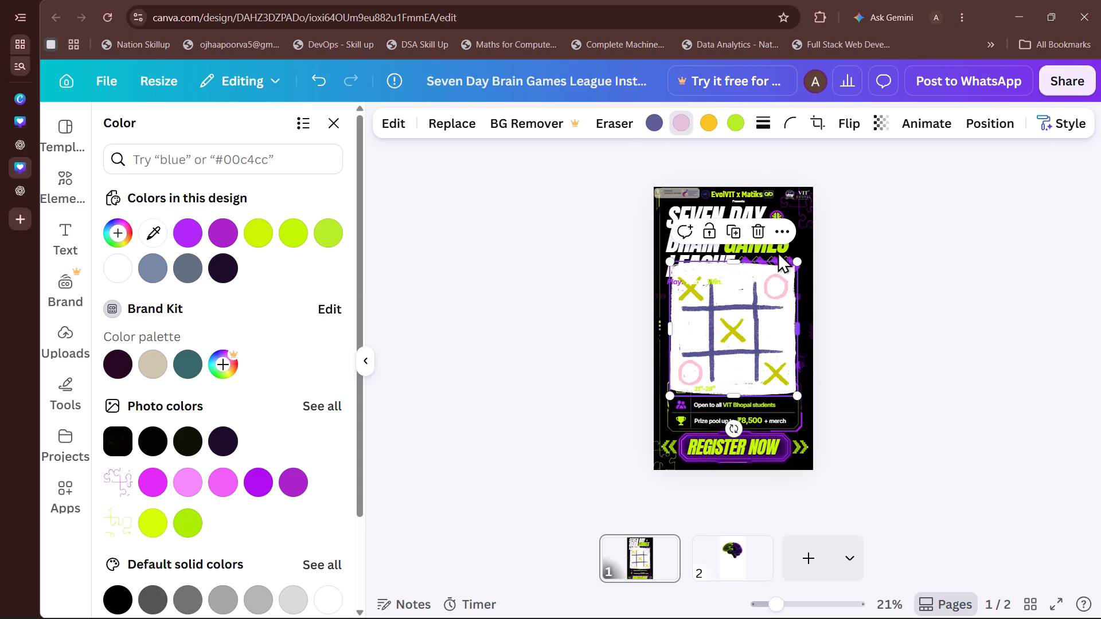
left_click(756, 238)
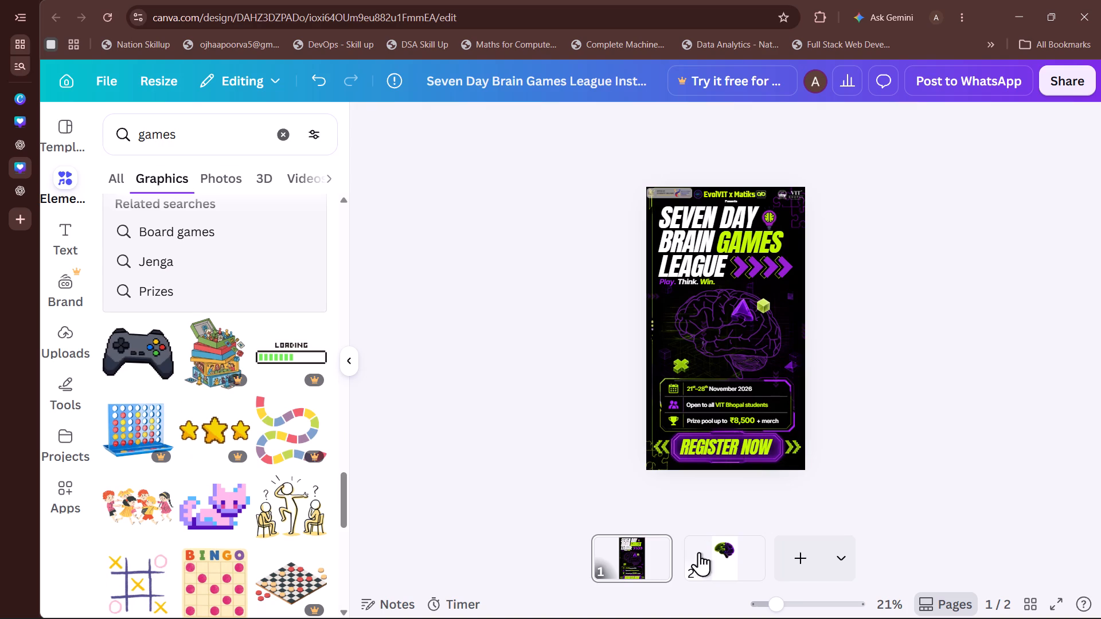
Add the recommended hand-drawn tic-tac-toe graphic to page 2 and place it below the puzzle brain.
left_click(723, 561)
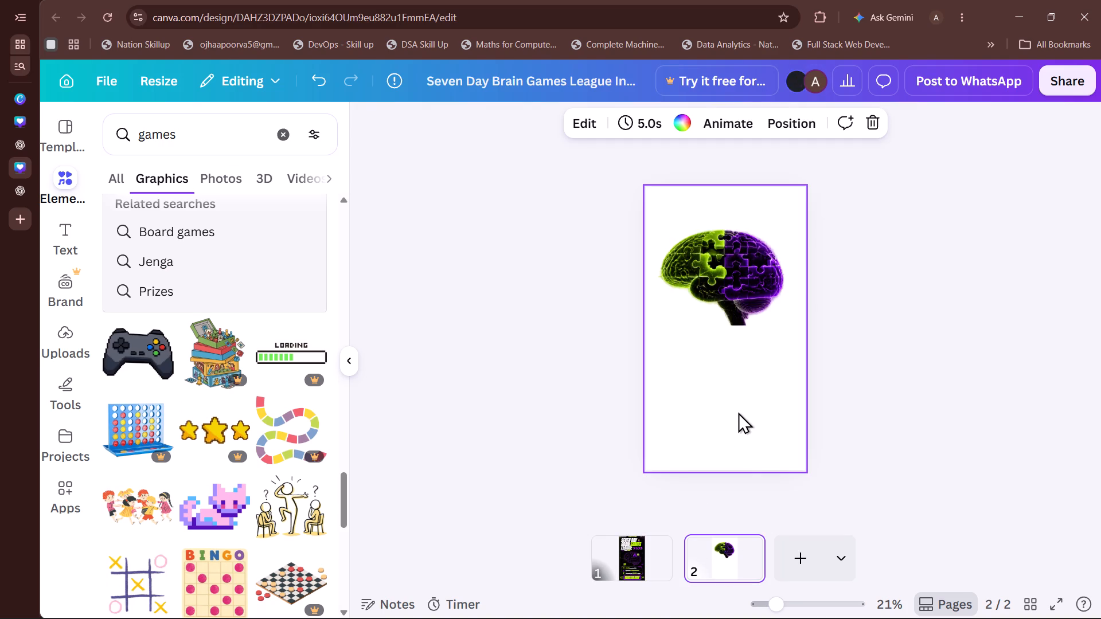
scroll(167, 503, "down", 4)
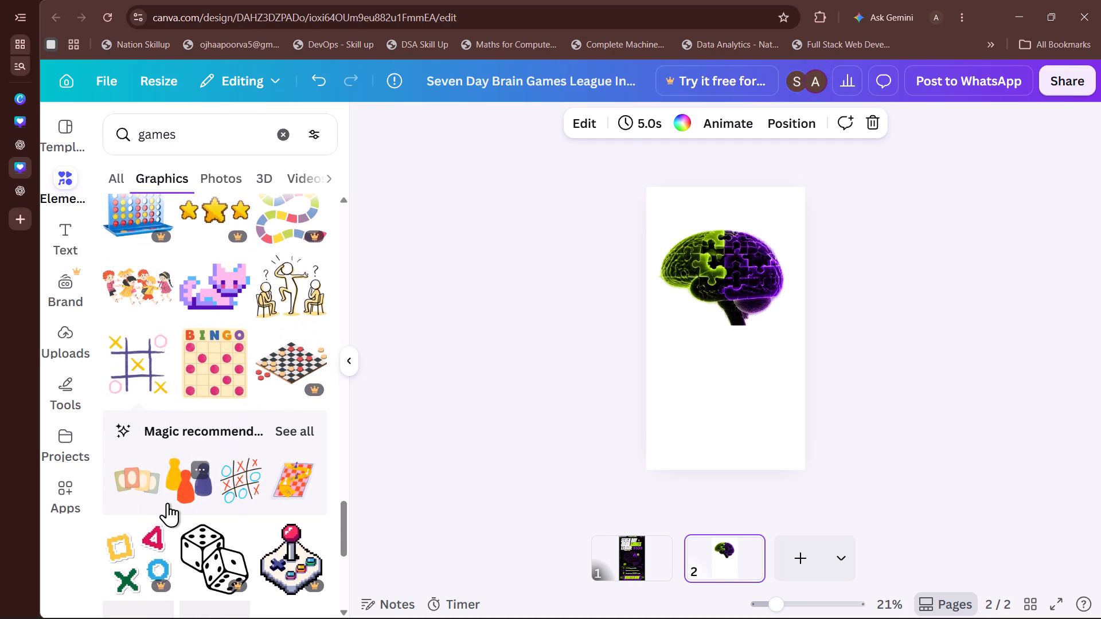
scroll(167, 503, "down", 1)
left_click(252, 418)
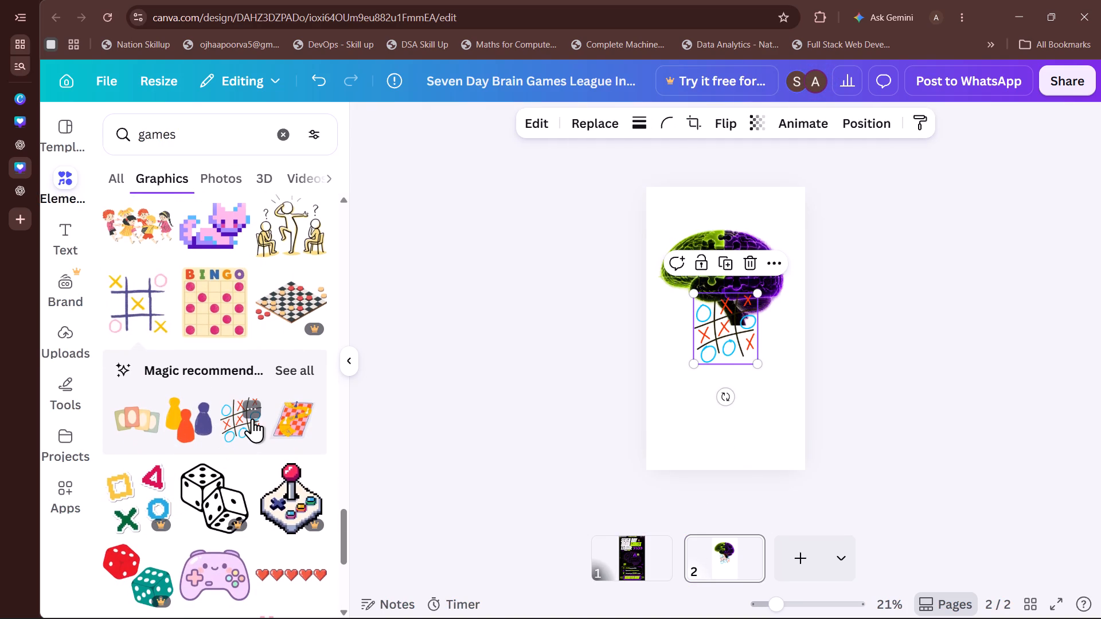
left_click_drag(713, 341, 686, 410)
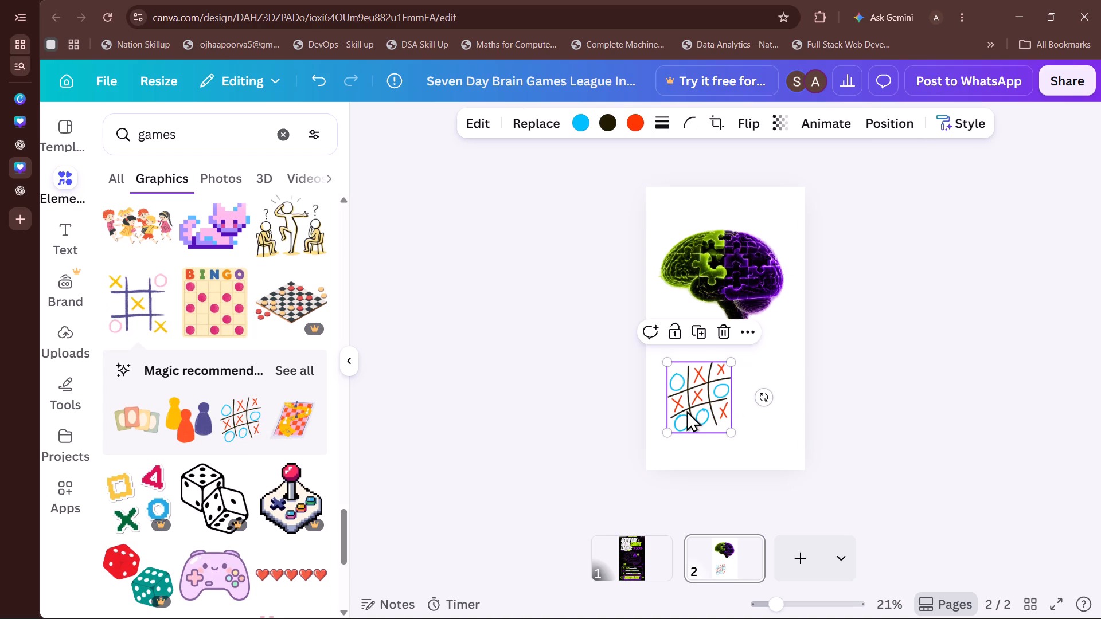
Recolour the tic-tac-toe graphic with lime-yellow crosses, purple circles and white grid lines.
left_click(629, 124)
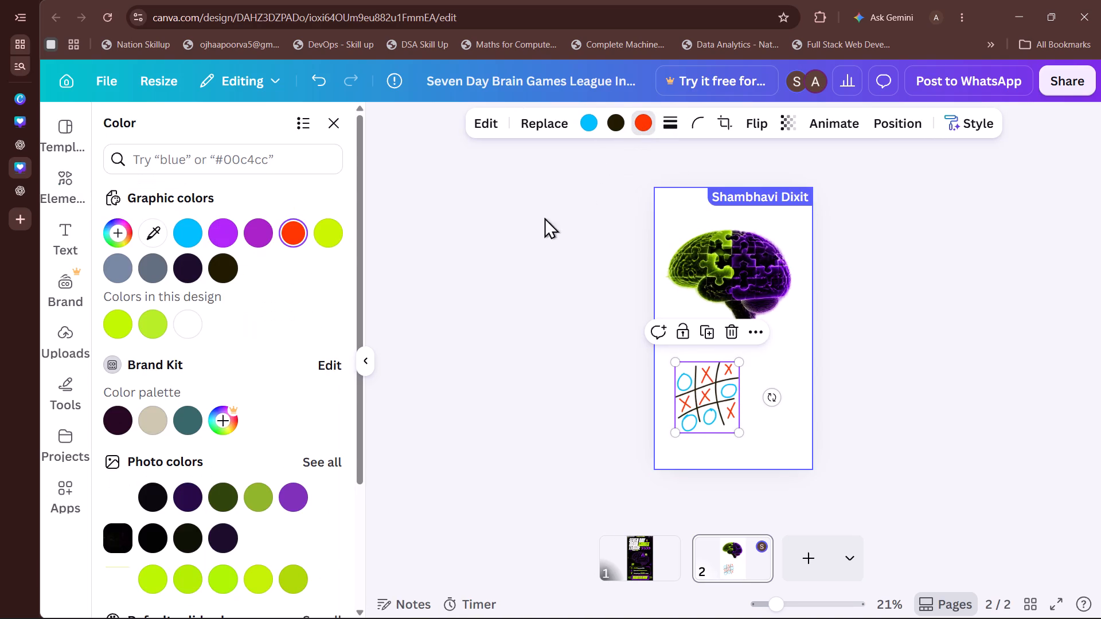
left_click(325, 239)
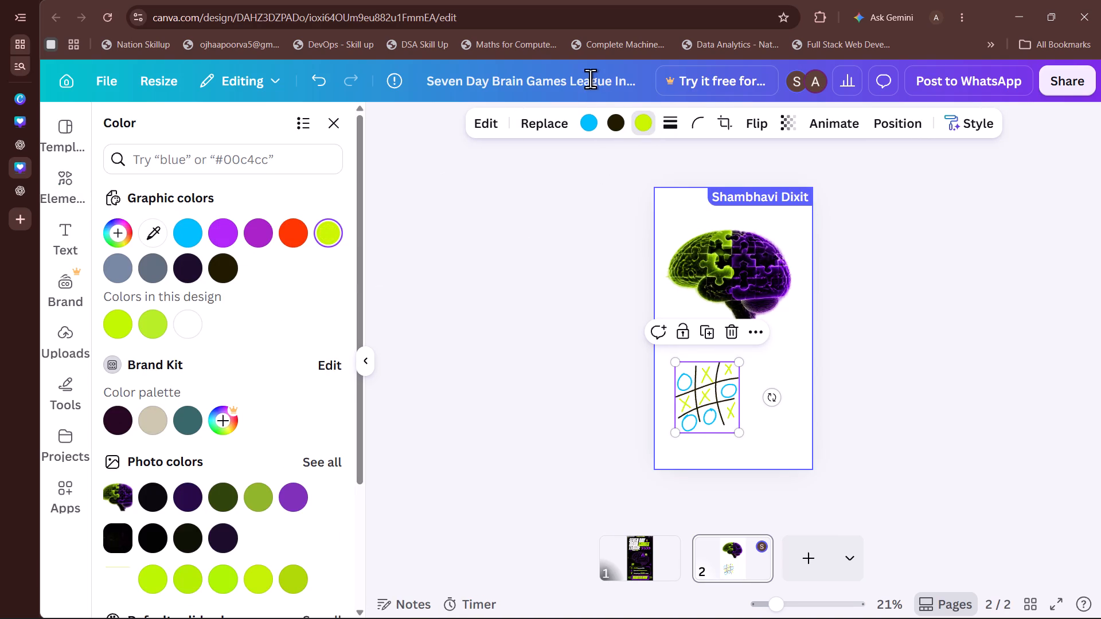
left_click(588, 119)
left_click(260, 228)
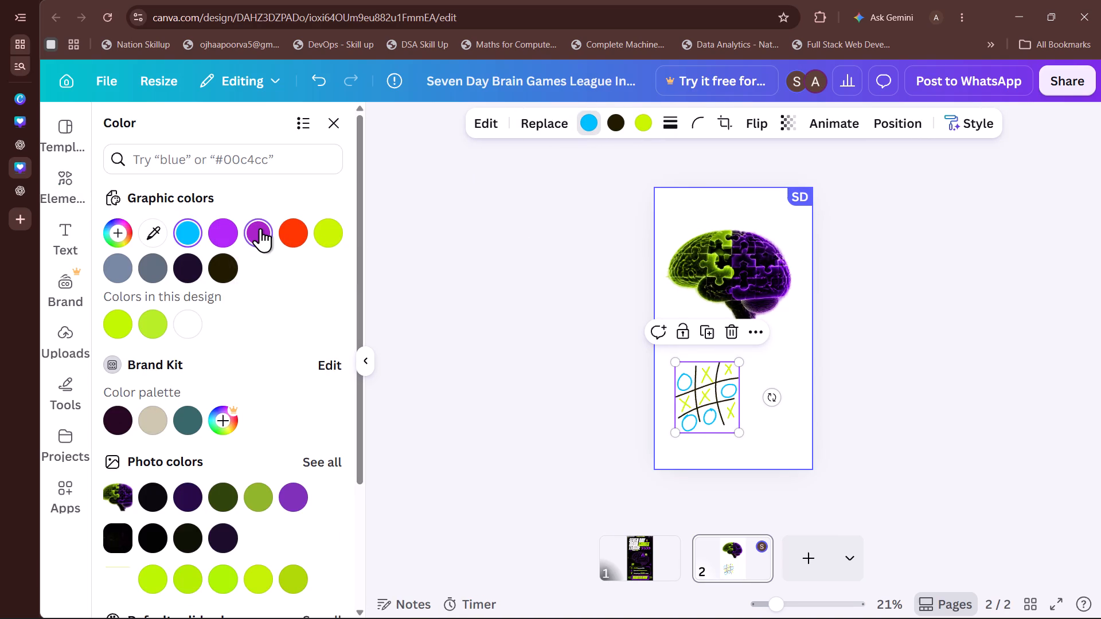
left_click(611, 126)
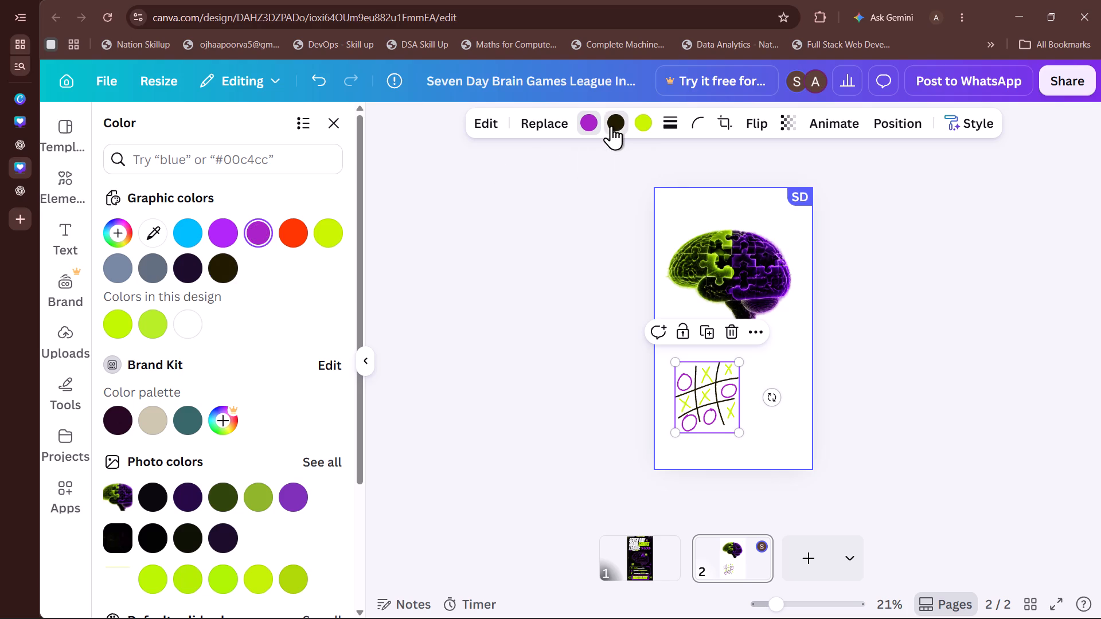
left_click(192, 319)
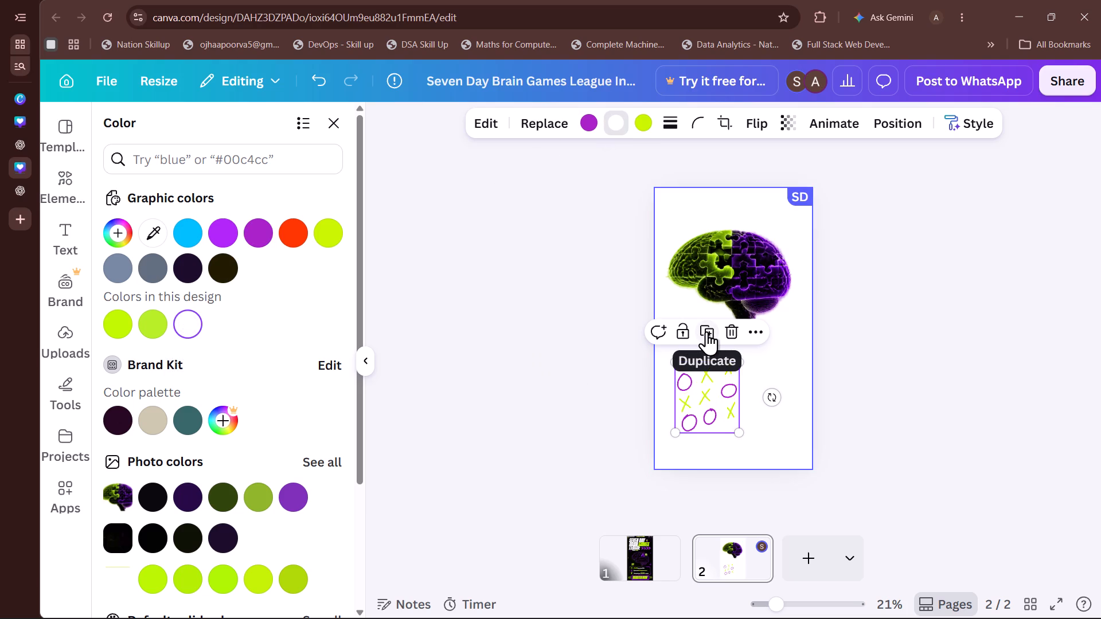
Move the tic-tac-toe graphic from page 2 onto the story on page 1 and shrink it to a small accent below the brain's left side.
left_click_drag(710, 410, 643, 556)
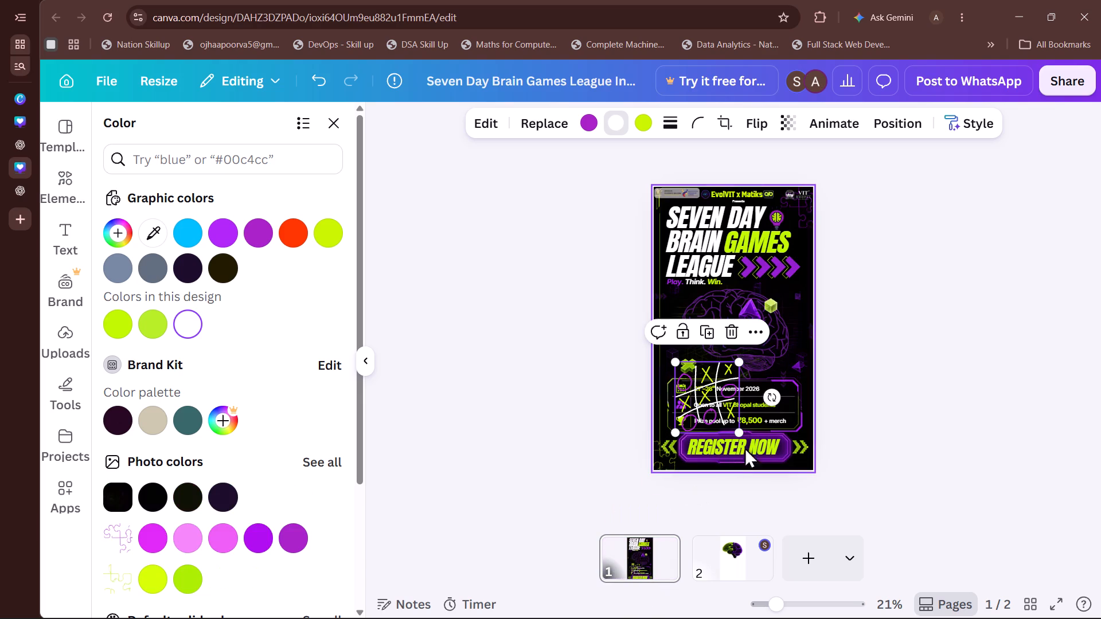
left_click_drag(735, 433, 700, 399)
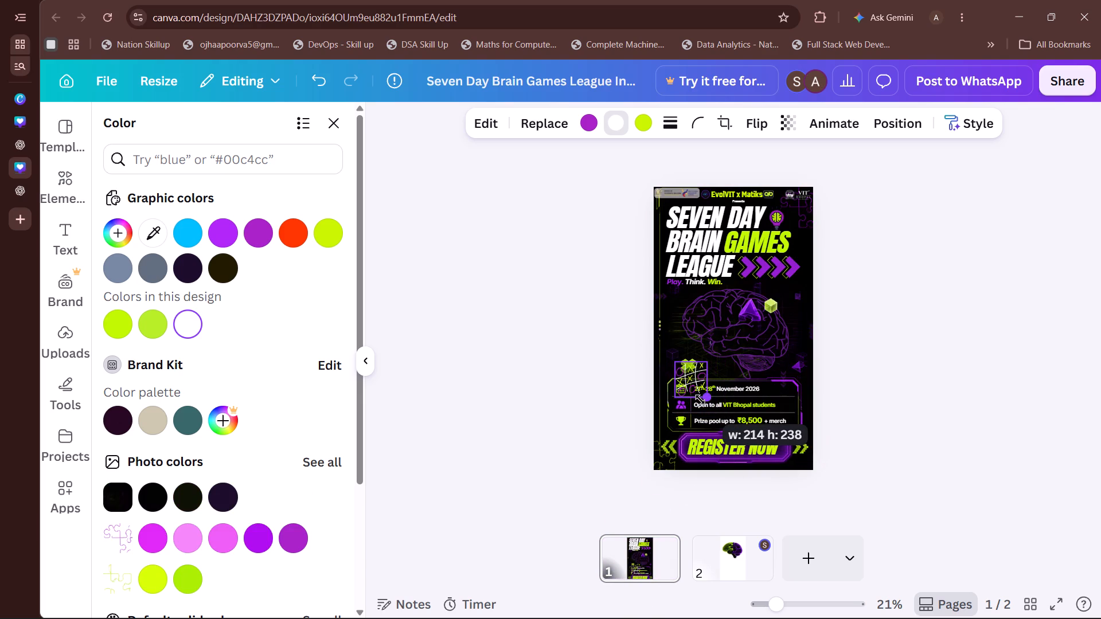
left_click_drag(700, 399, 694, 393)
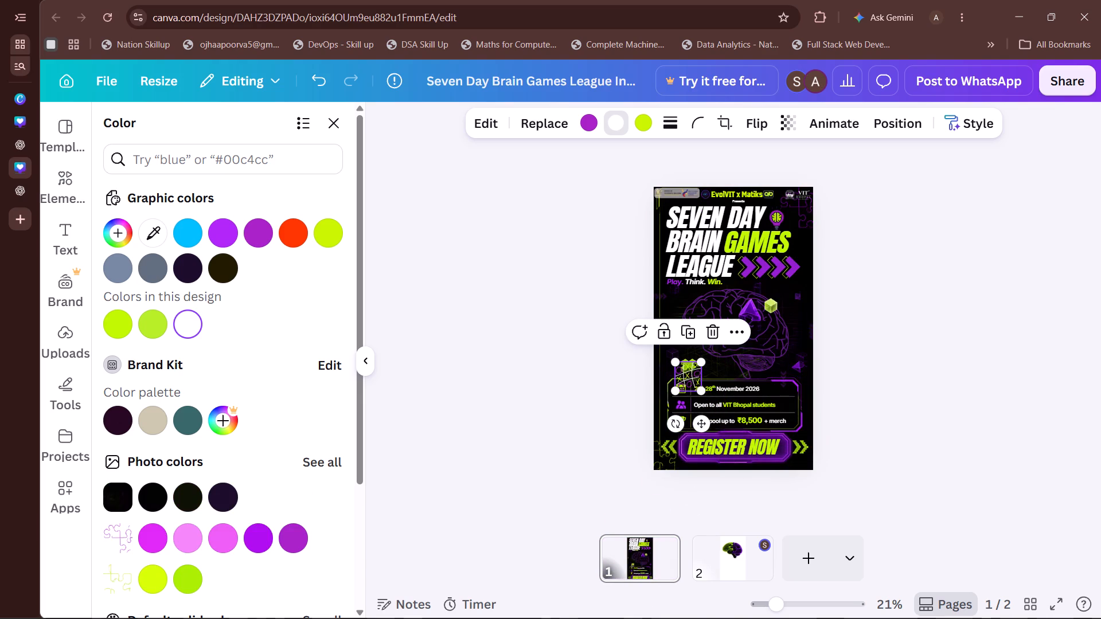
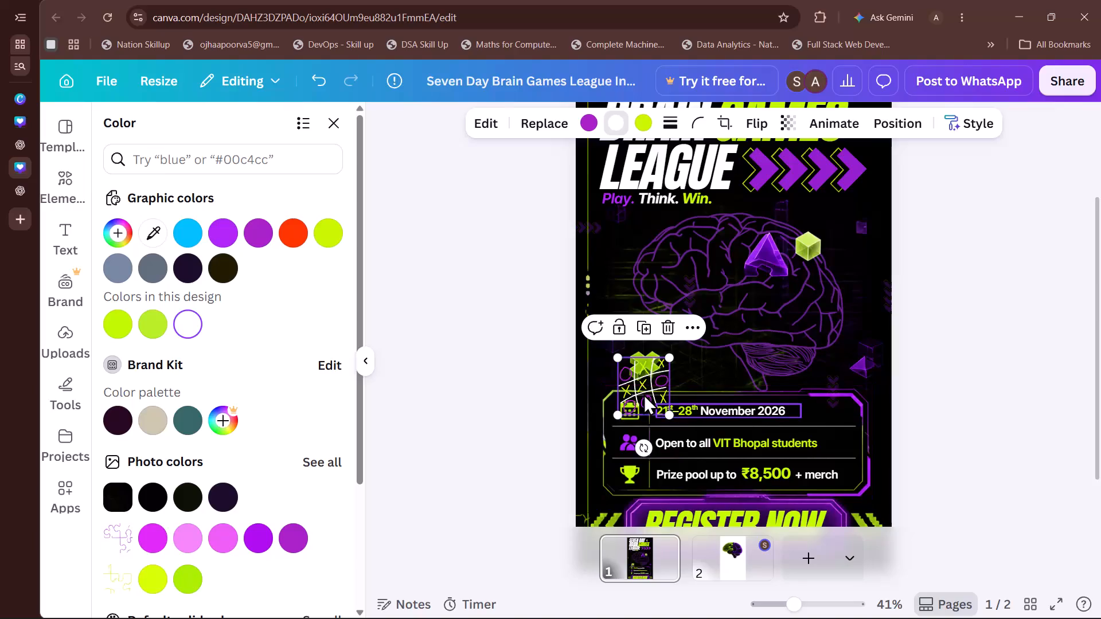
Tilt the tic-tac-toe graphic to about -13°, shrink it further, and place it just left of the lime 3D cross.
left_click_drag(643, 394, 622, 326)
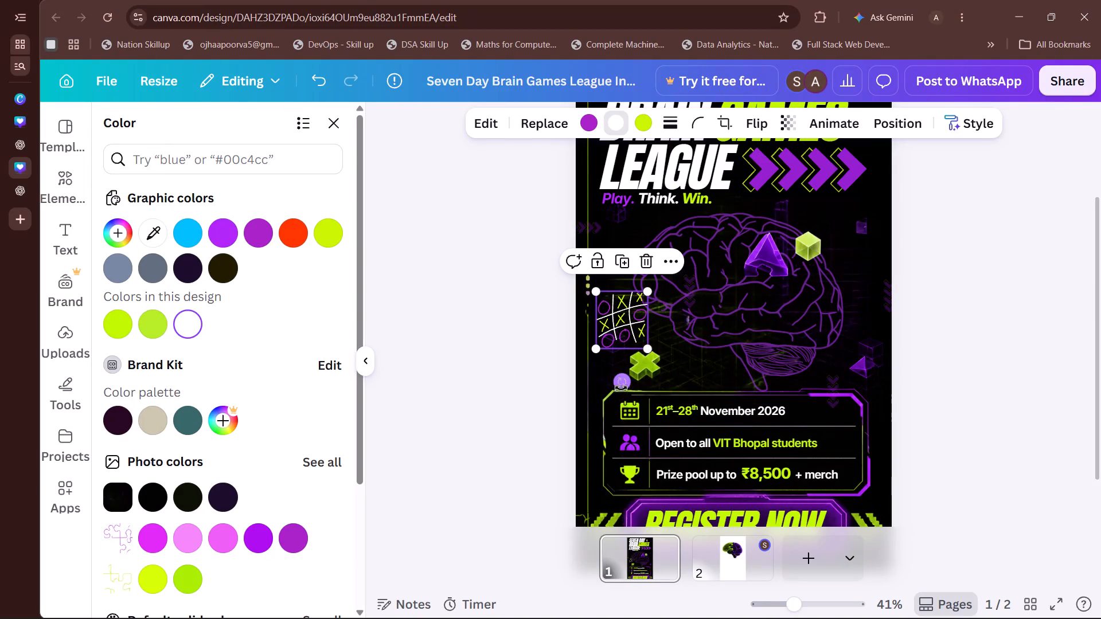
left_click(617, 390)
left_click(618, 326)
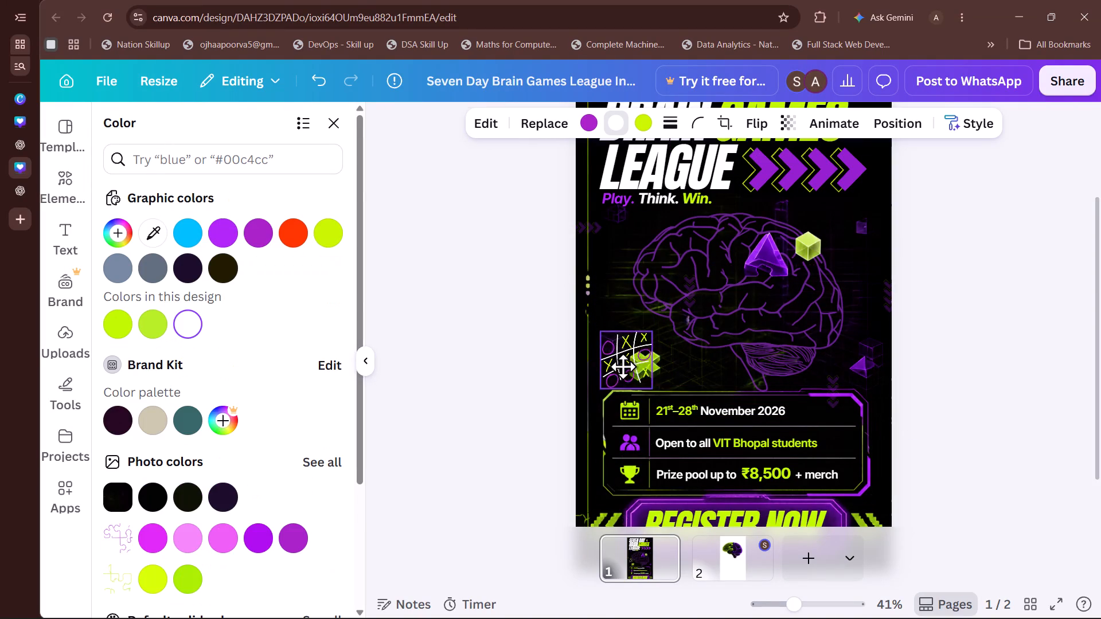
left_click_drag(624, 386, 639, 378)
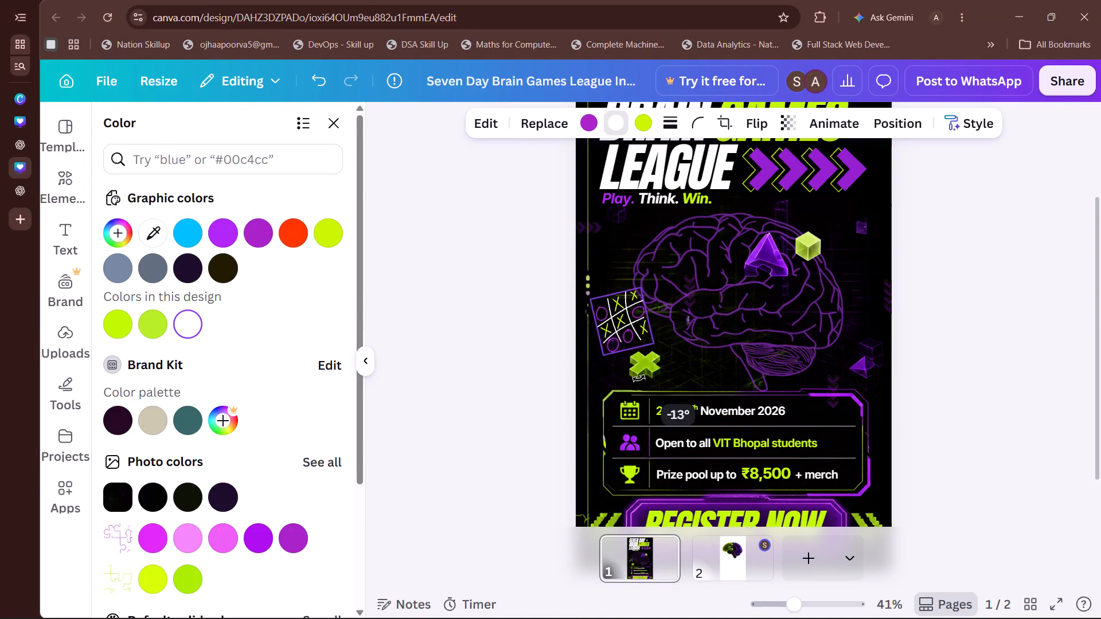
left_click_drag(639, 378, 639, 378)
left_click_drag(641, 288, 624, 315)
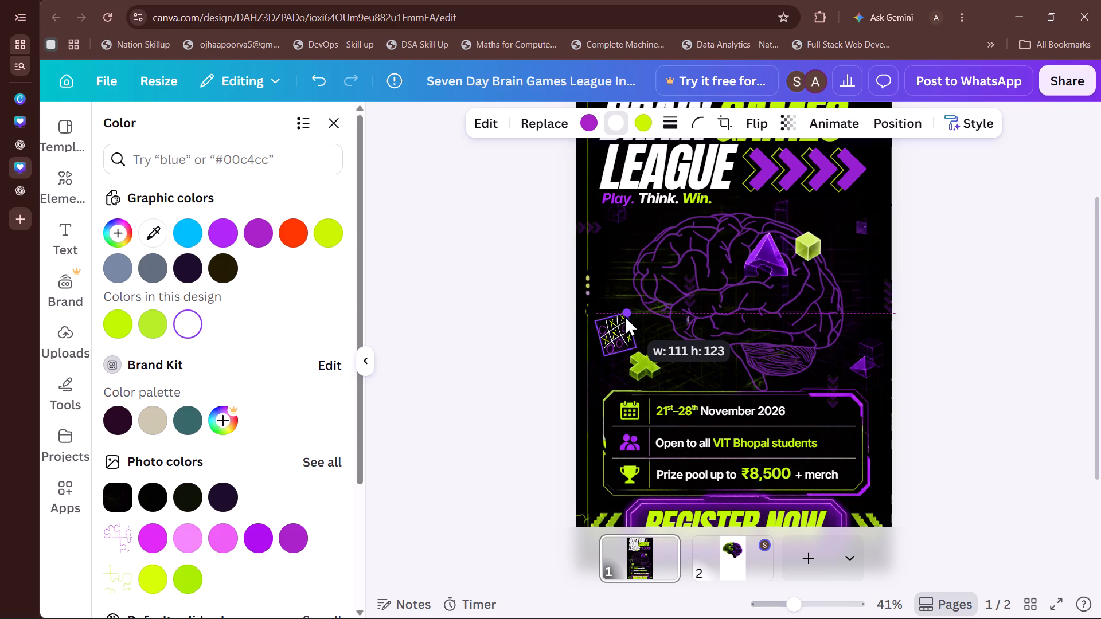
left_click_drag(624, 315, 623, 319)
left_click_drag(612, 330, 604, 355)
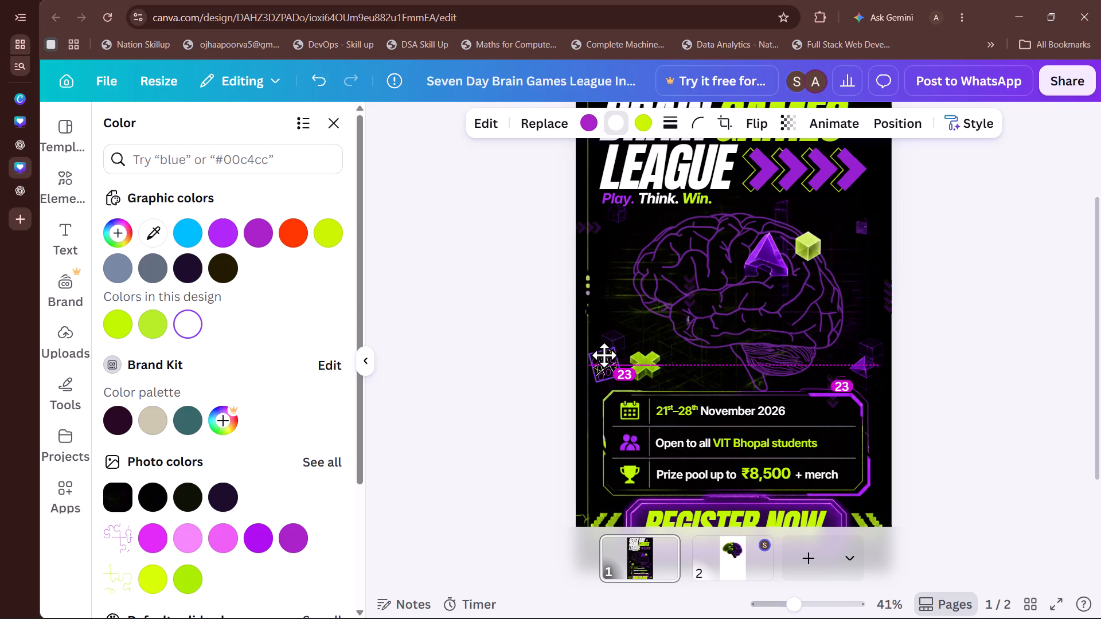
left_click_drag(604, 355, 599, 356)
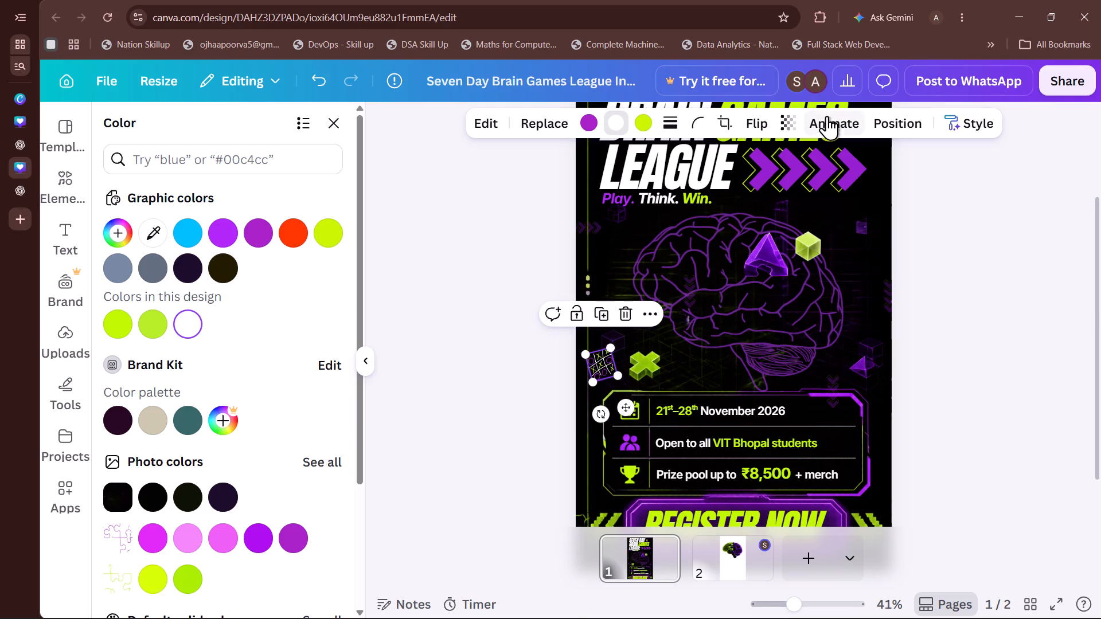
Send the tic-tac-toe graphic backward in the layer order, directly beneath the purple circuit-line graphic.
left_click(926, 126)
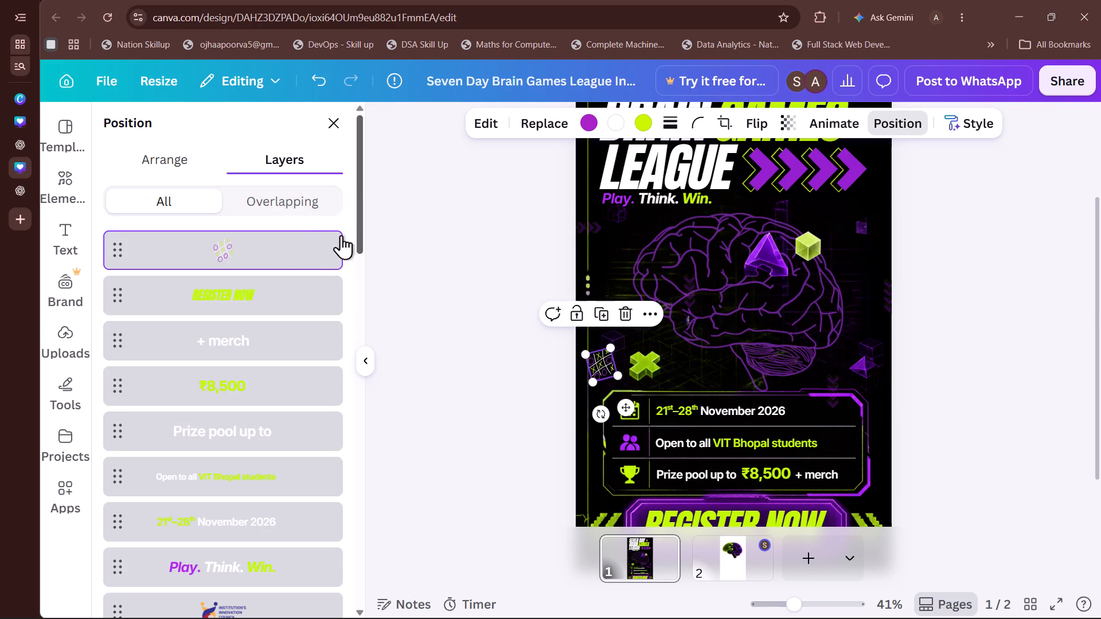
left_click_drag(283, 240, 283, 522)
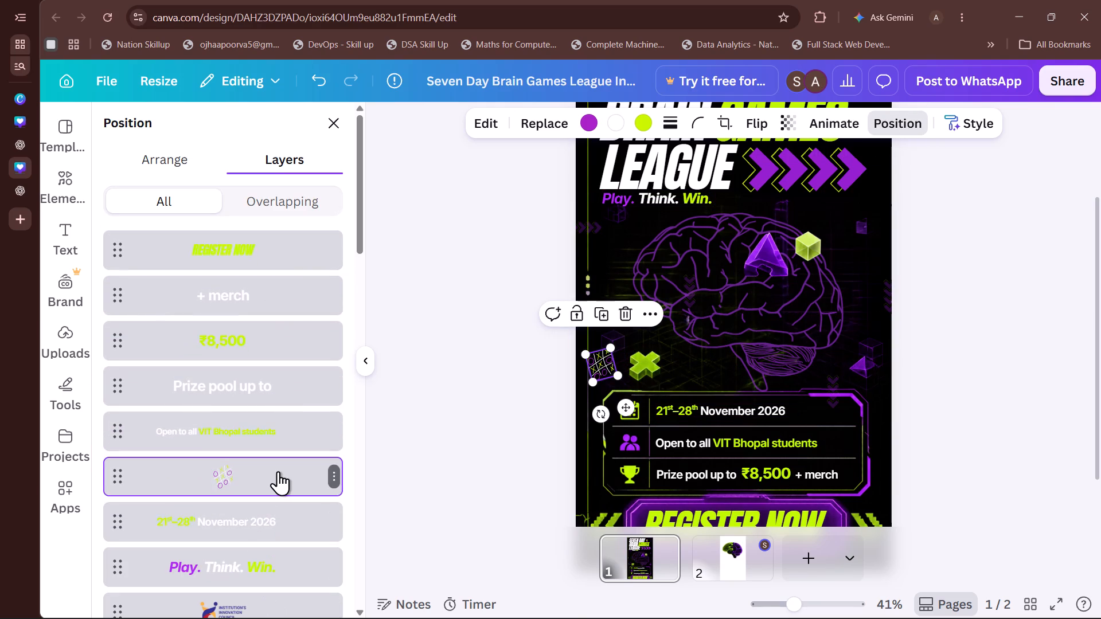
left_click_drag(278, 471, 255, 618)
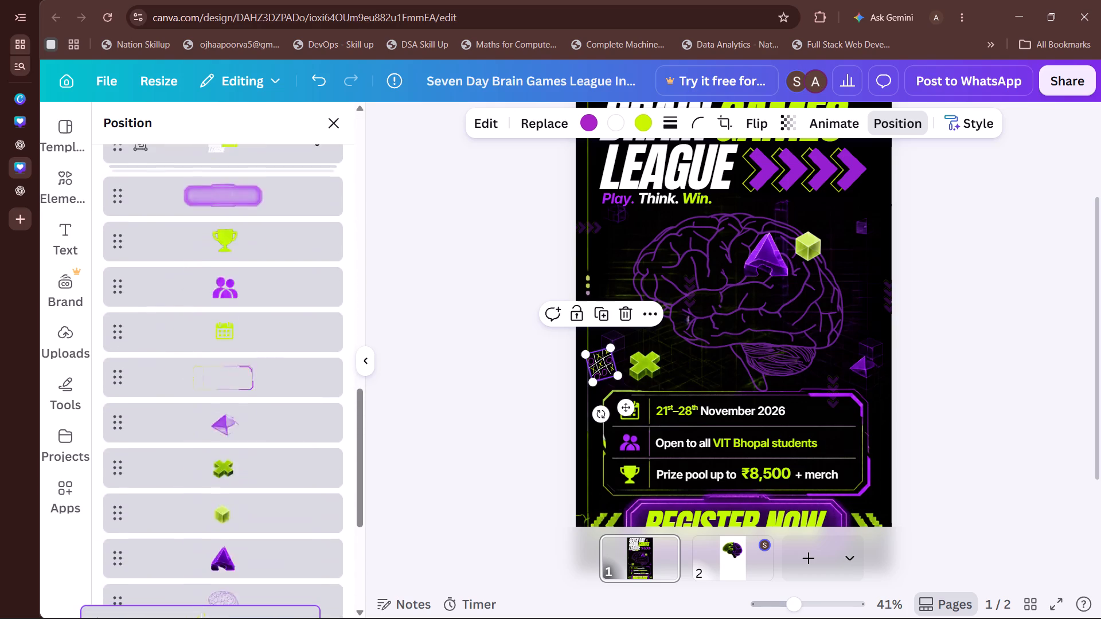
left_click_drag(255, 618, 271, 551)
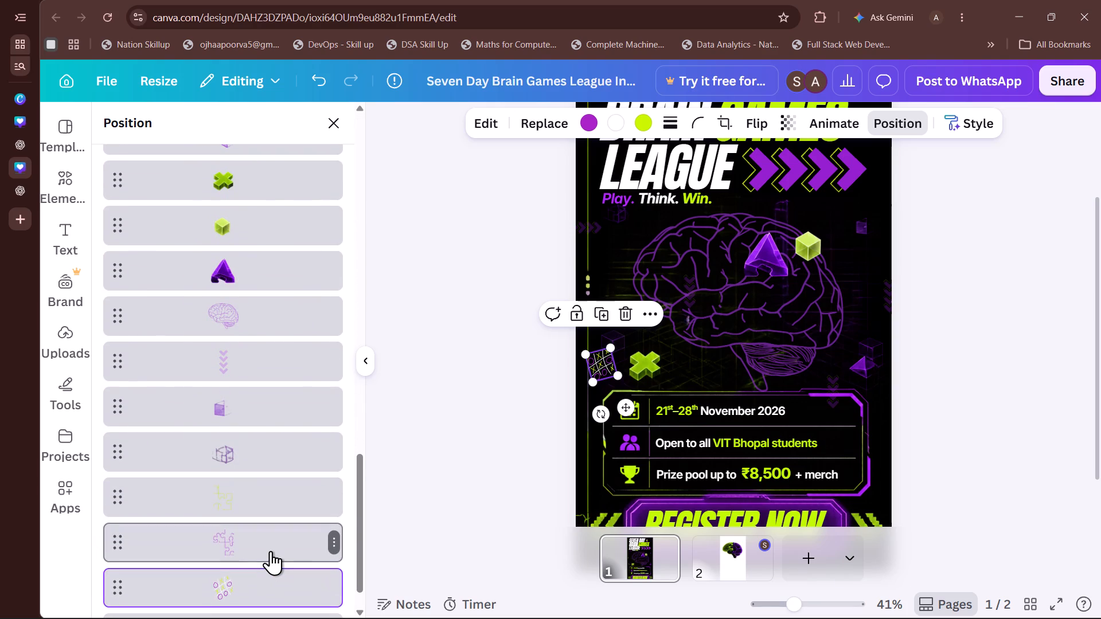
Lower the tic-tac-toe graphic's opacity so it becomes a faint background accent.
left_click(791, 117)
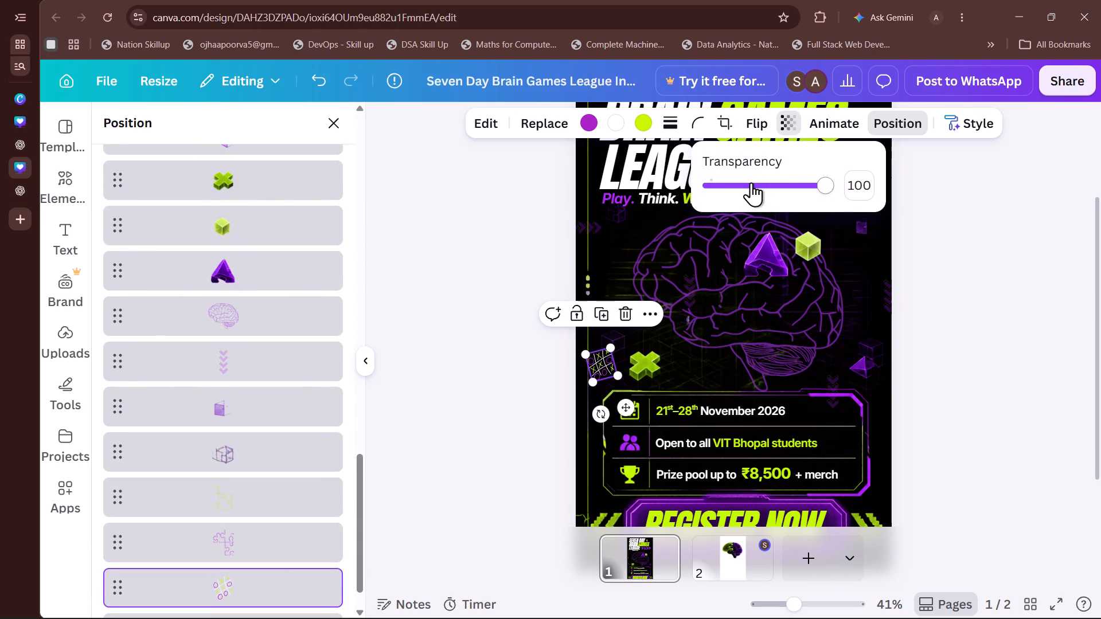
left_click(751, 182)
left_click_drag(751, 182, 744, 186)
Move the faded tic-tac-toe graphic beside the brain's left edge, above the purple wireframe cube.
left_click_drag(599, 368, 614, 301)
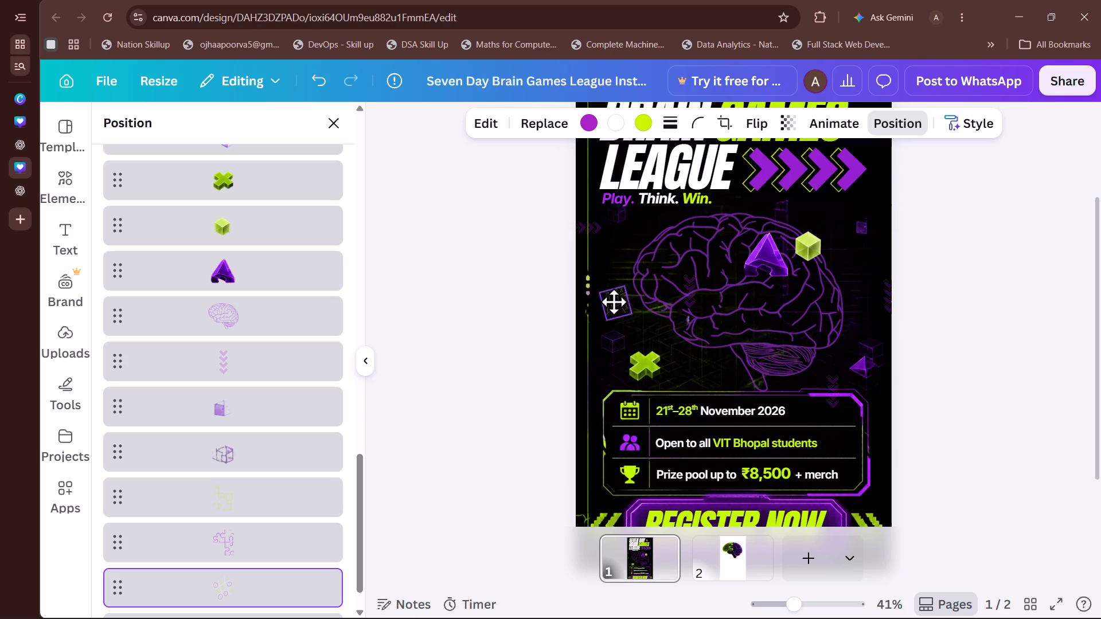
left_click_drag(614, 301, 607, 295)
left_click(520, 311)
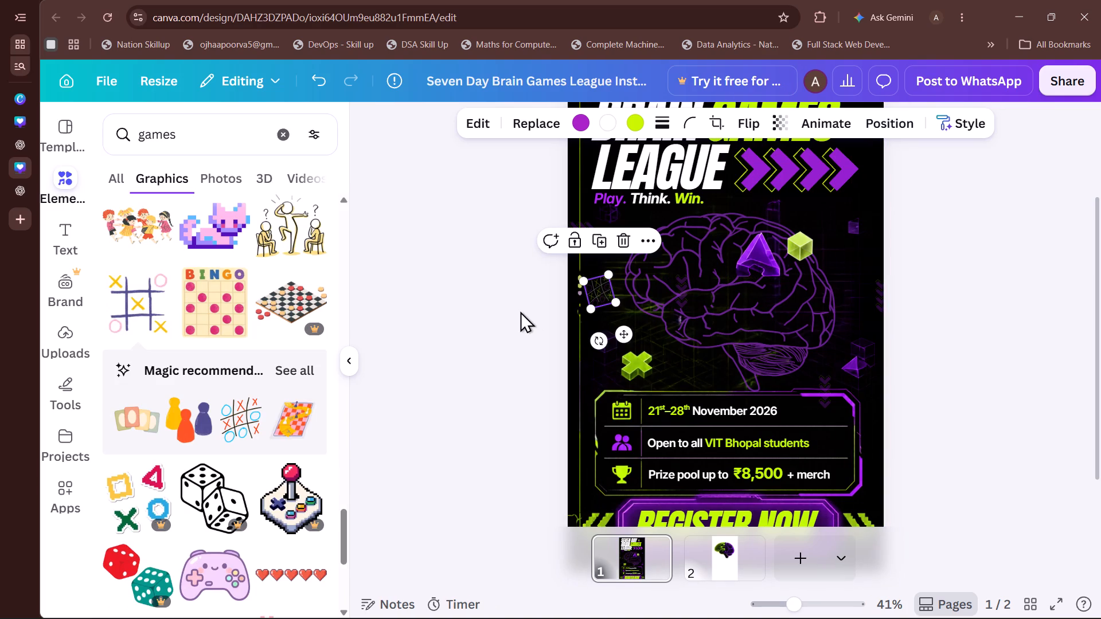
left_click(520, 311)
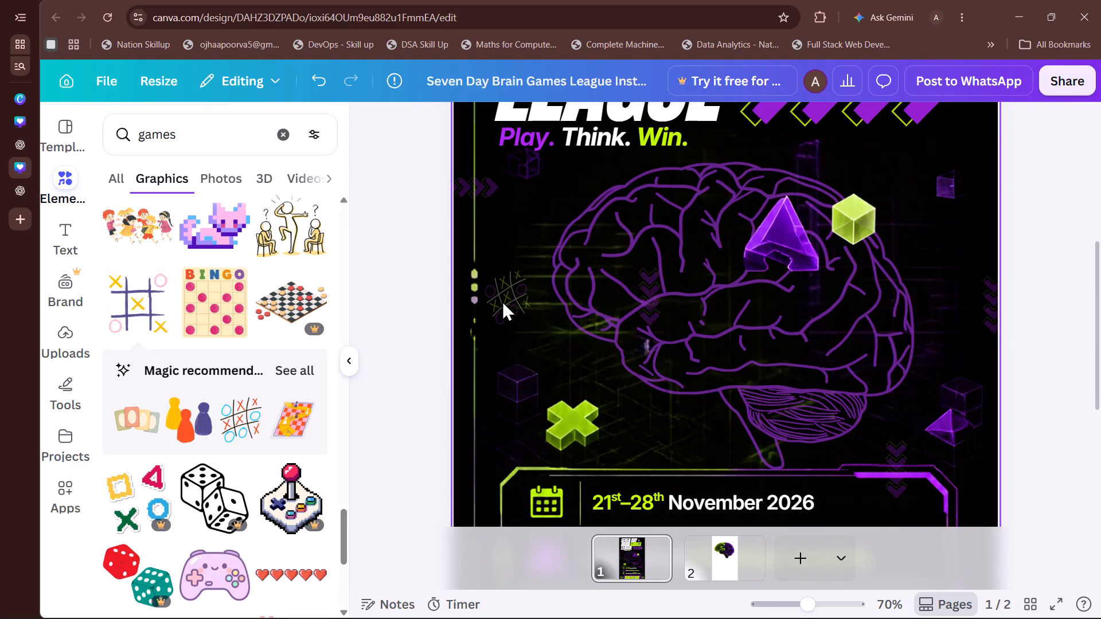
Duplicate the faded tic-tac-toe graphic, place the copy at the story's right edge above the purple pyramid, and tilt it clockwise.
left_click(502, 300)
key("ctrl+d")
left_click_drag(502, 300, 969, 369)
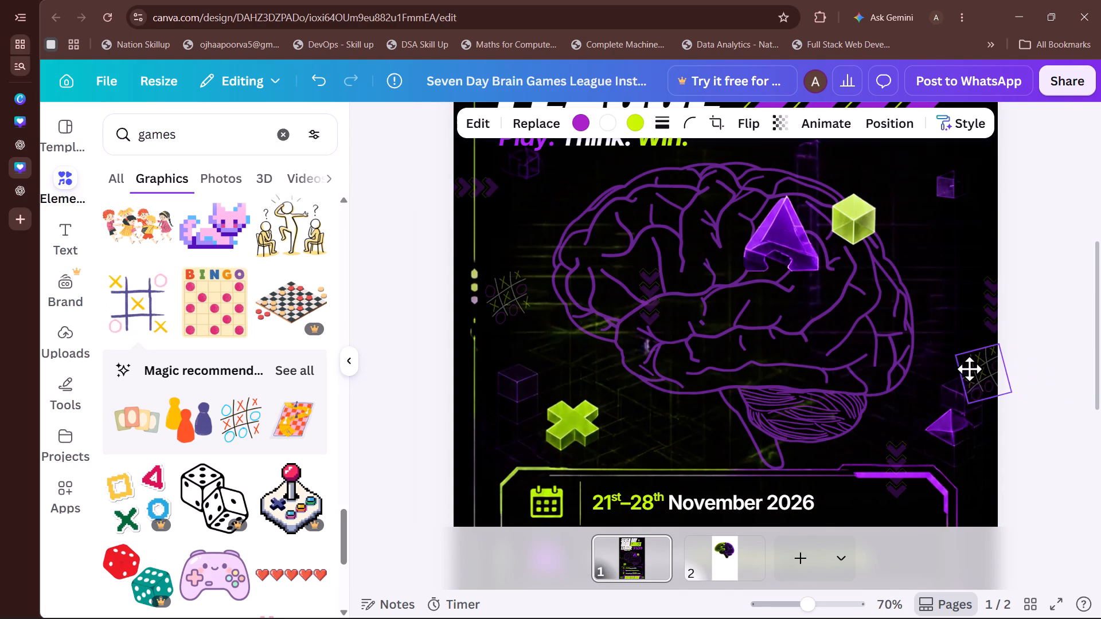
left_click_drag(969, 369, 969, 368)
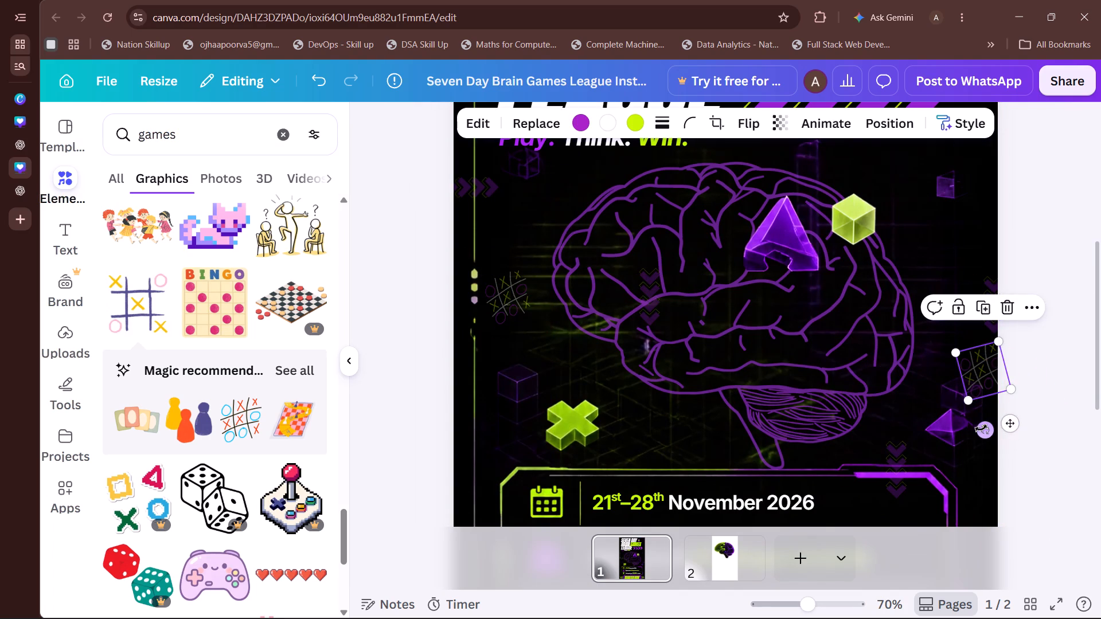
left_click_drag(981, 428, 1029, 378)
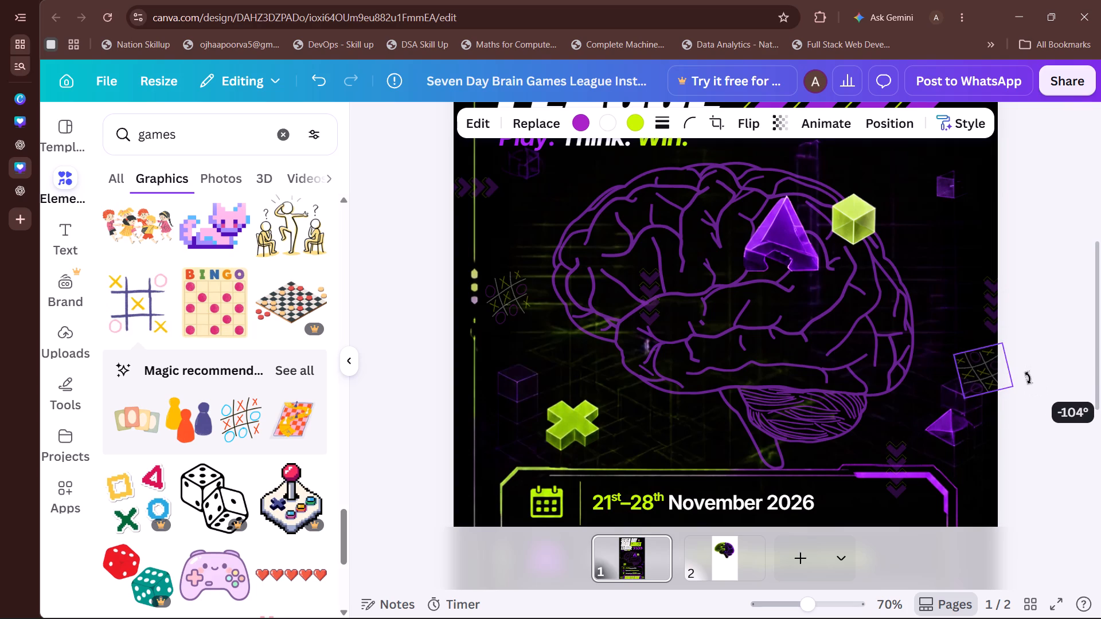
left_click_drag(1029, 378, 943, 405)
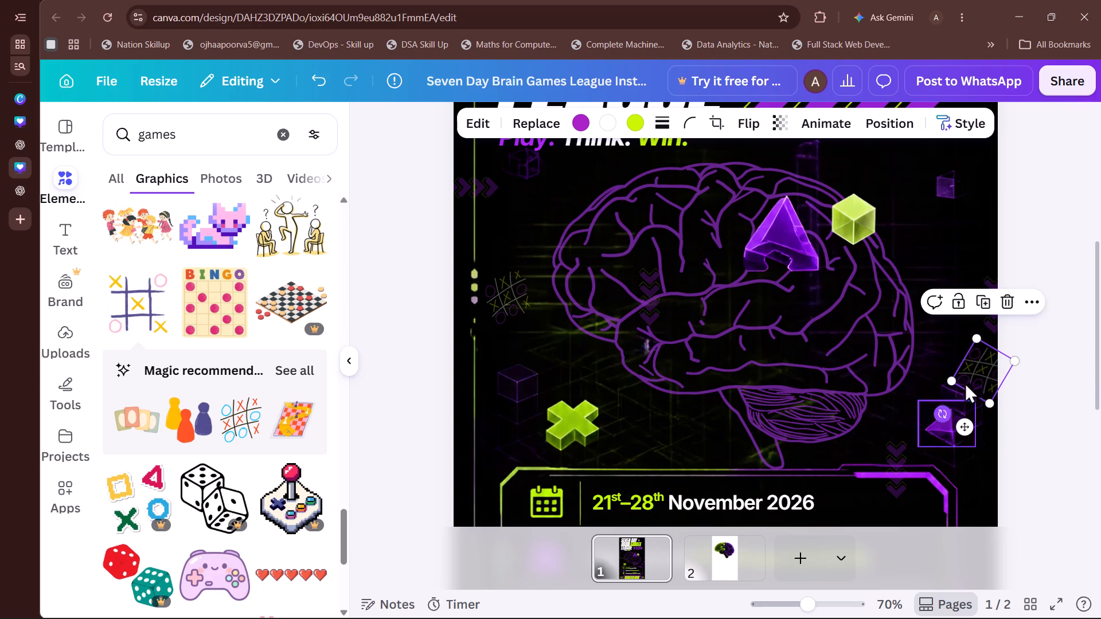
left_click(1017, 245)
left_click(1017, 245)
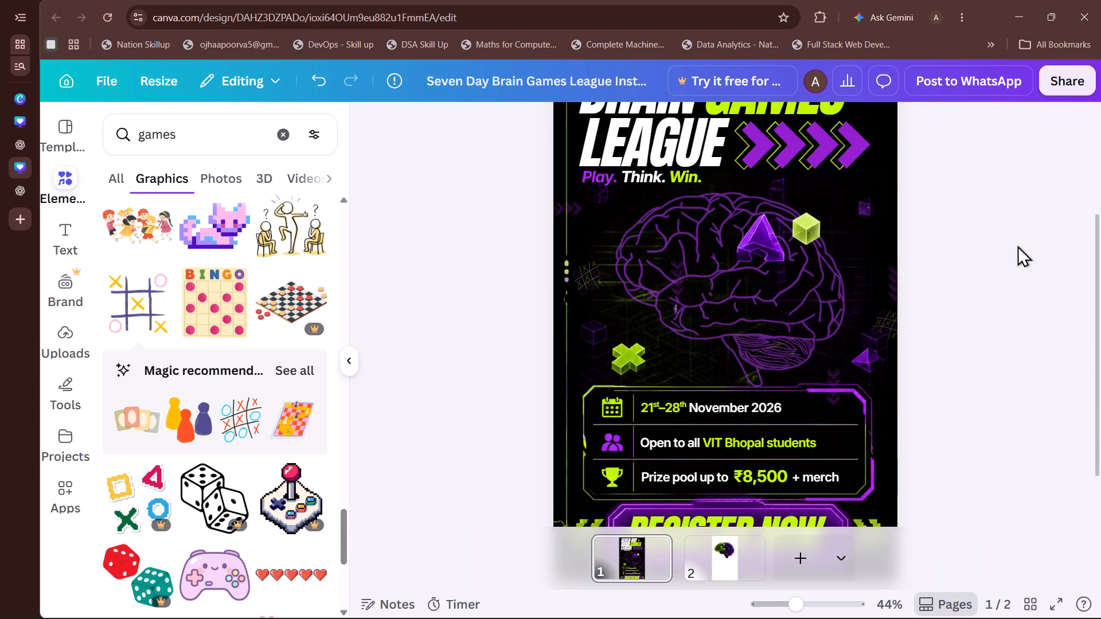
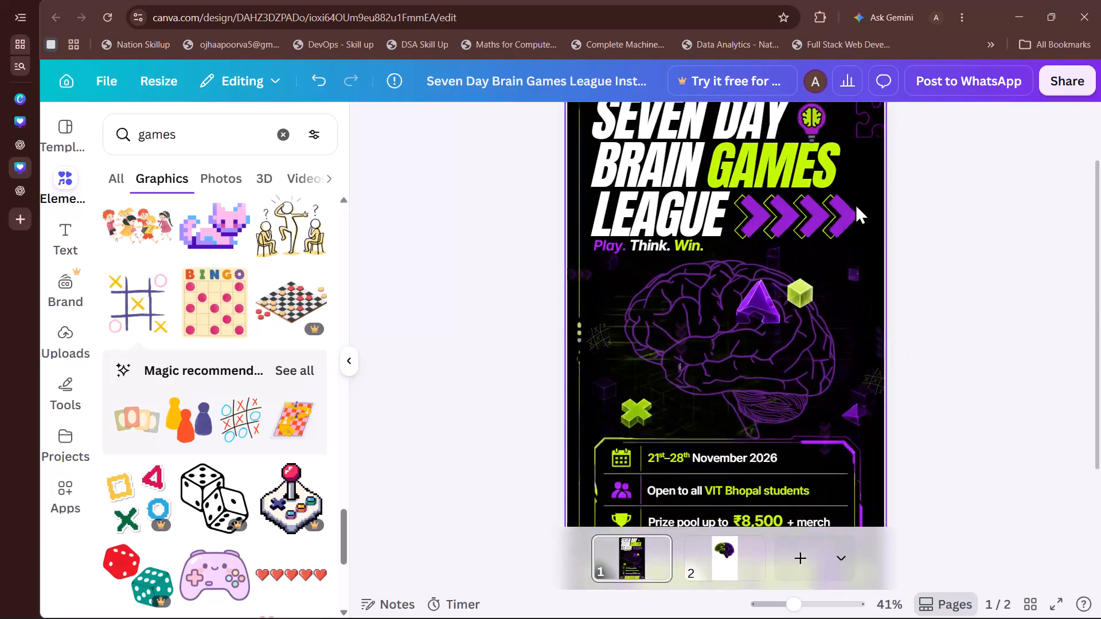
Change the font of the white "SEVEN DAY BRAIN LEAGUE" title text to Lilita One.
scroll(855, 203, "up", 2)
left_click(655, 282)
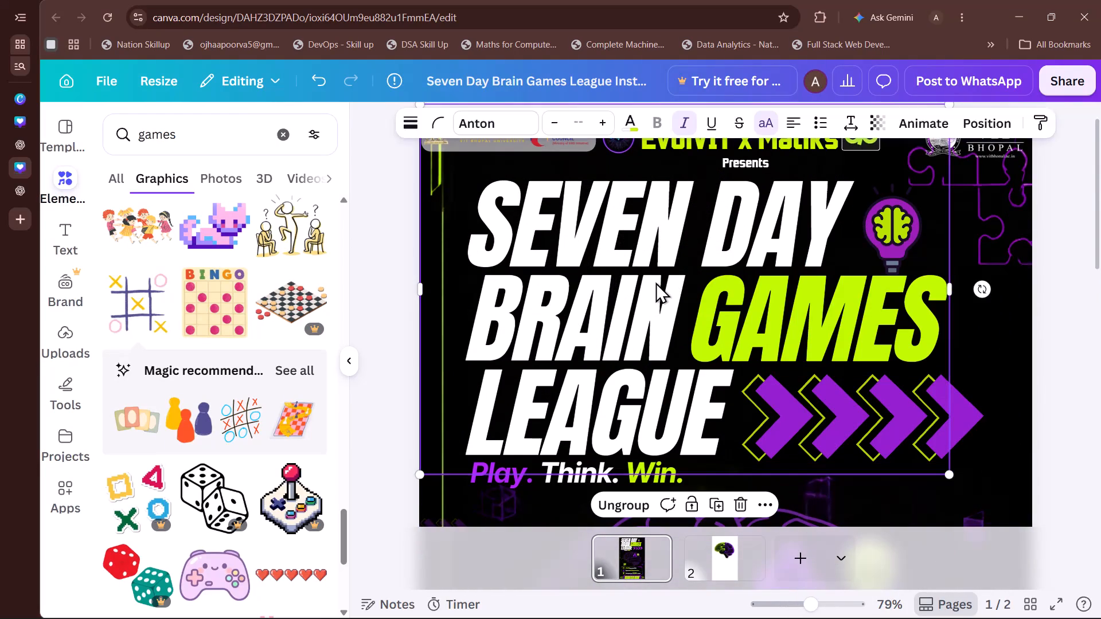
left_click(603, 225)
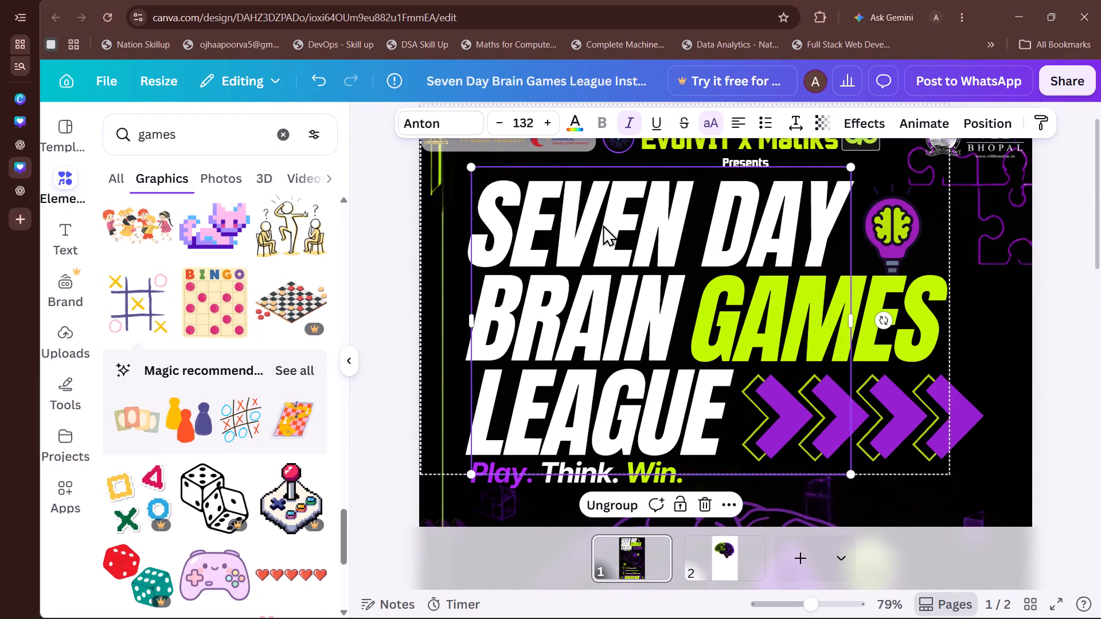
left_click(467, 123)
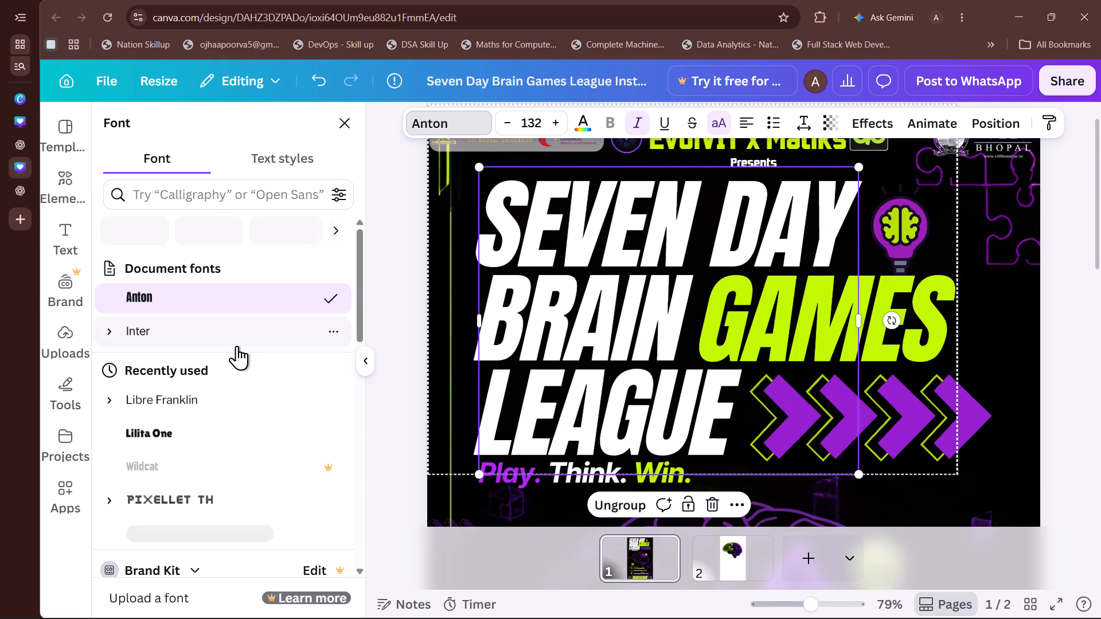
left_click(189, 430)
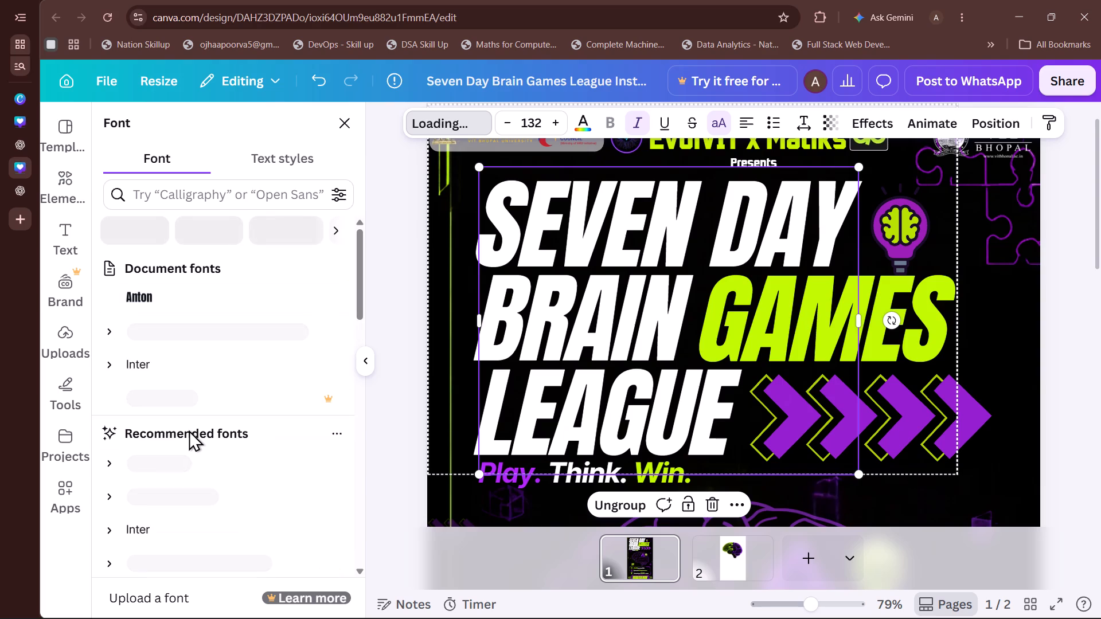
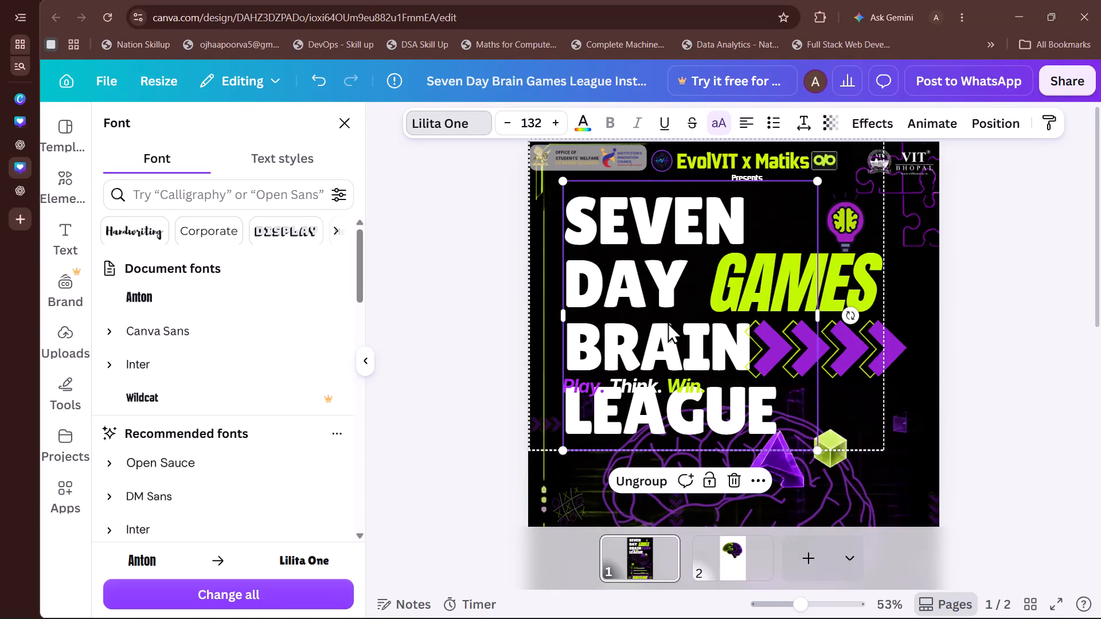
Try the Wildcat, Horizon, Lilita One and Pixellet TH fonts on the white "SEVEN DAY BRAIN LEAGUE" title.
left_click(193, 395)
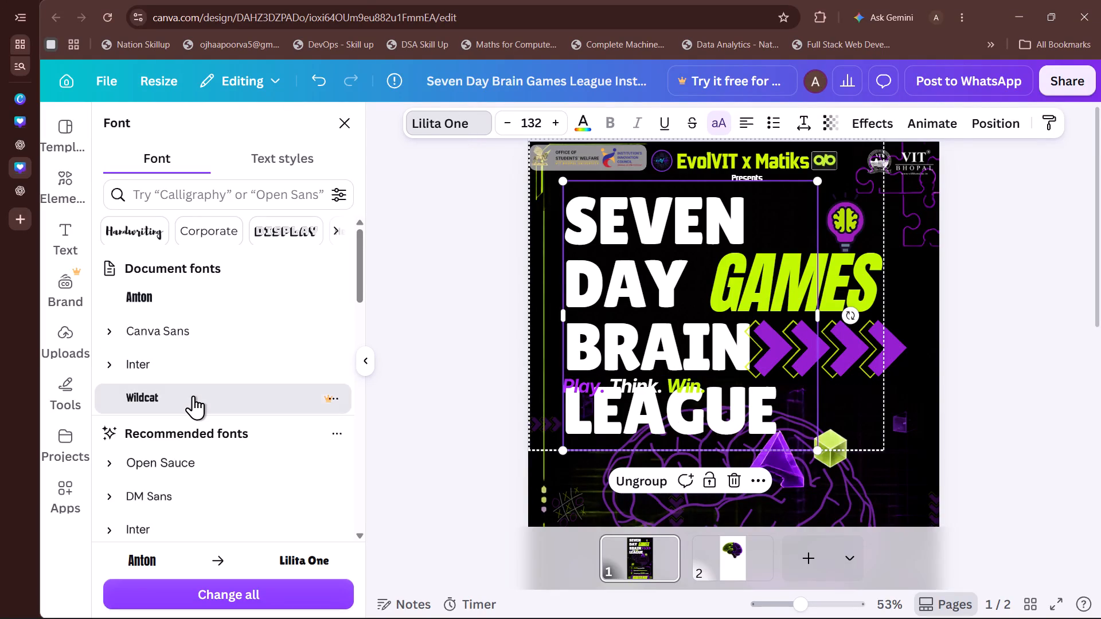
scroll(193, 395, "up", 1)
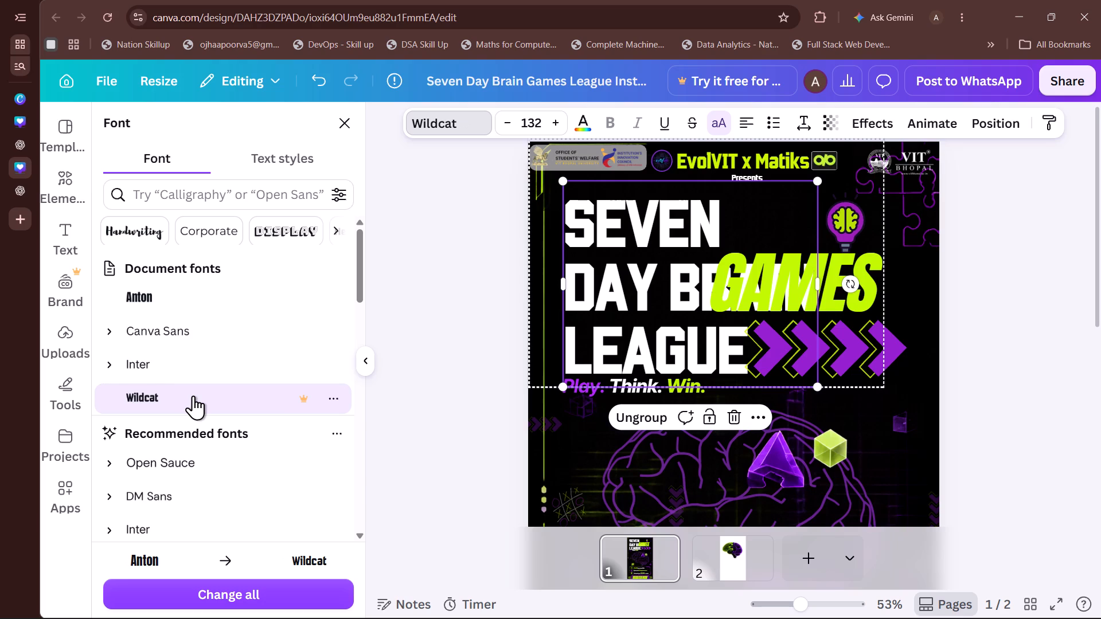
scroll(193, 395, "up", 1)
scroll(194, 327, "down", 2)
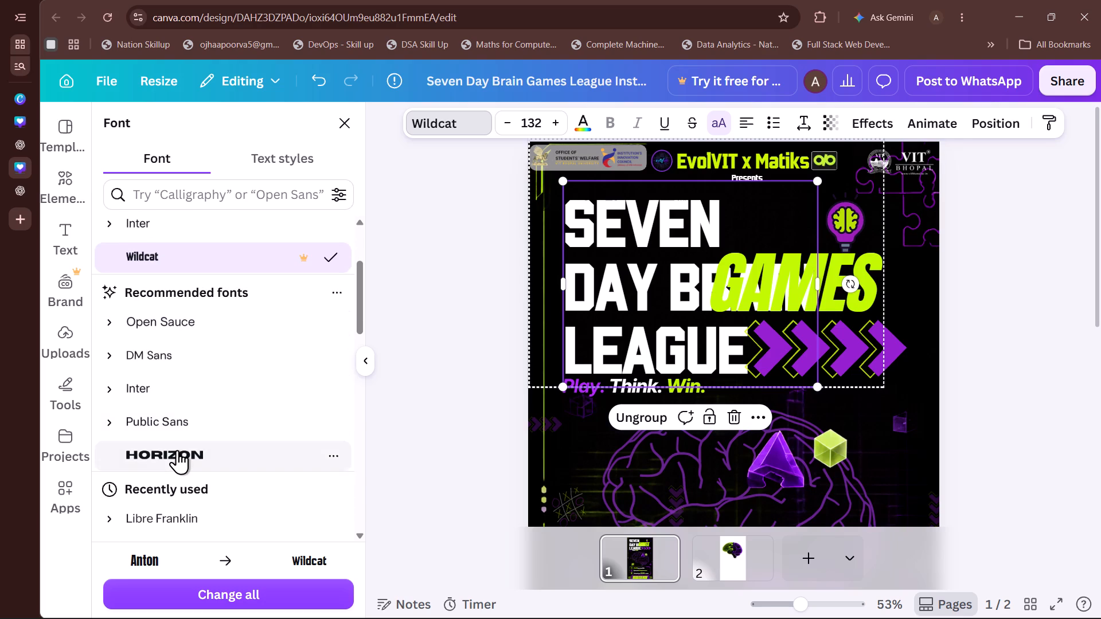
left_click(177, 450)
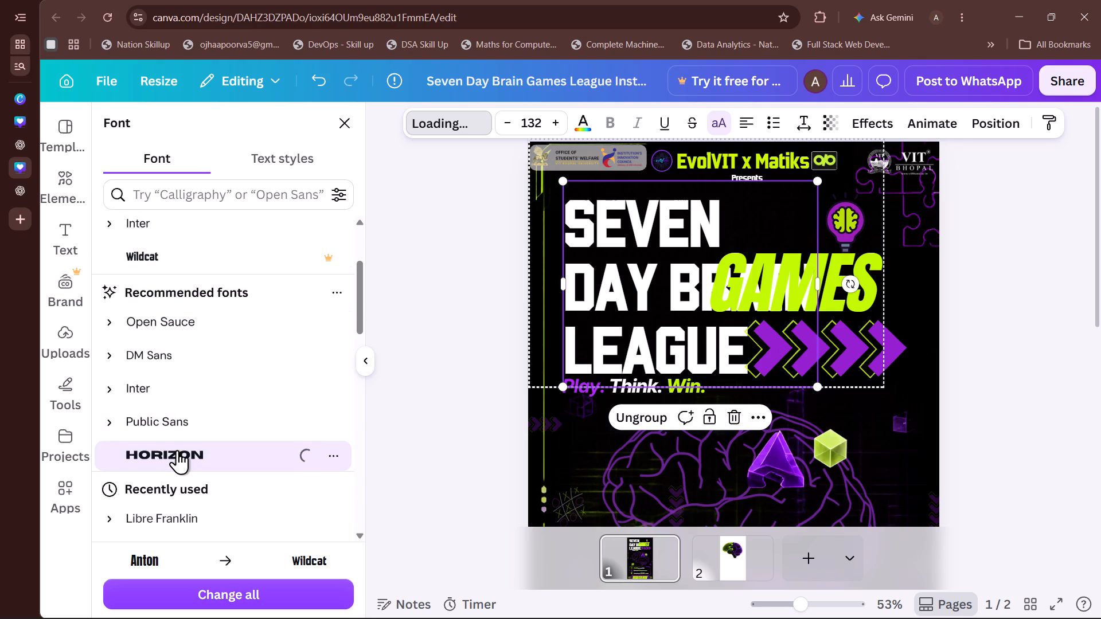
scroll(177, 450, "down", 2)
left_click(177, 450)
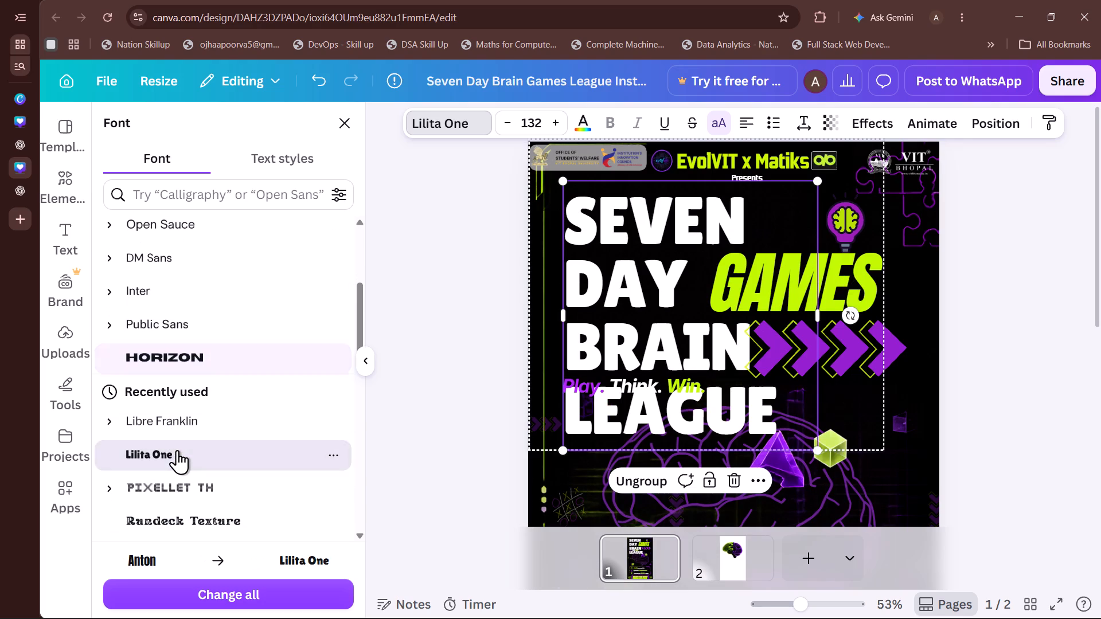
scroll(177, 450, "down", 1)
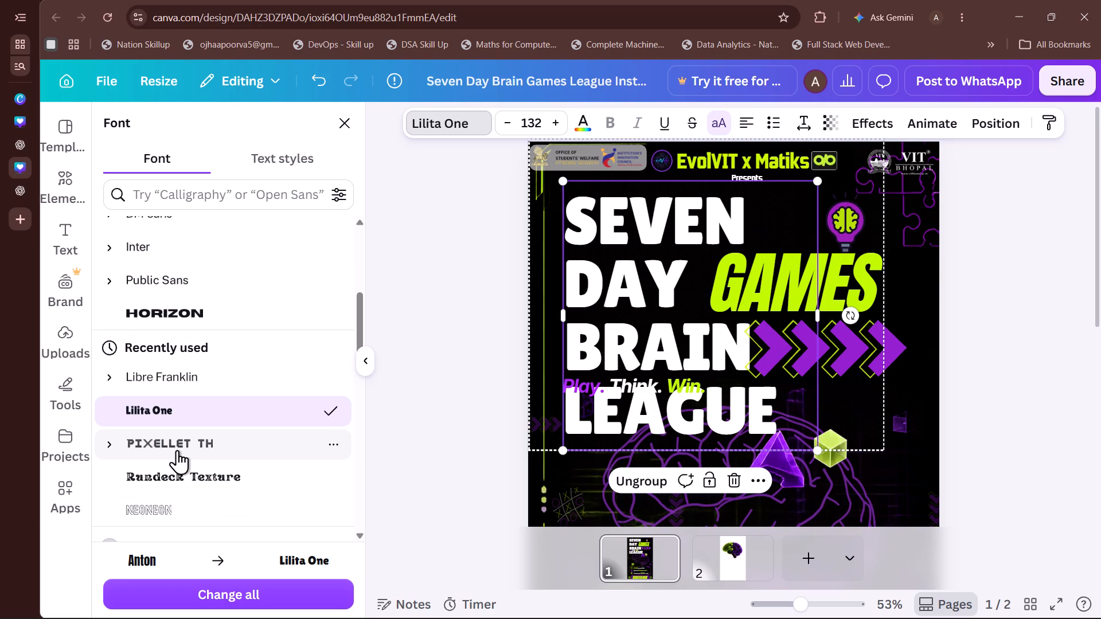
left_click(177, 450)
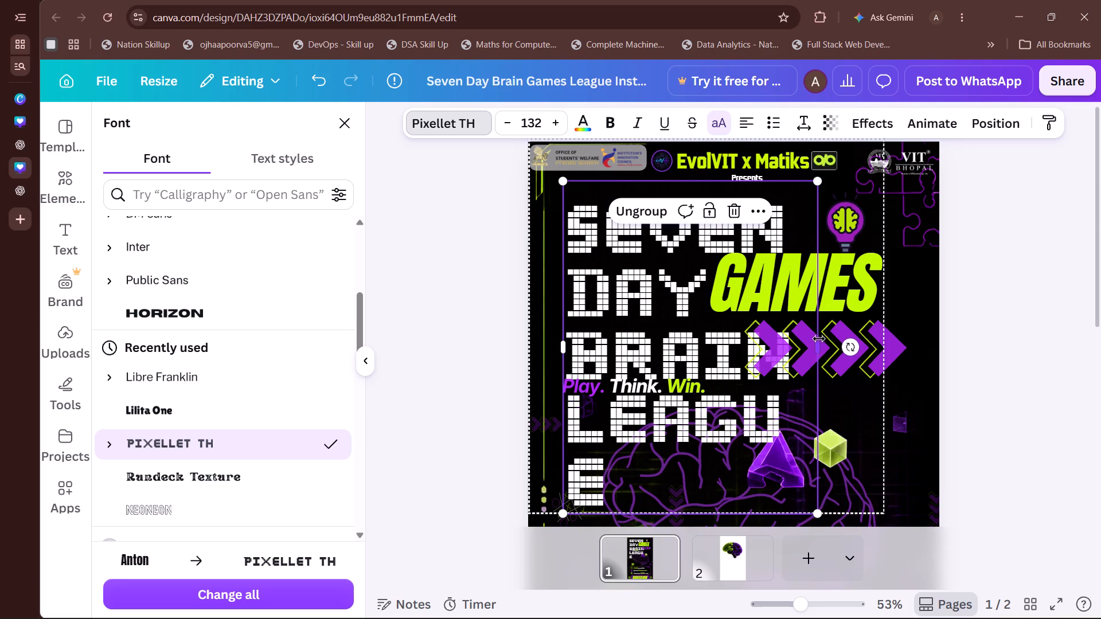
Widen, reposition and scale the white title down to font size 108 so "SEVEN DAY" fits on one line within the page.
left_click_drag(819, 353, 944, 346)
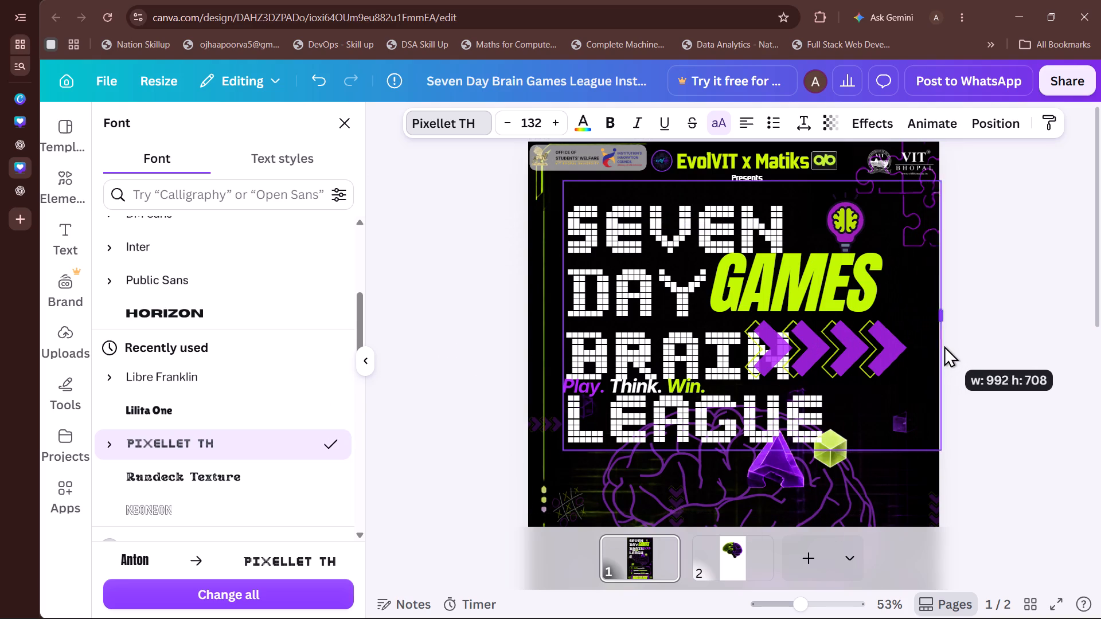
left_click_drag(944, 346, 1021, 384)
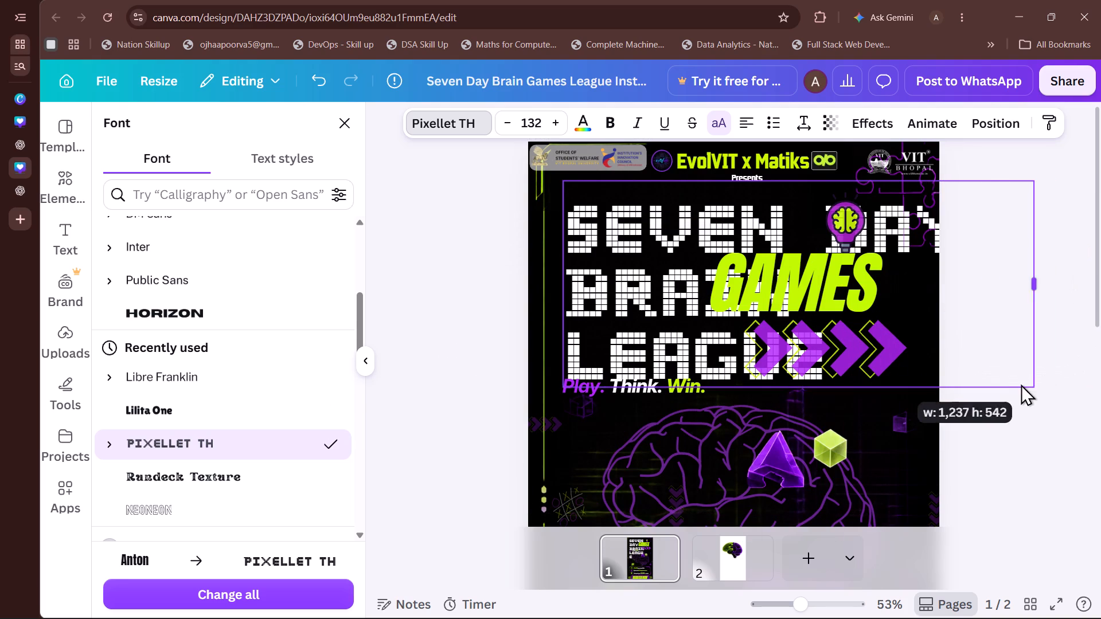
left_click_drag(1021, 384, 1012, 387)
left_click_drag(963, 348, 942, 333)
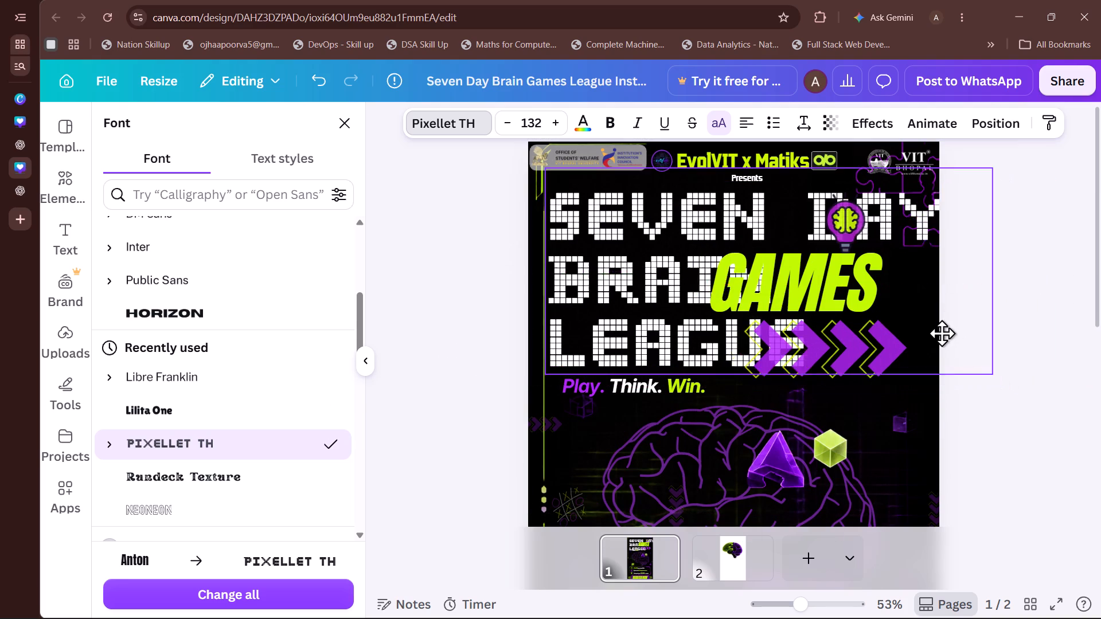
left_click_drag(942, 333, 950, 323)
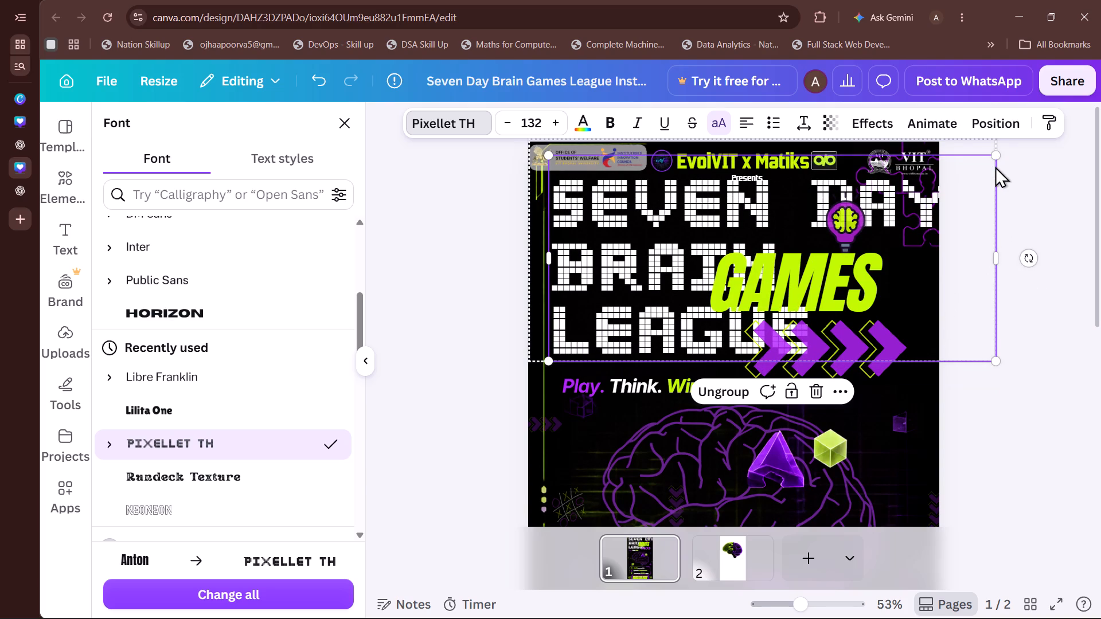
left_click_drag(994, 152, 928, 175)
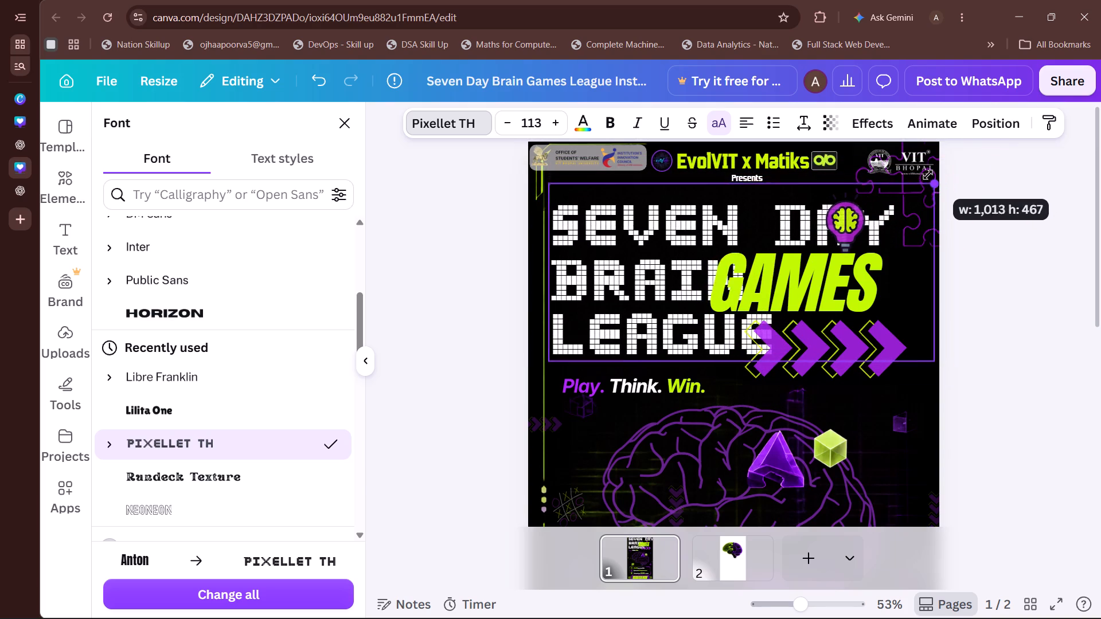
left_click_drag(928, 175, 912, 187)
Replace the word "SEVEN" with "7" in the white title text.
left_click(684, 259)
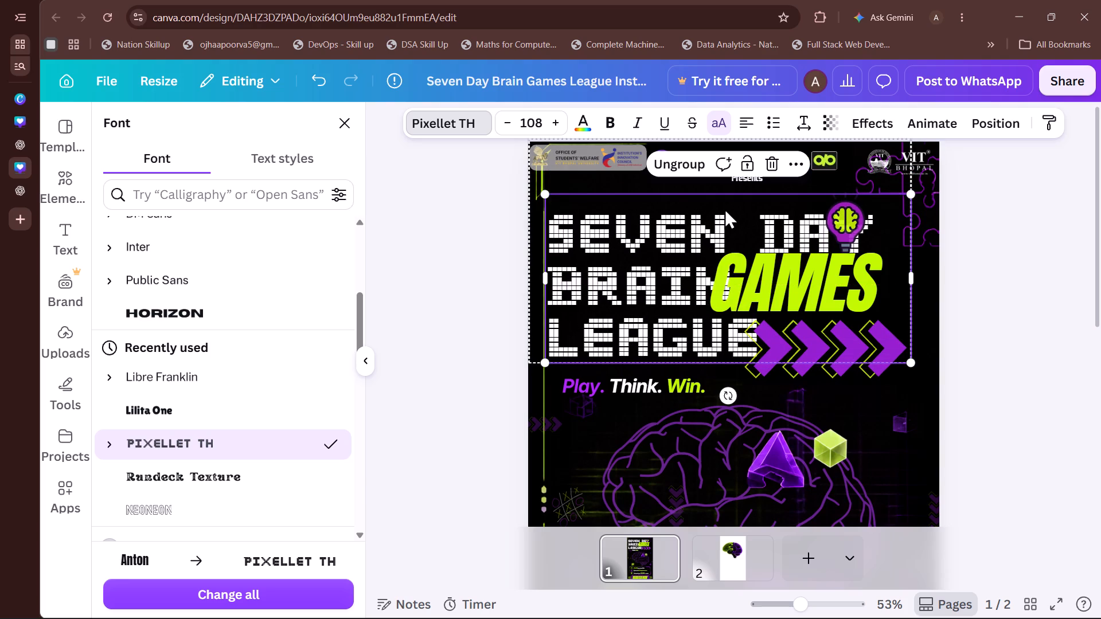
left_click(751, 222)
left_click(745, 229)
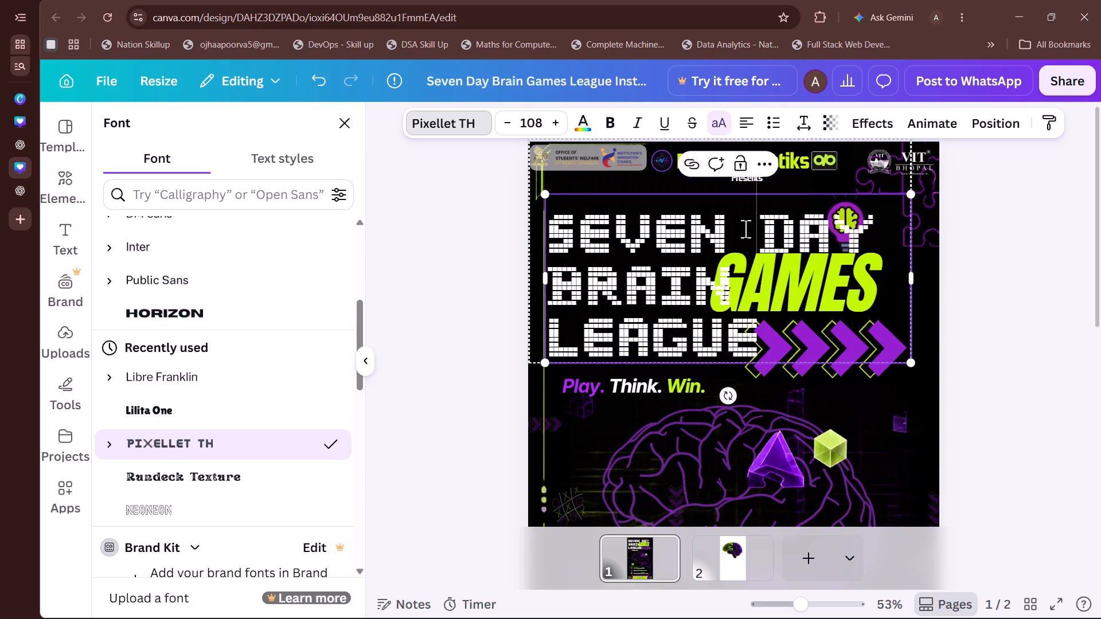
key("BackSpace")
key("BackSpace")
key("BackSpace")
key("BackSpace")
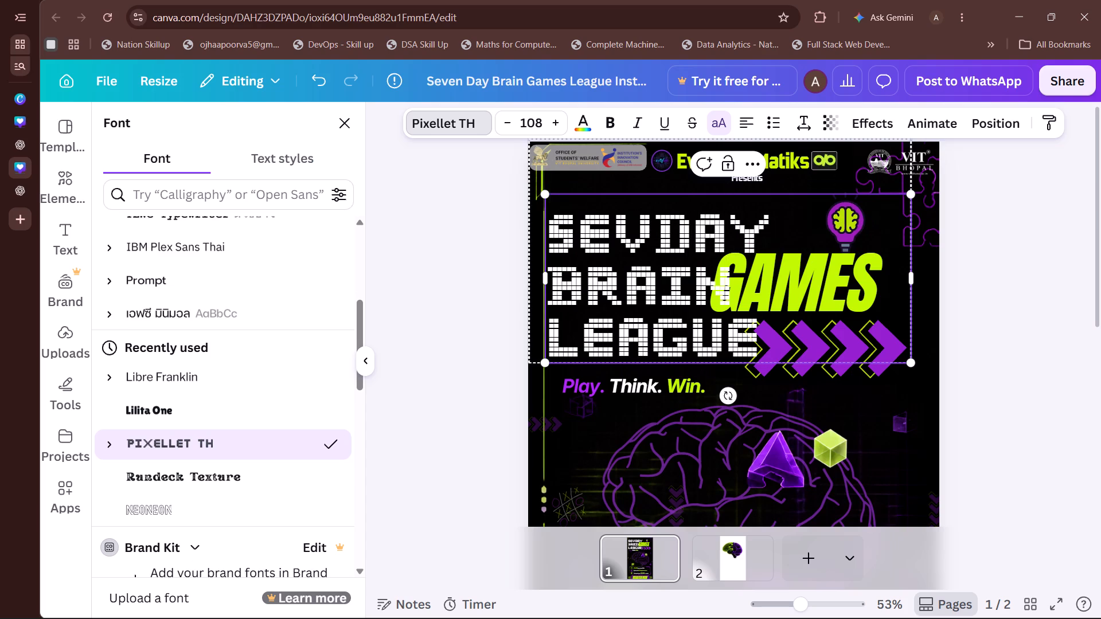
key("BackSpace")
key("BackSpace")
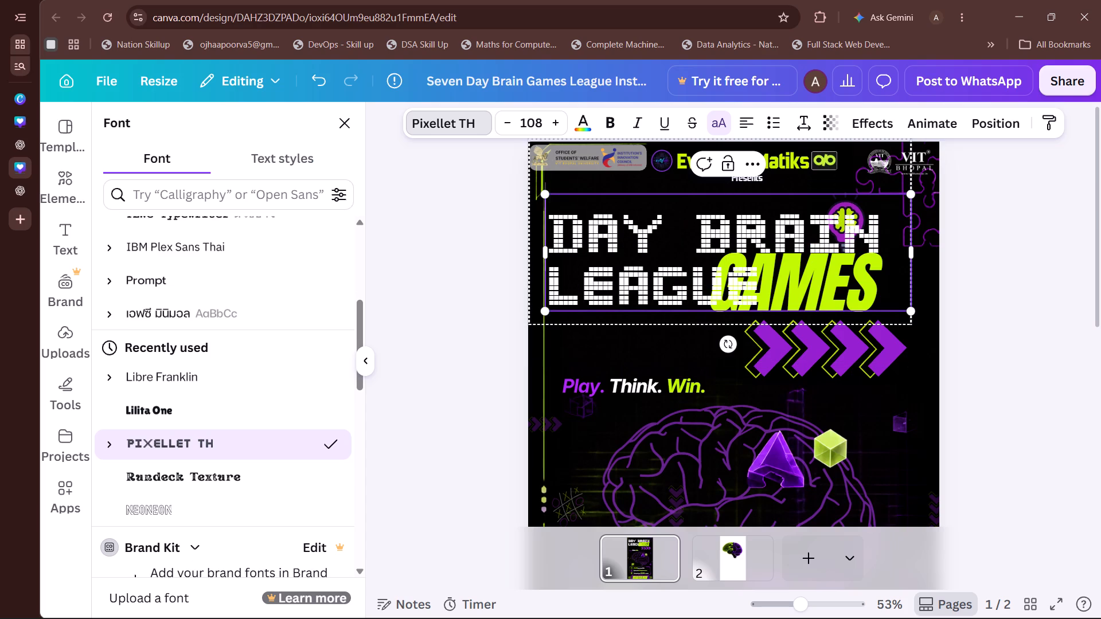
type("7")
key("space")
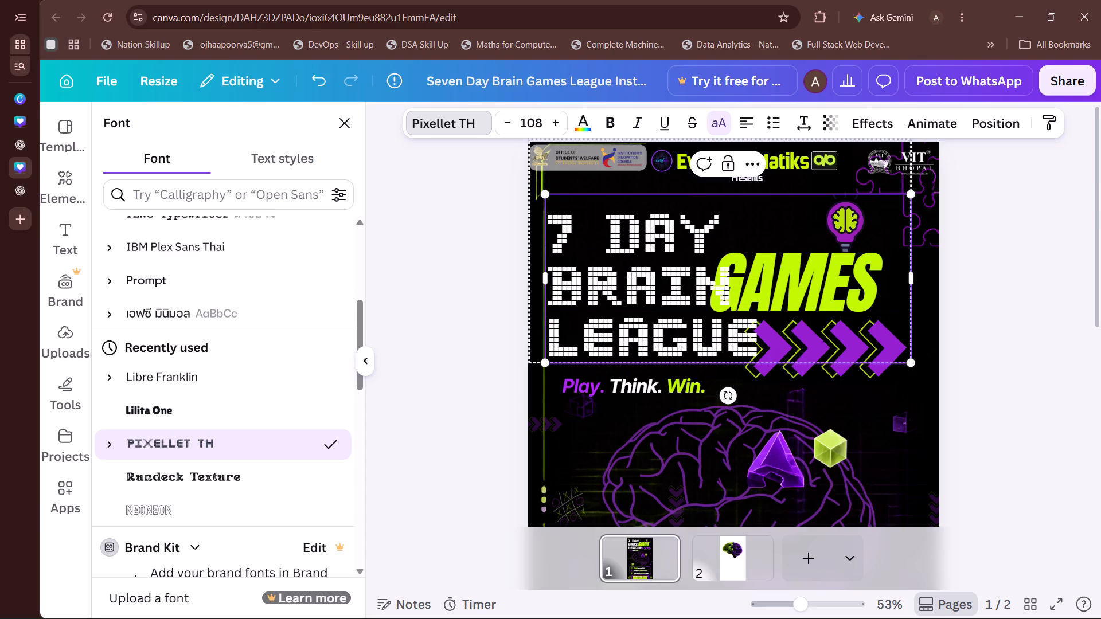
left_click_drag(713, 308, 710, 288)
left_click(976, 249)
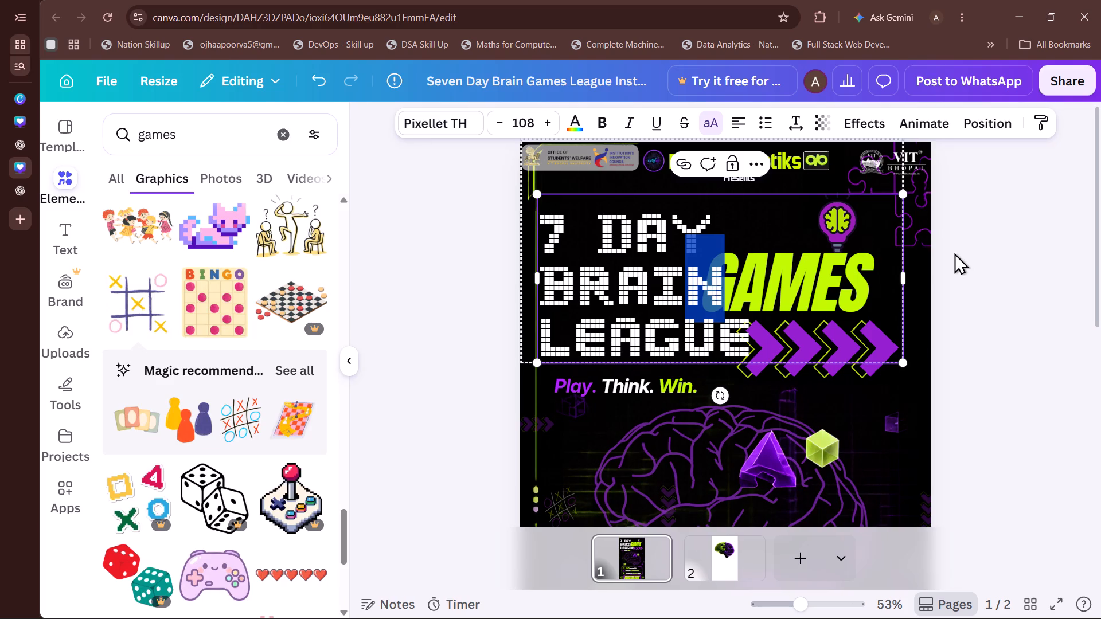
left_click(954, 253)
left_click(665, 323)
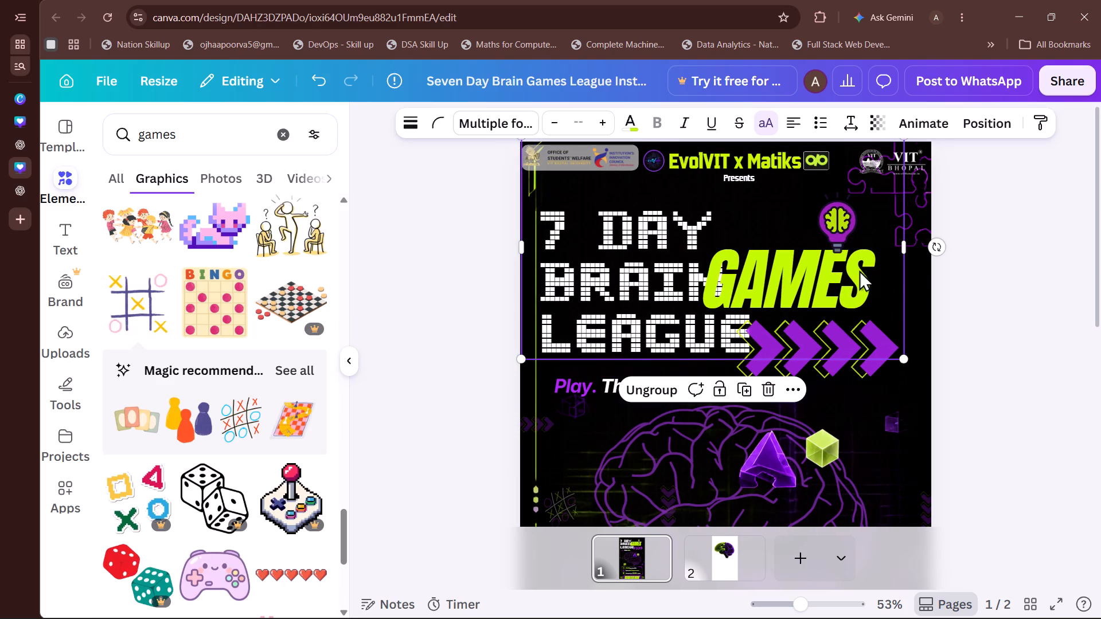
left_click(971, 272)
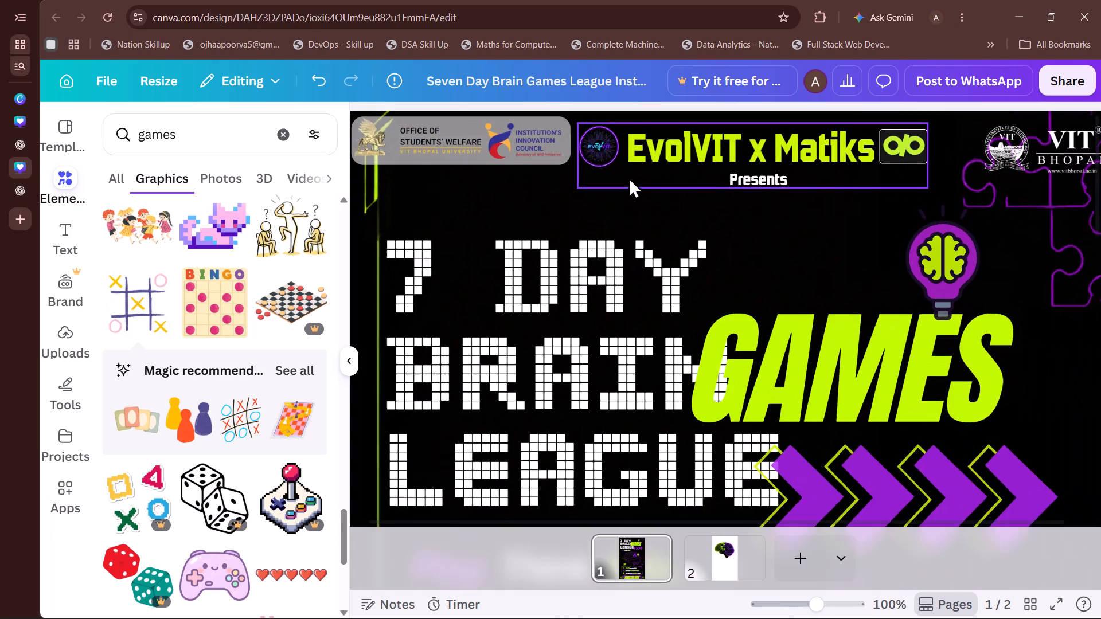
Delete the Institution's Innovation Council logo, the Office of Students' Welfare logo and the grey plate behind them in the header.
left_click(555, 165)
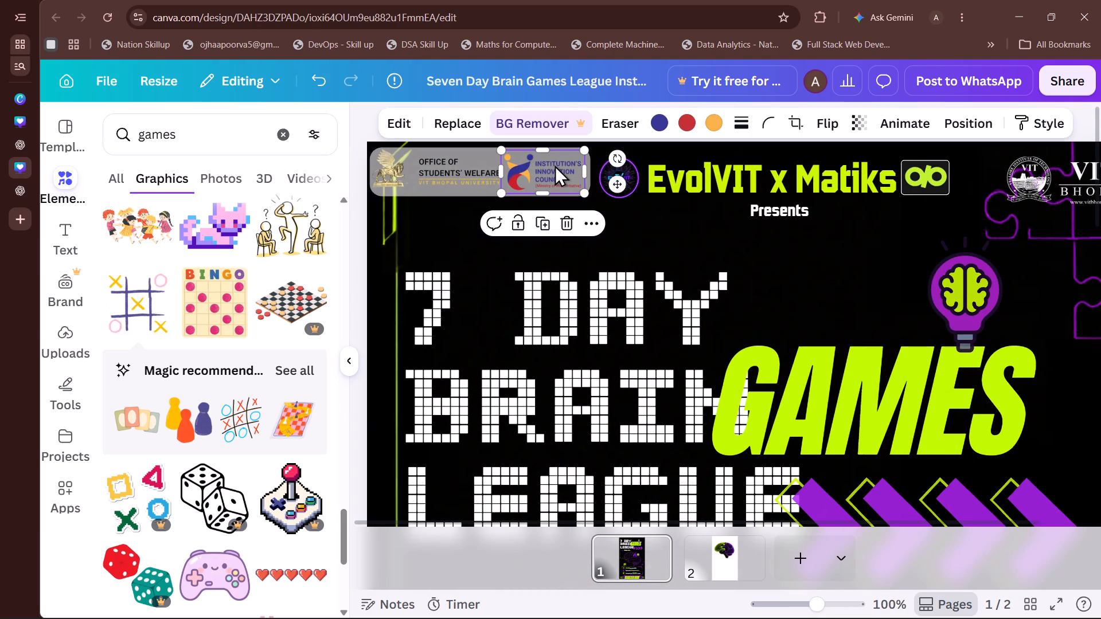
key("Delete")
left_click(555, 165)
key("Delete")
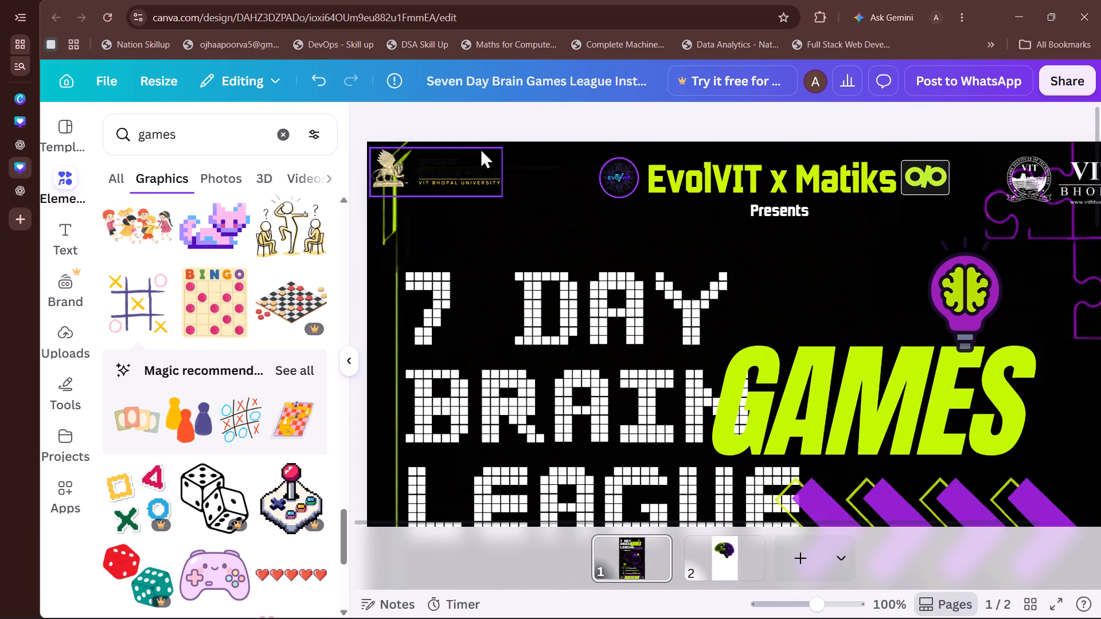
left_click(439, 148)
key("Delete")
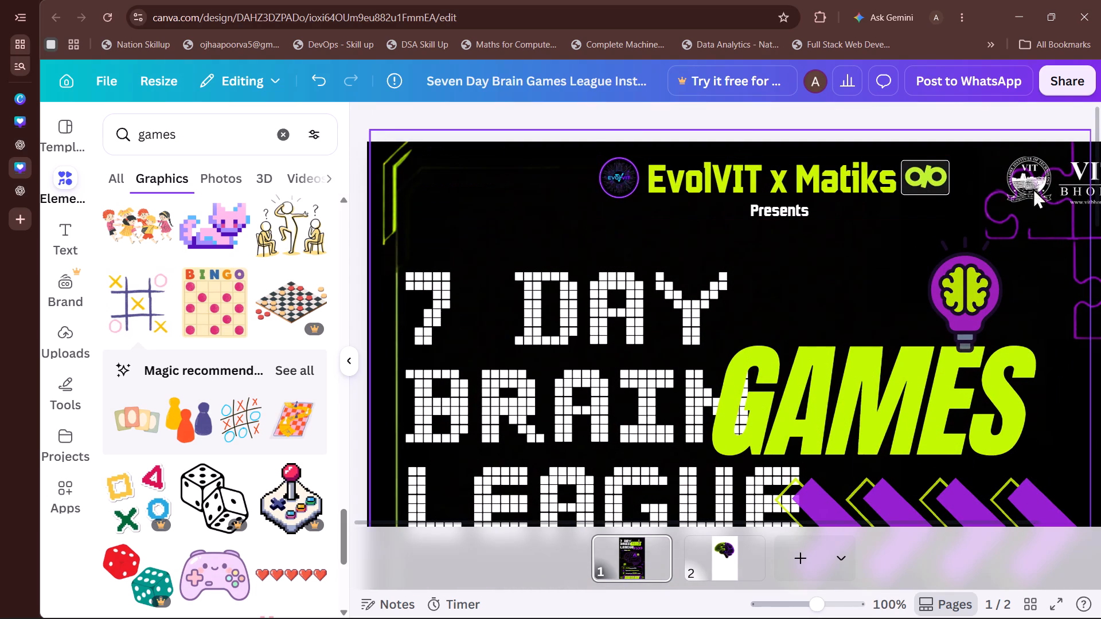
Move the VIT Bhopal logo to the upper-left corner of the poster, level with the "EvolVIT x Matiks" heading.
left_click_drag(1055, 191, 463, 190)
left_click(428, 201)
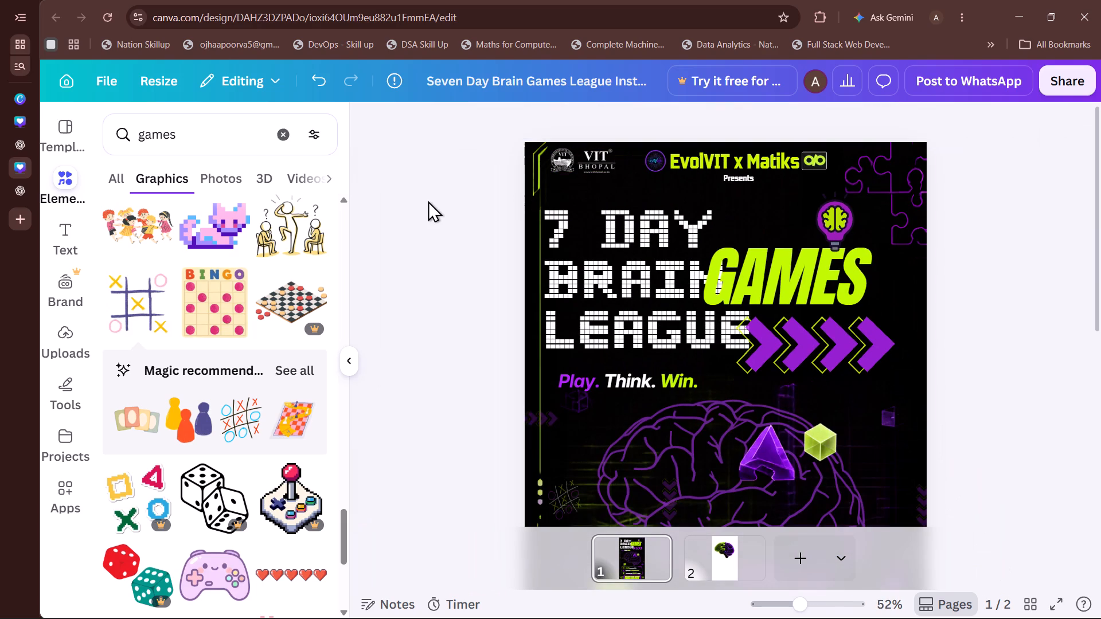
left_click_drag(560, 155, 552, 160)
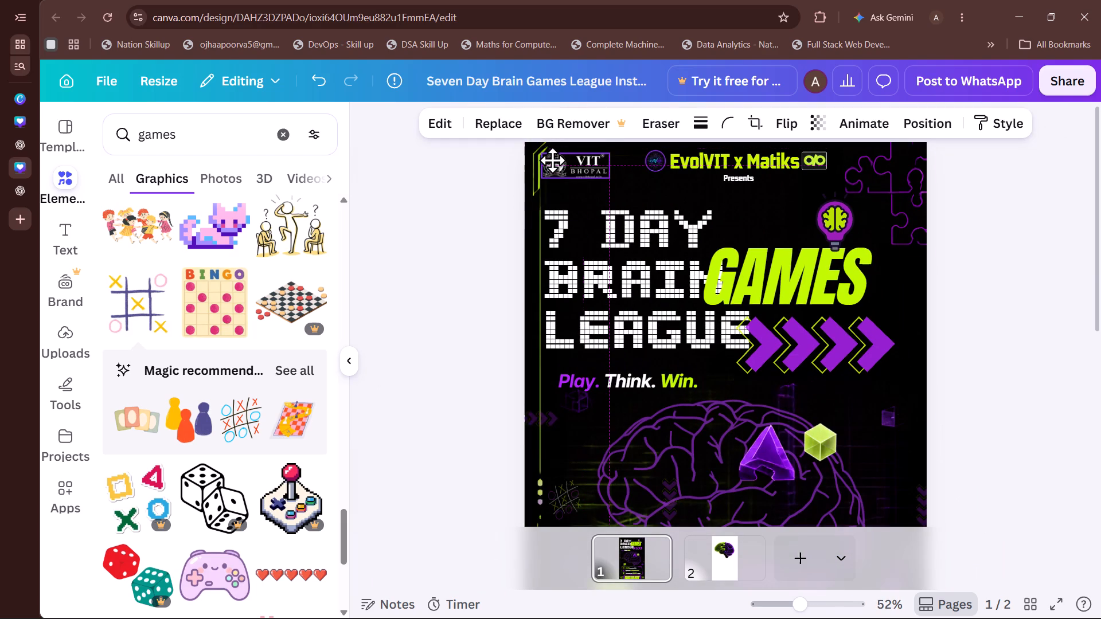
left_click_drag(552, 160, 555, 157)
left_click(435, 202)
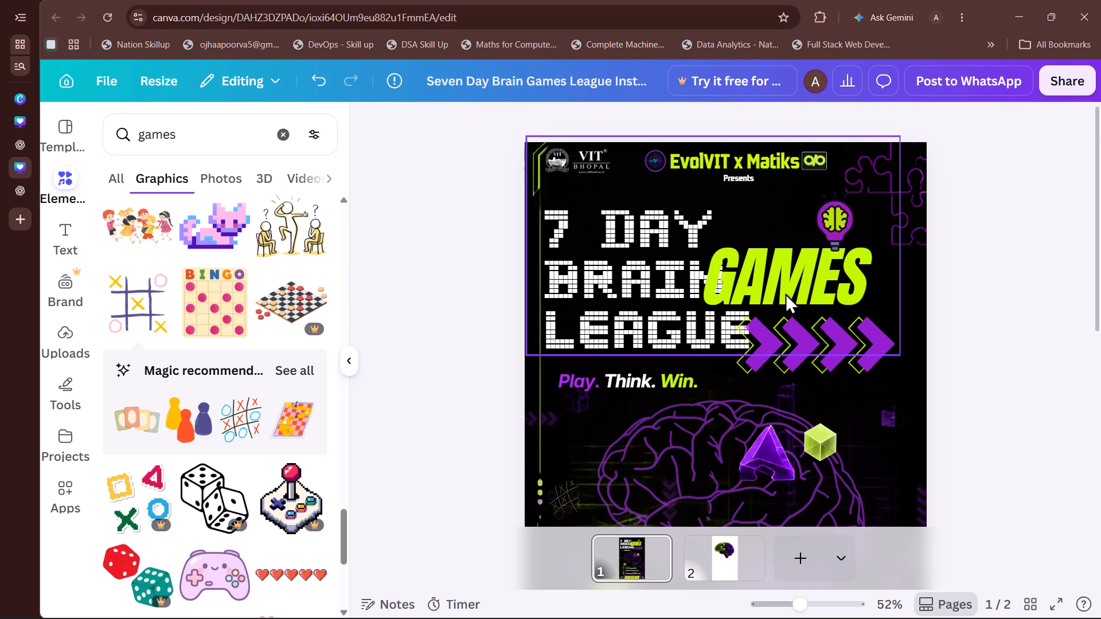
Try League Spartan and Archivo Black on the whole title group, including "GAMES", and settle on the Gagalin font.
left_click(657, 325)
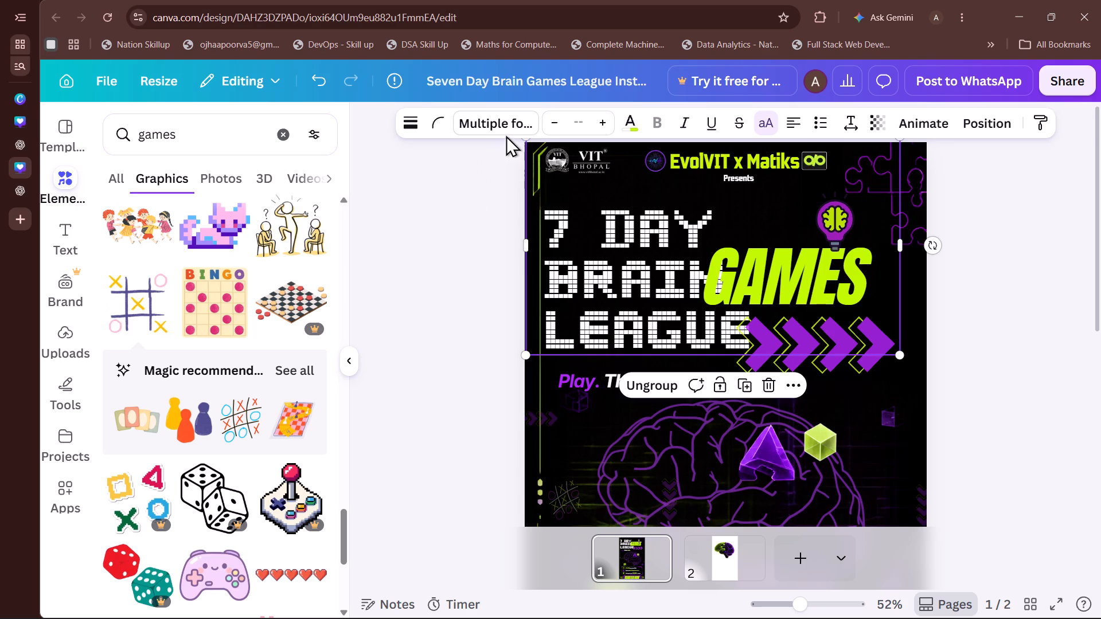
left_click(520, 116)
scroll(263, 444, "down", 1)
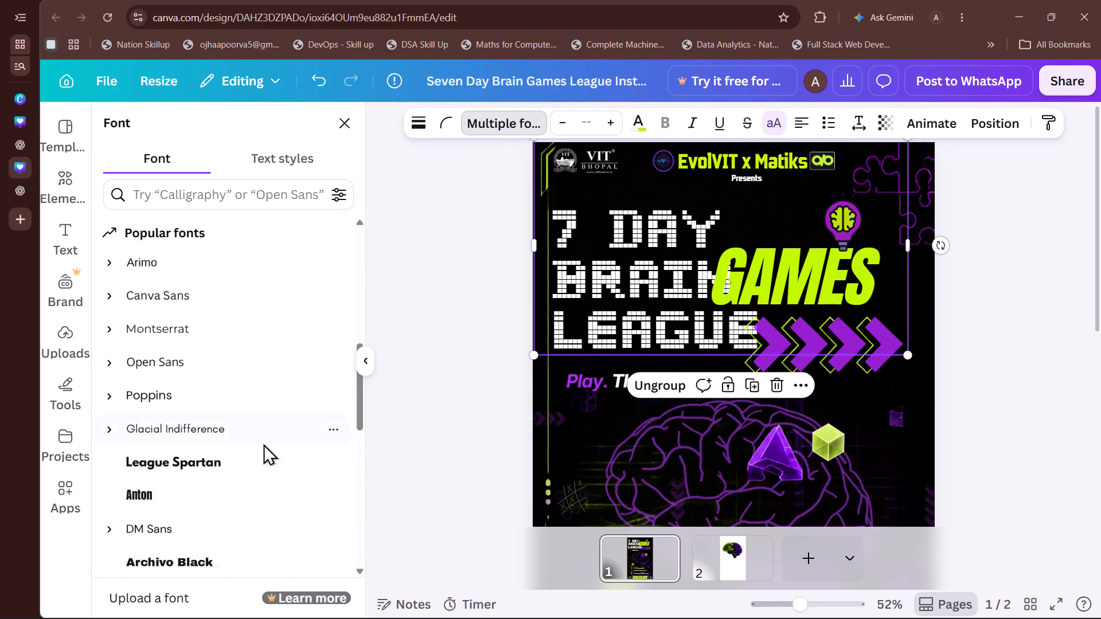
scroll(263, 444, "down", 2)
left_click(263, 444)
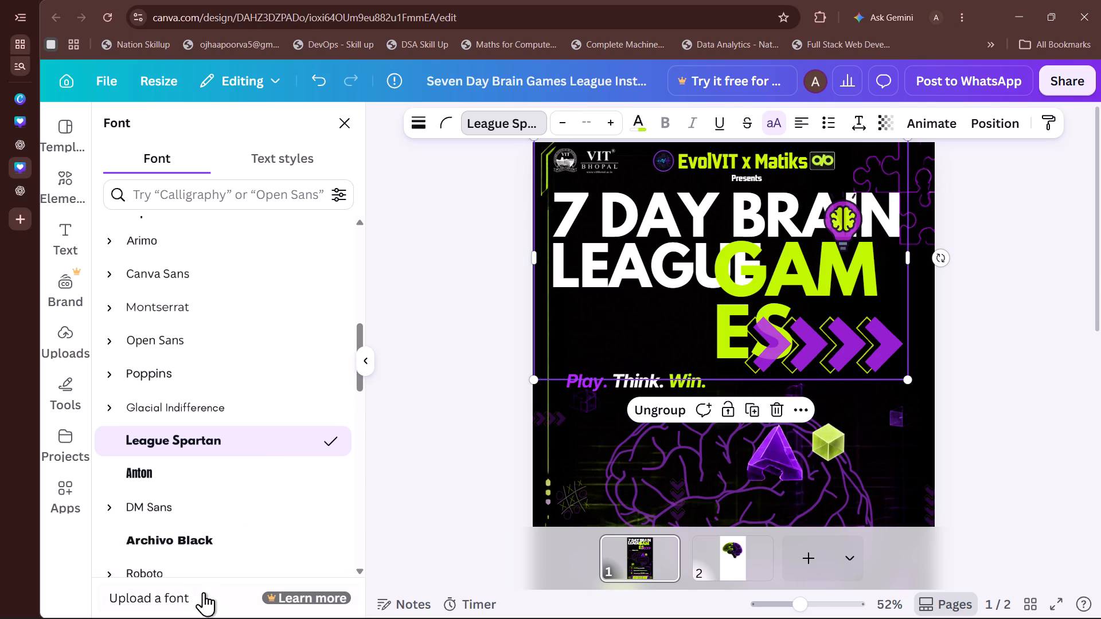
left_click(192, 530)
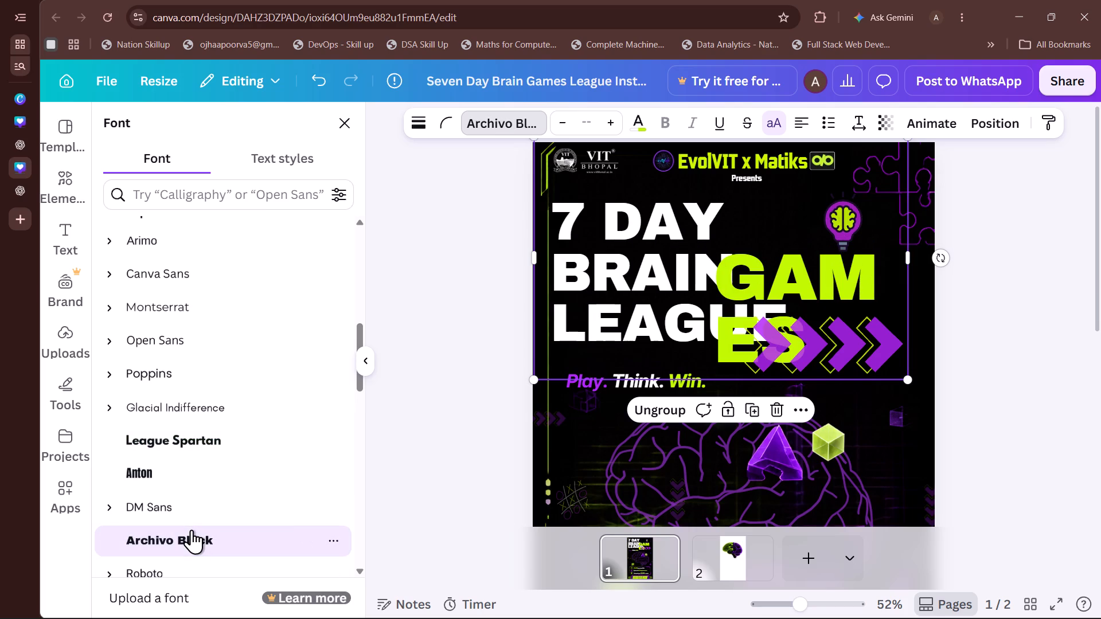
scroll(192, 530, "down", 5)
left_click(192, 530)
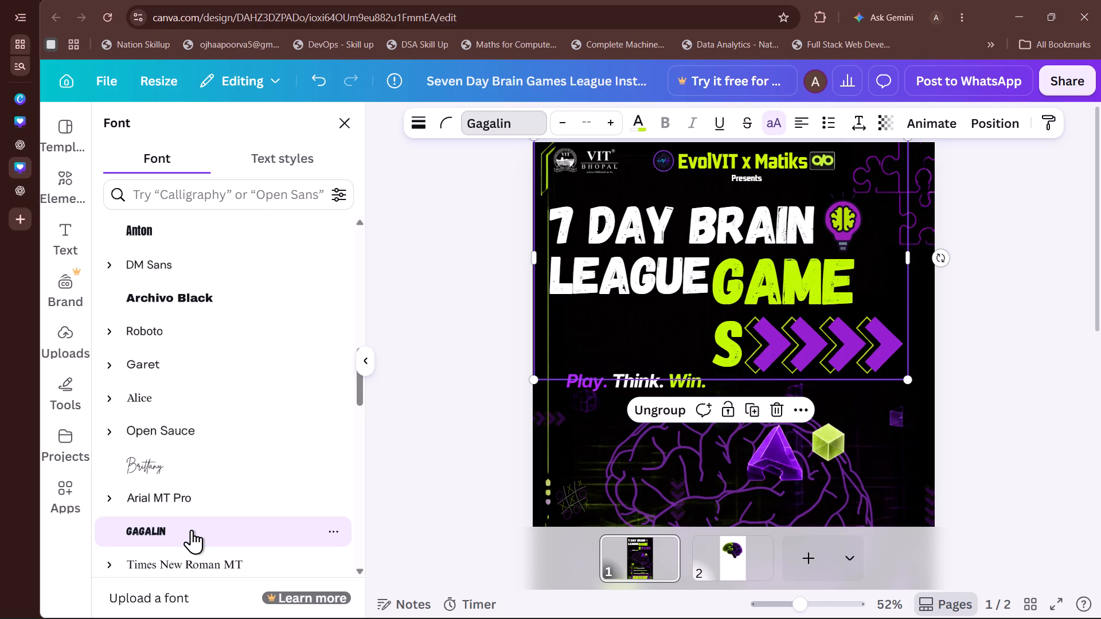
Replace "7" with "SEVEN" in the white title and put "LEAGUE" on its own line below "BRAIN".
left_click(572, 209)
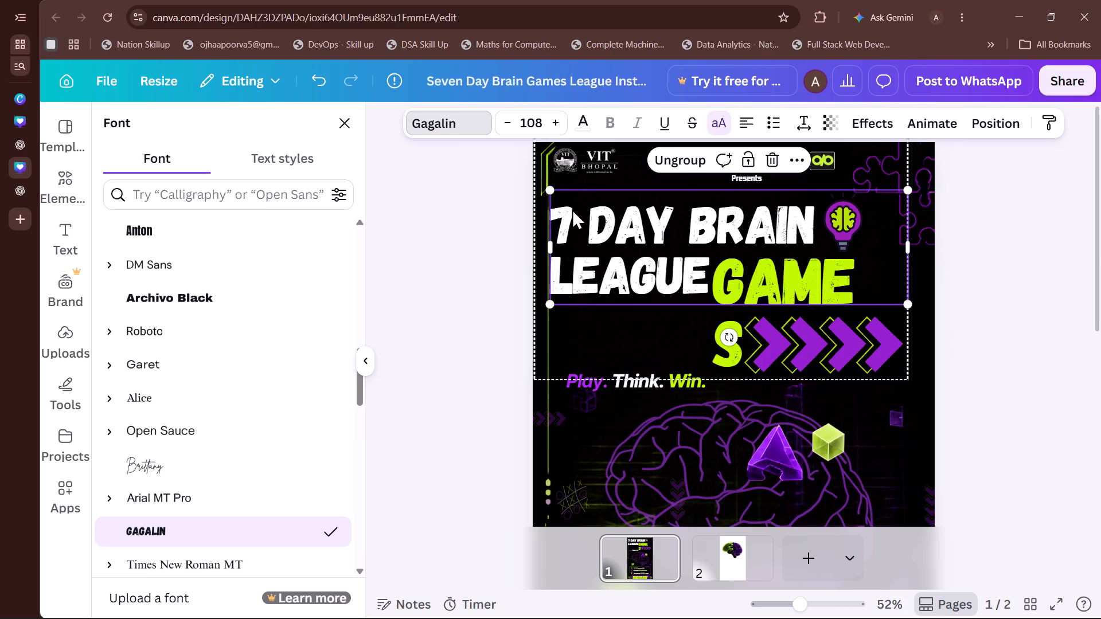
left_click(572, 209)
key("BackSpace")
type("seven")
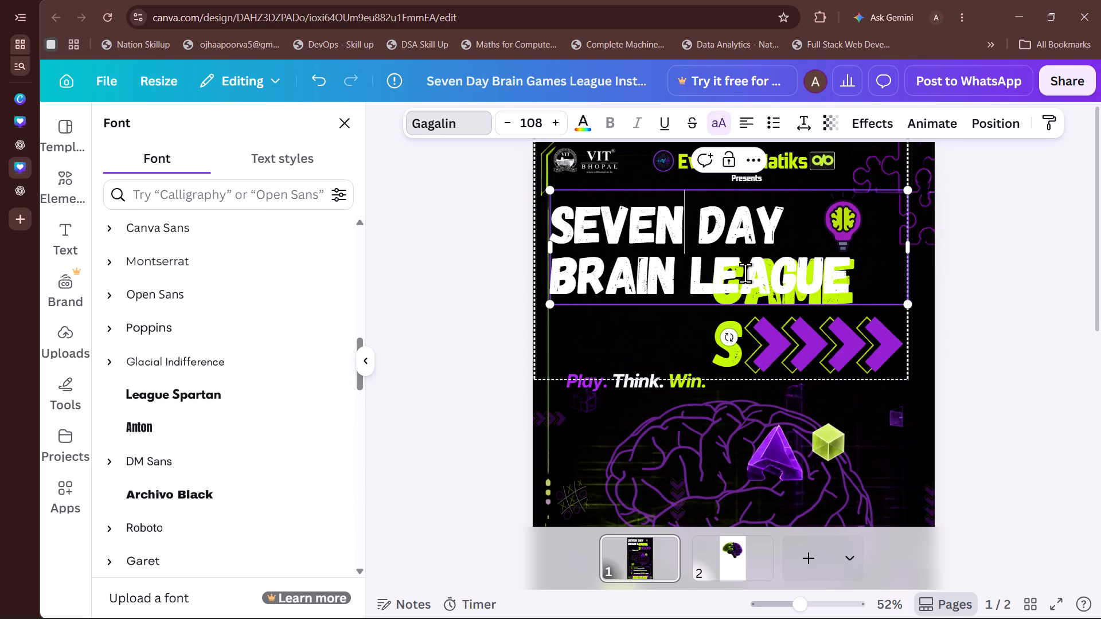
left_click(689, 280)
key("Return")
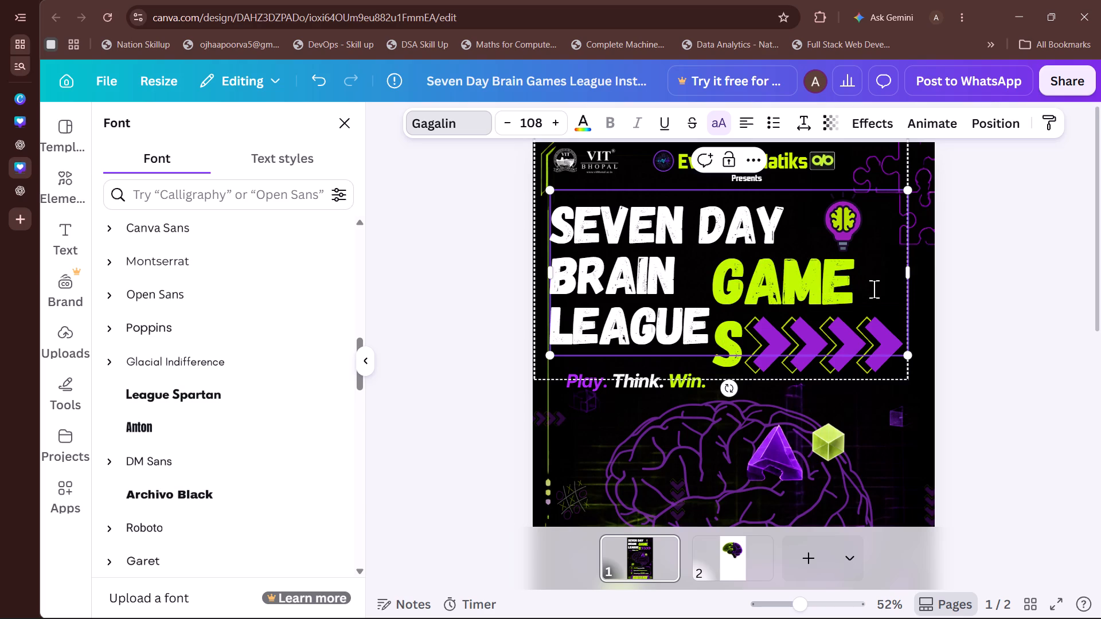
left_click(808, 296)
left_click(808, 296)
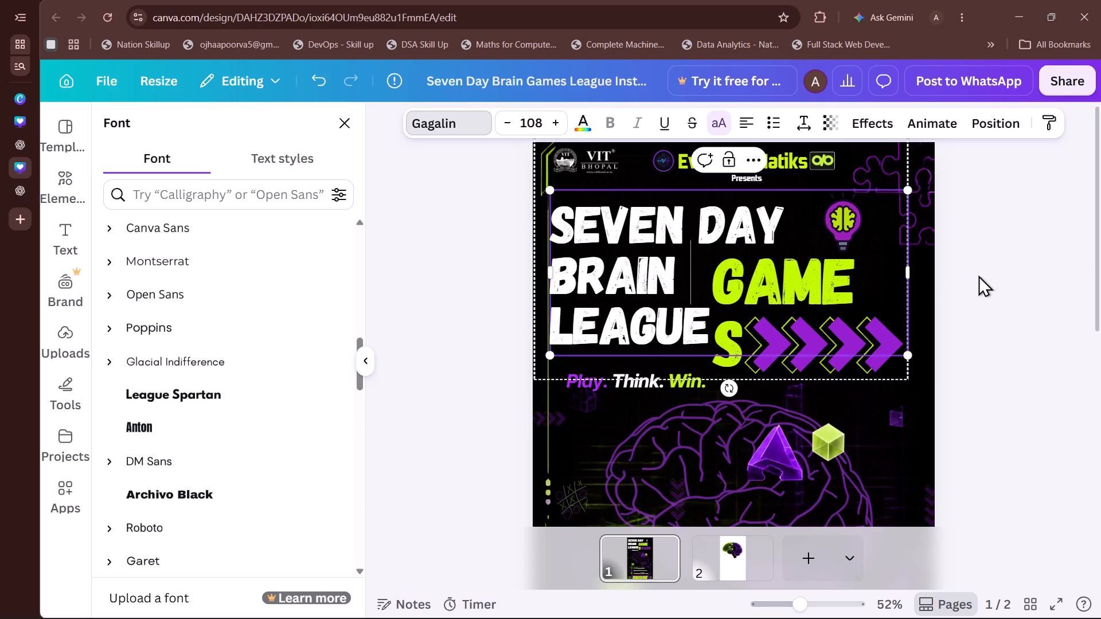
Look through the poster's layer list for the title group that holds "GAMES".
left_click(984, 272)
left_click(811, 283)
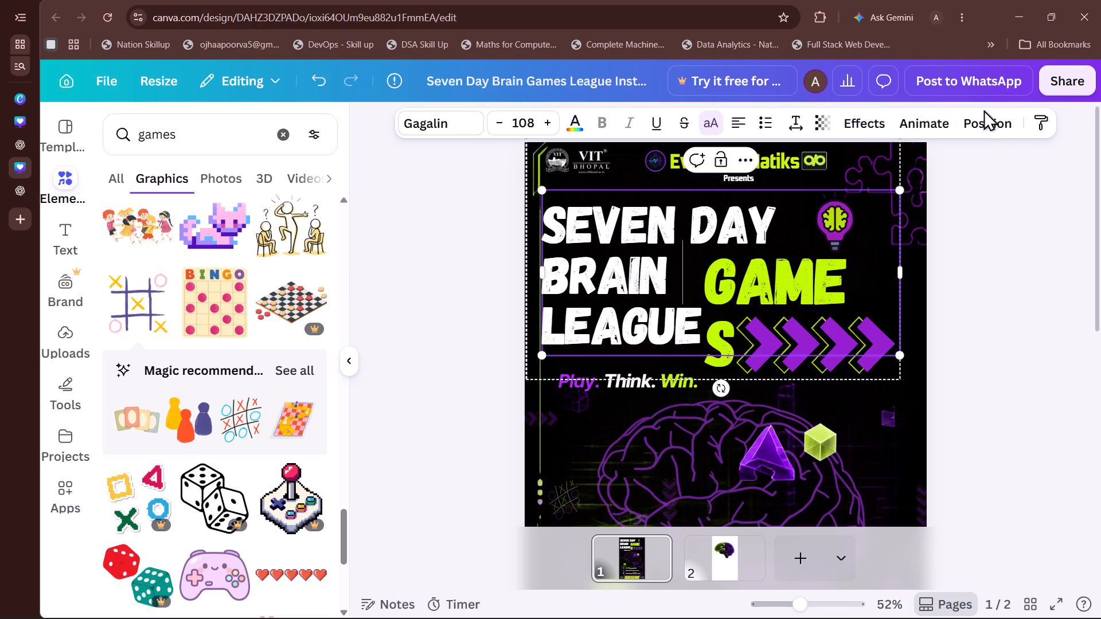
left_click(977, 128)
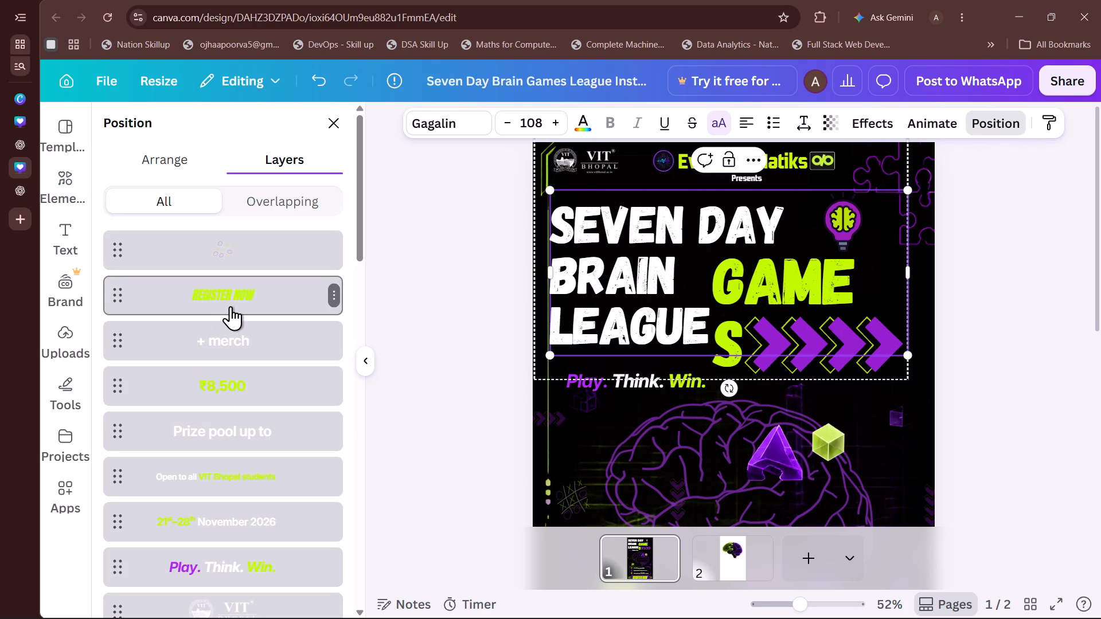
left_click(238, 302)
scroll(238, 302, "up", 1)
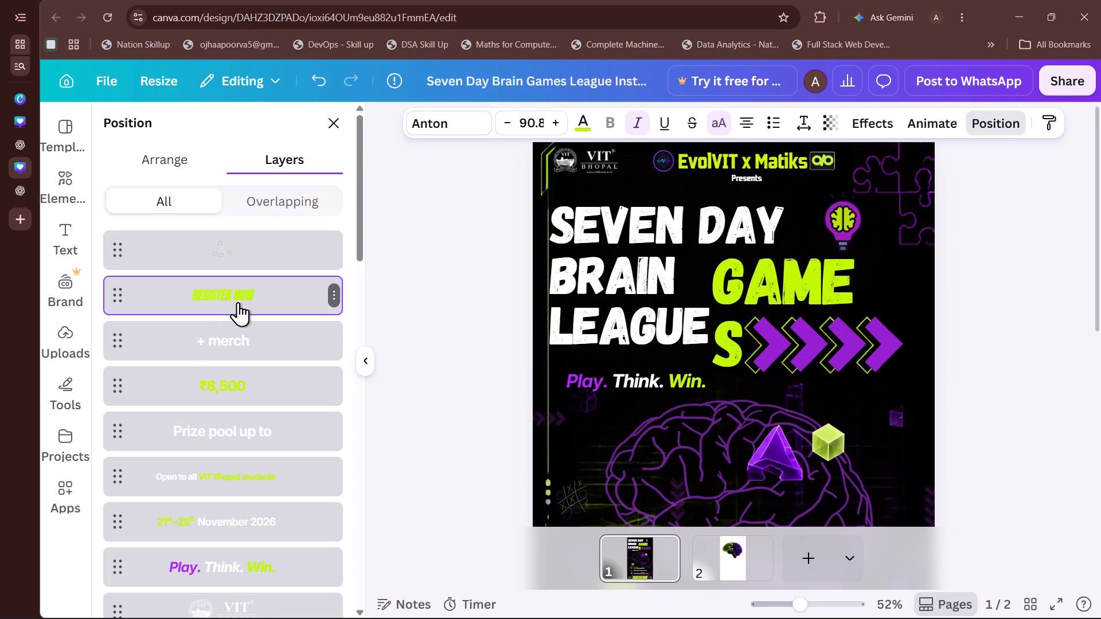
scroll(238, 302, "up", 1)
scroll(231, 399, "down", 2)
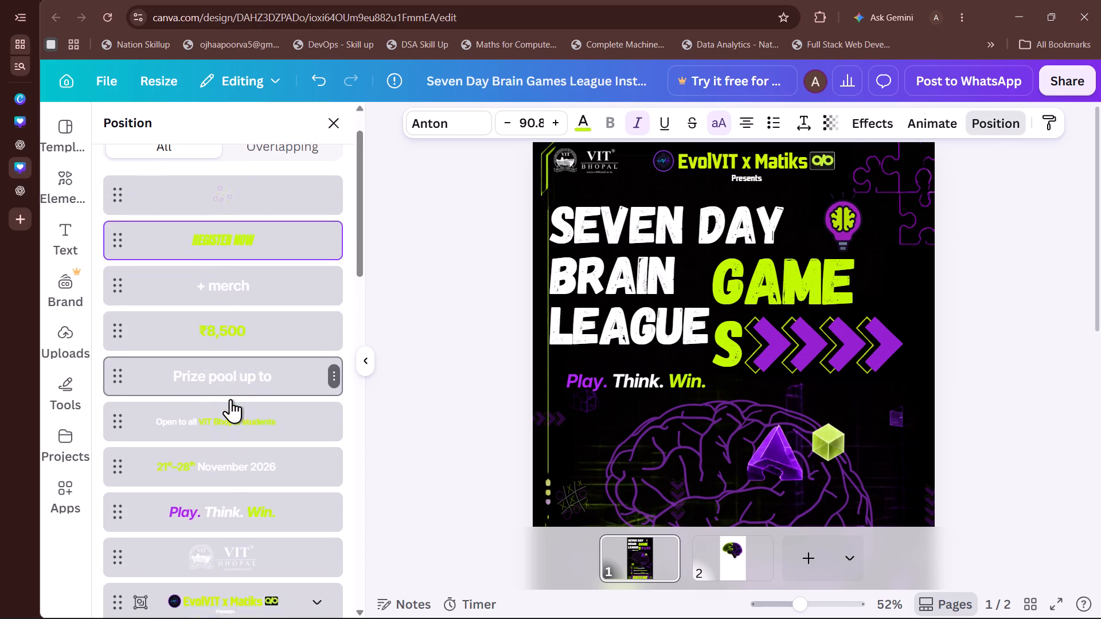
scroll(231, 399, "down", 8)
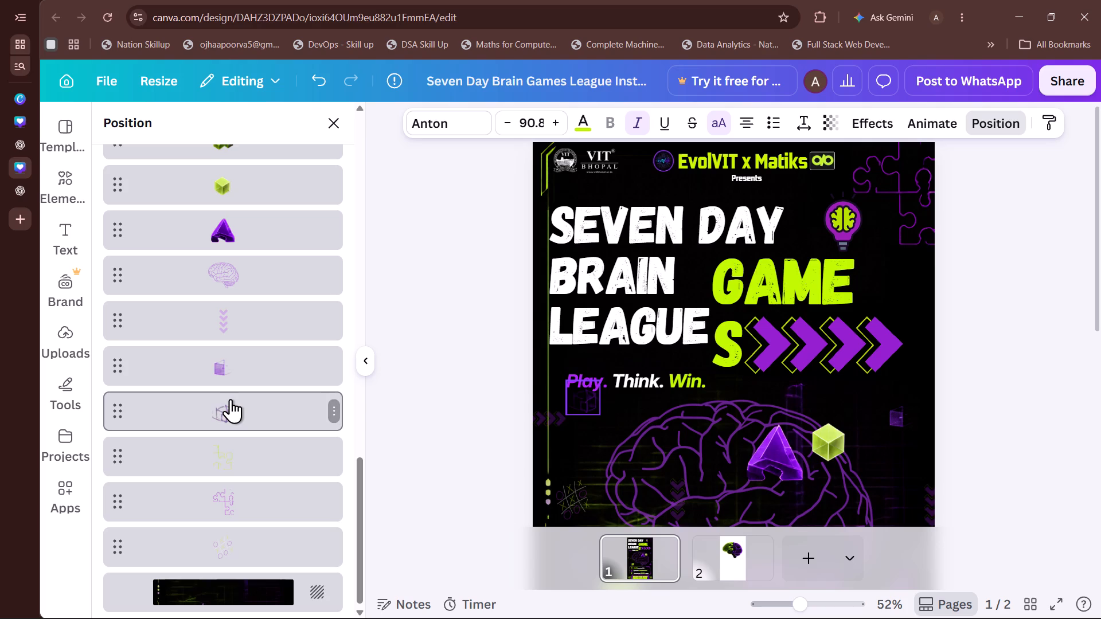
scroll(231, 399, "down", 3)
scroll(231, 399, "up", 12)
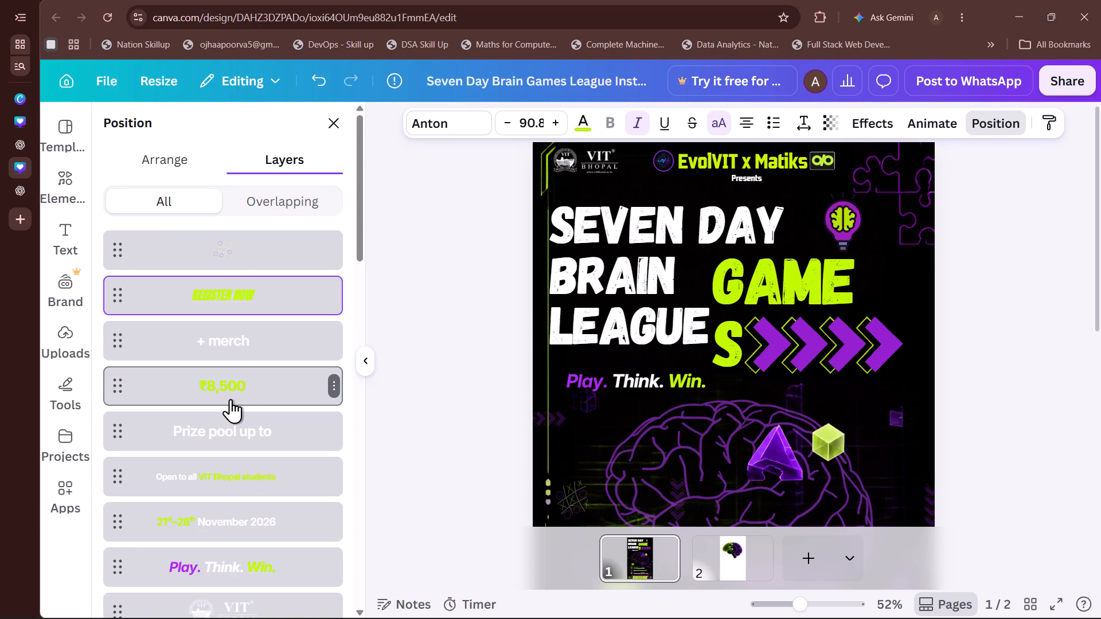
scroll(231, 399, "down", 5)
left_click(319, 326)
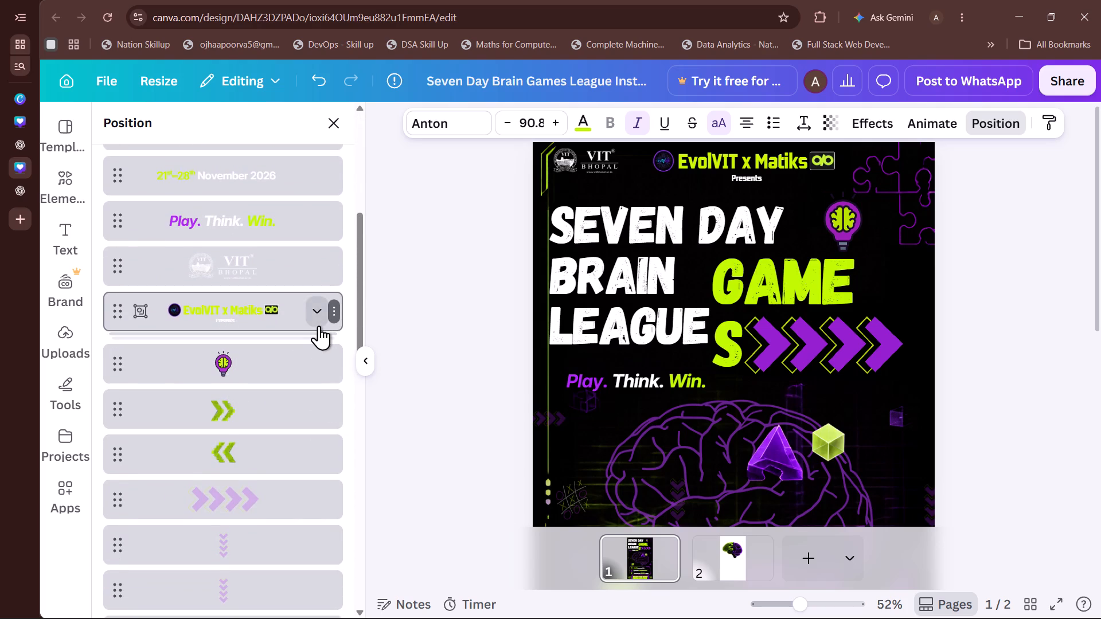
scroll(319, 326, "down", 1)
scroll(278, 422, "down", 4)
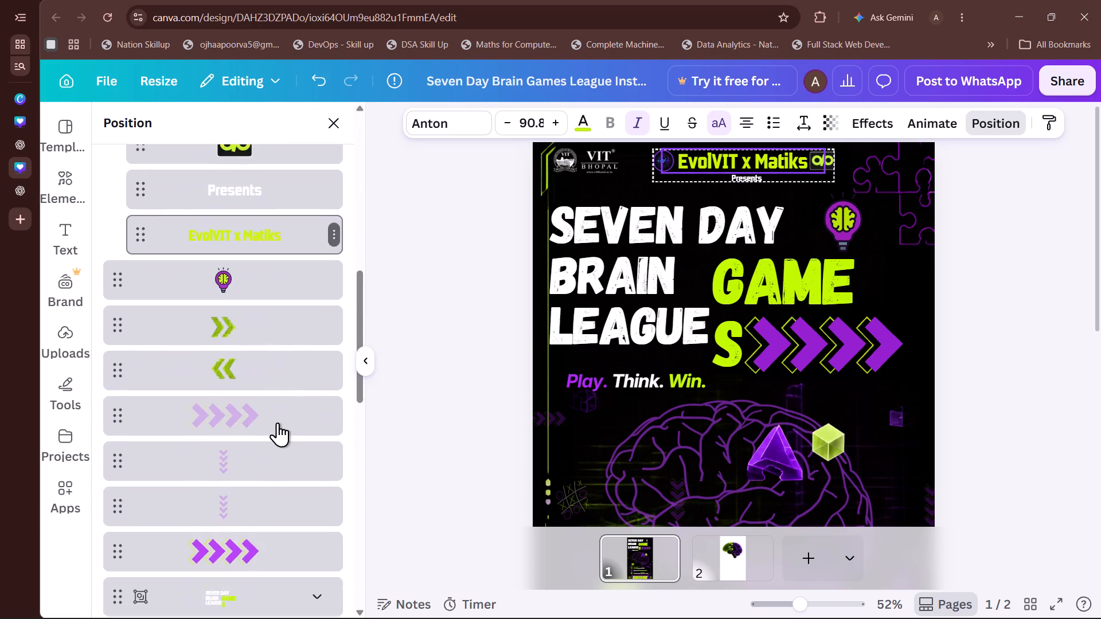
scroll(278, 422, "down", 1)
Widen the "GAMES" text box toward "BRAIN" so that the whole word fits on one line.
left_click(278, 422)
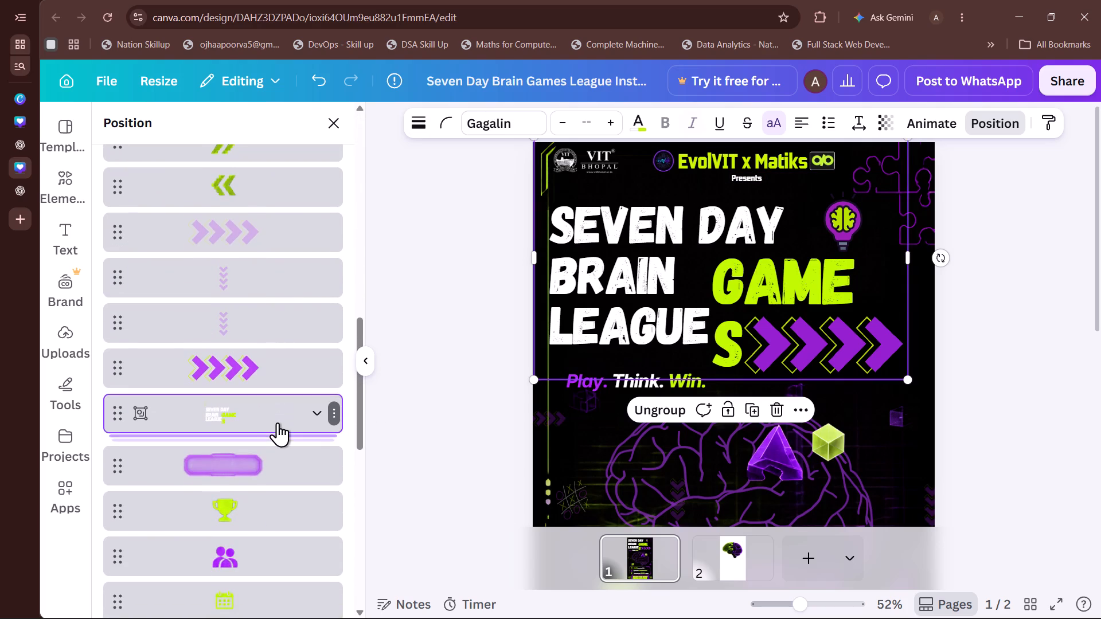
left_click(749, 291)
double_click(749, 291)
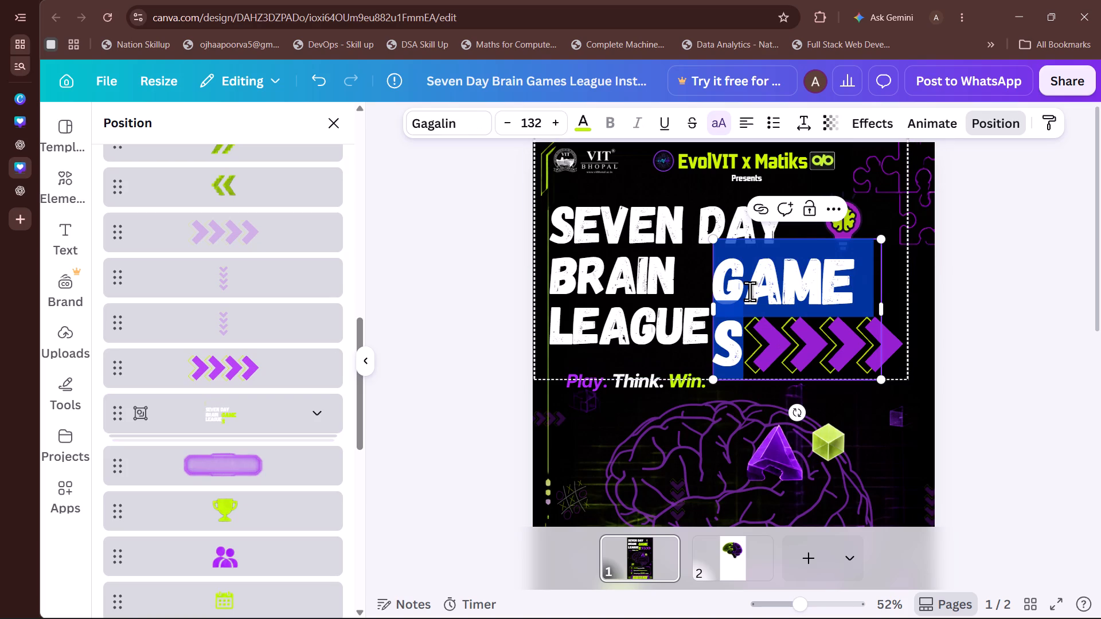
left_click(749, 291)
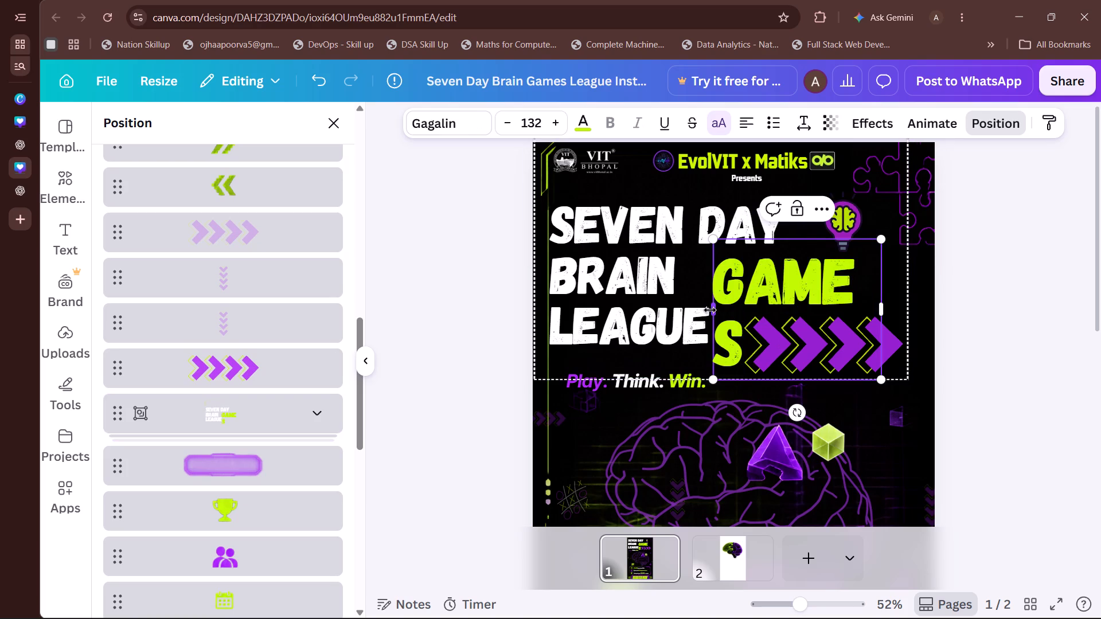
left_click_drag(710, 310, 663, 312)
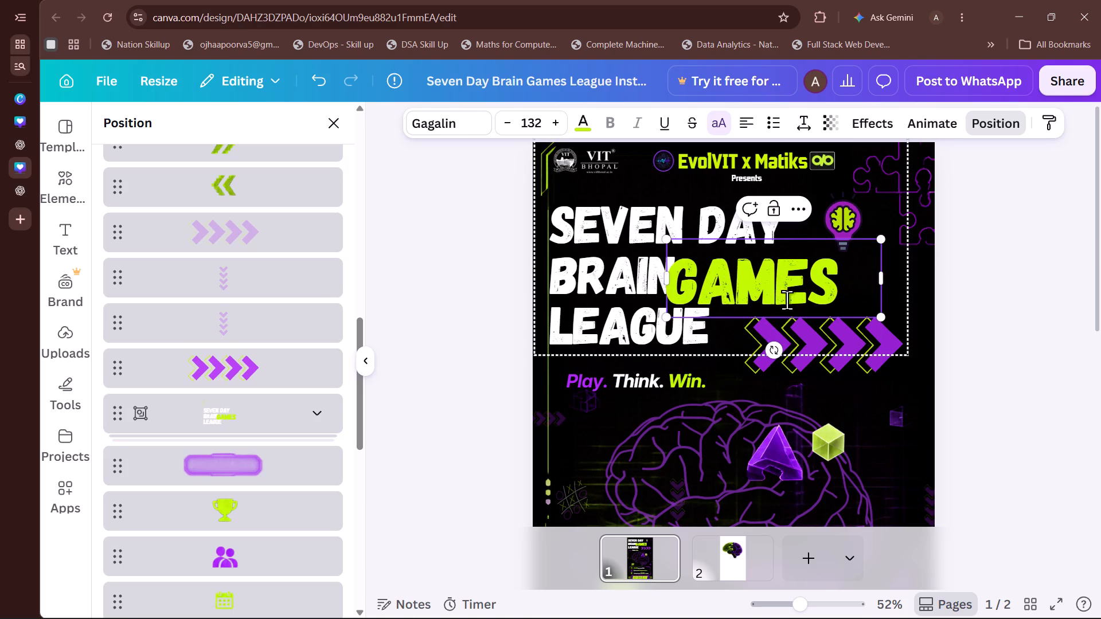
double_click(865, 303)
left_click(987, 312)
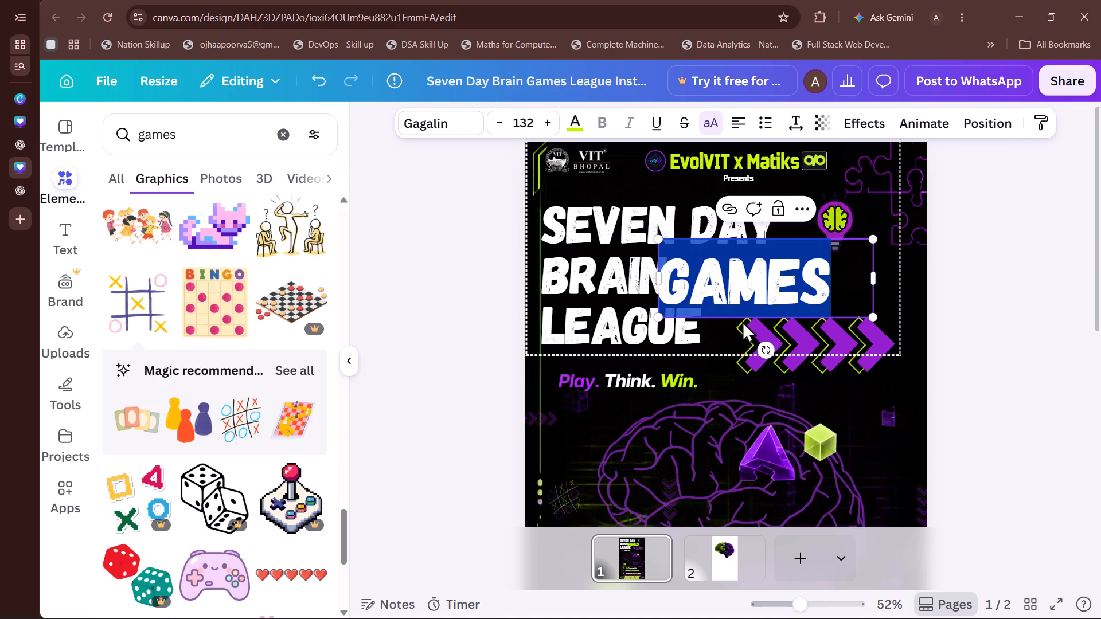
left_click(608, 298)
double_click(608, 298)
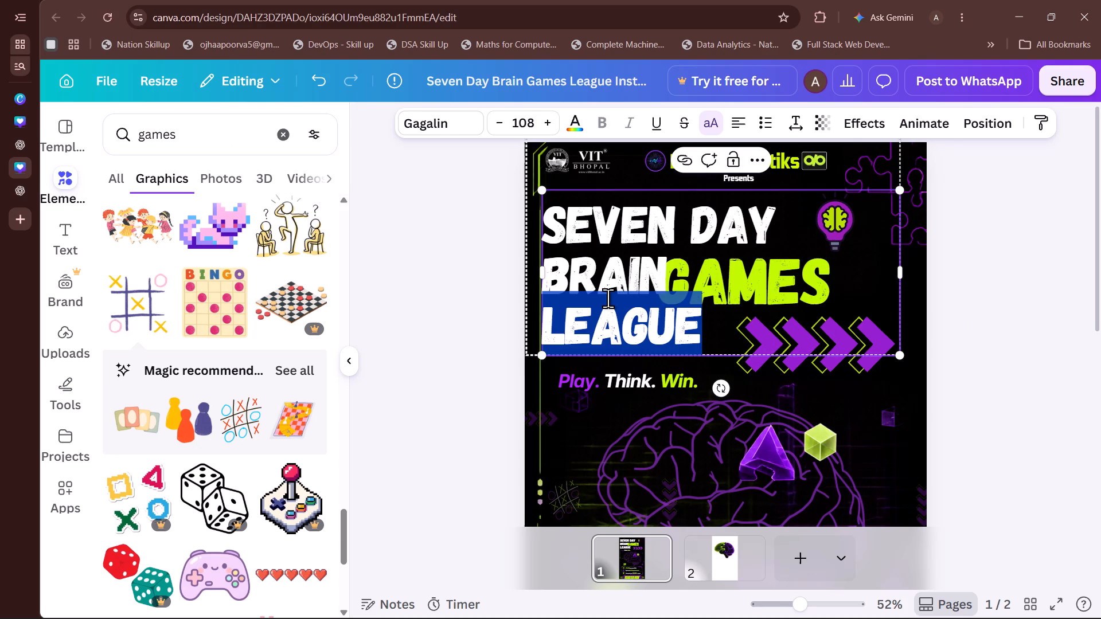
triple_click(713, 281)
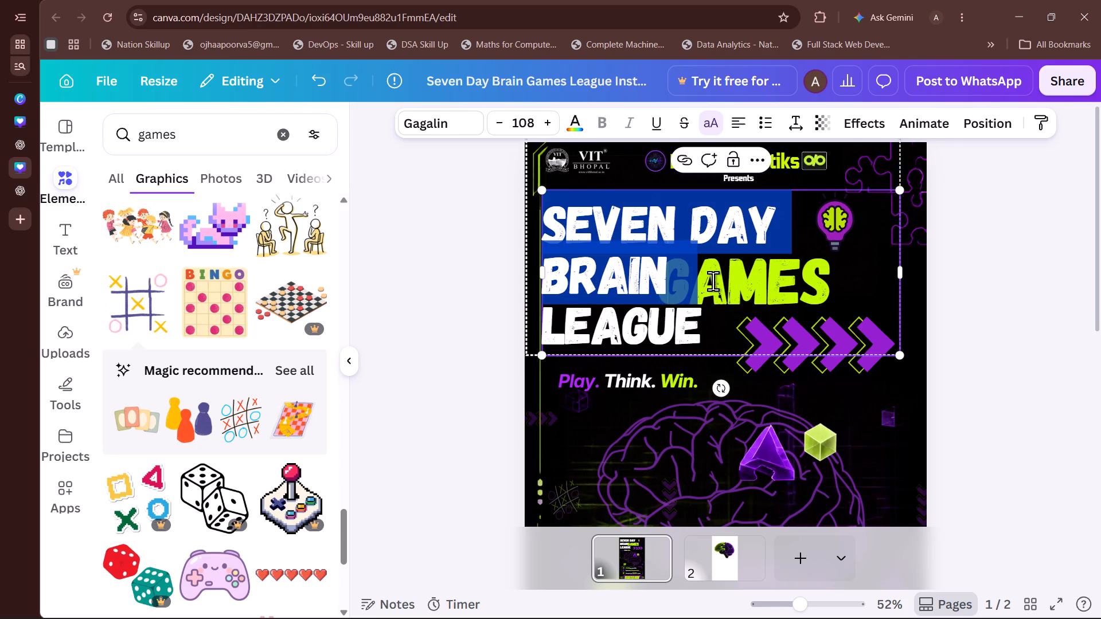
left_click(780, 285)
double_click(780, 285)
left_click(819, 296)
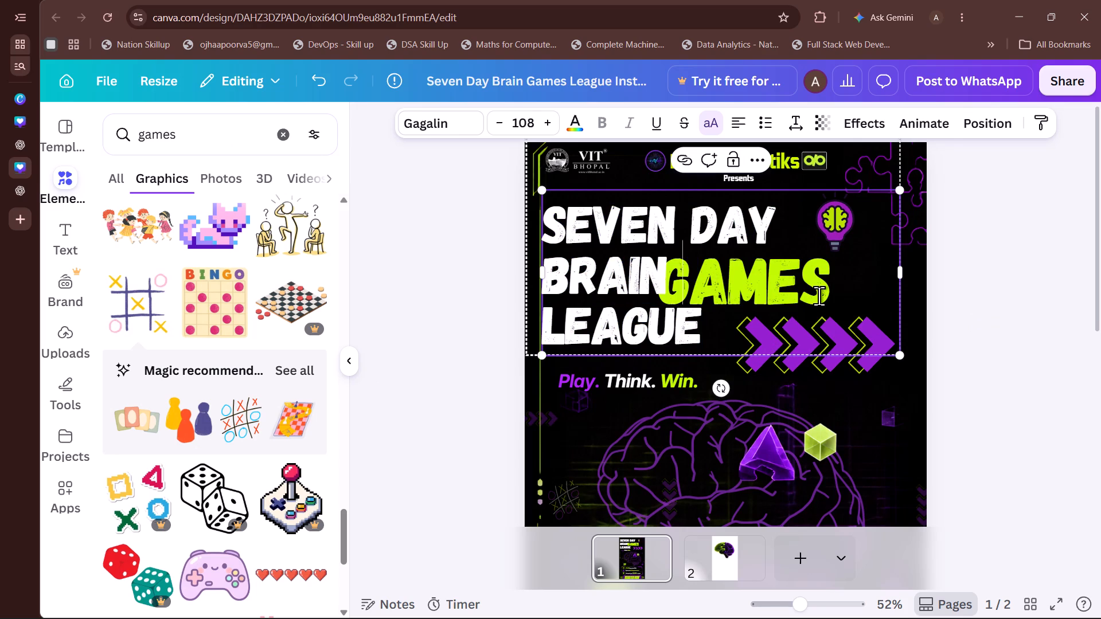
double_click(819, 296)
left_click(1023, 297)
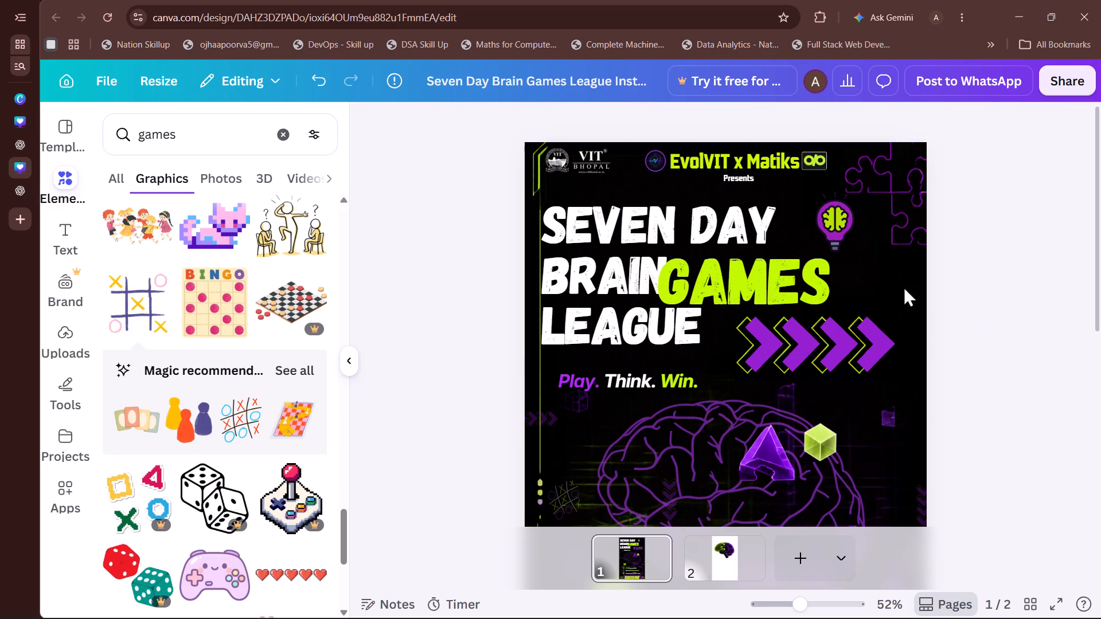
Set the font size of the green "GAMES" text to 108.
left_click(782, 285)
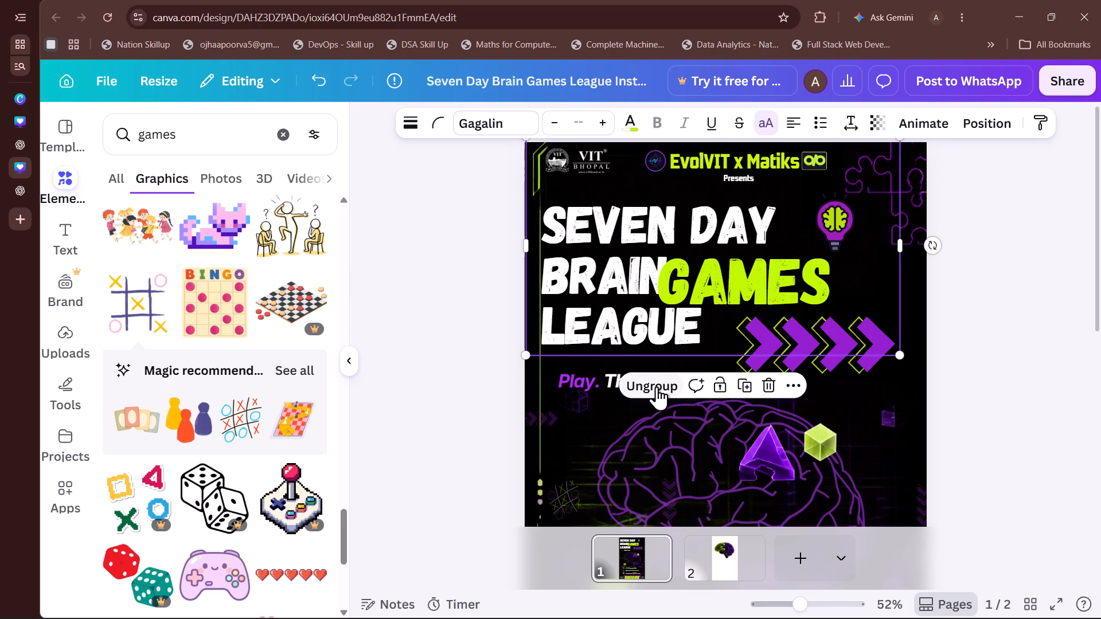
left_click(766, 277)
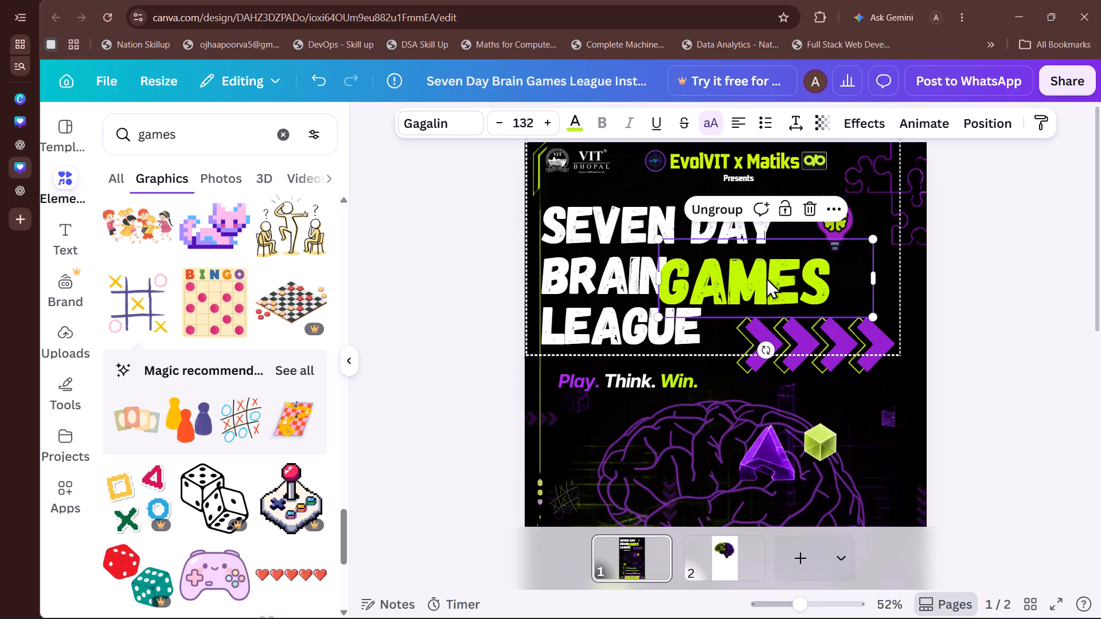
left_click(530, 122)
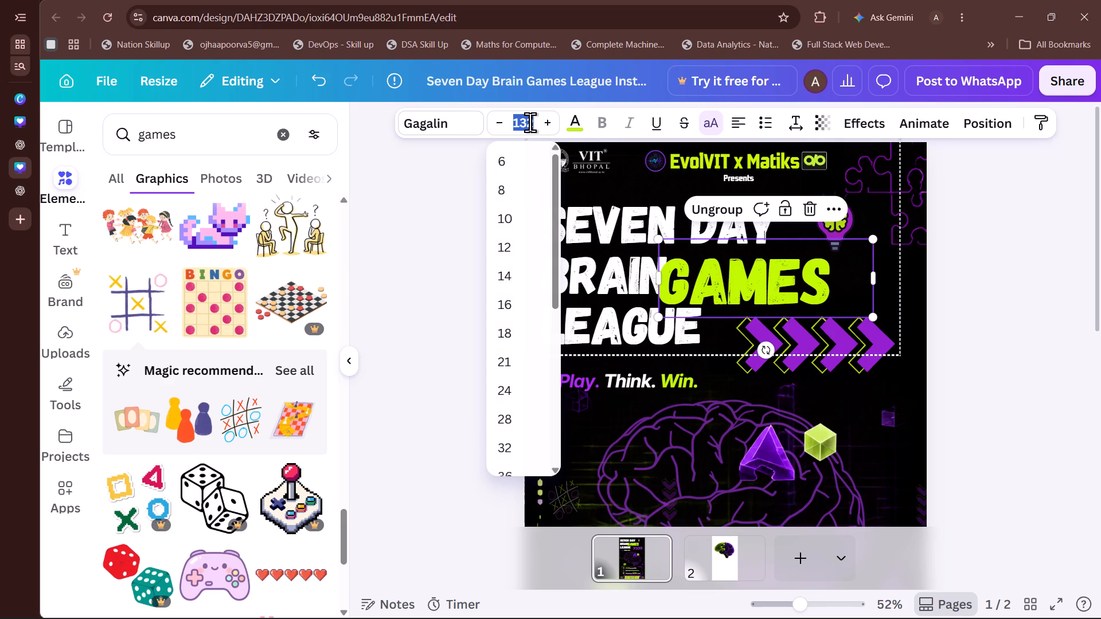
type("10")
key("8")
key("Return")
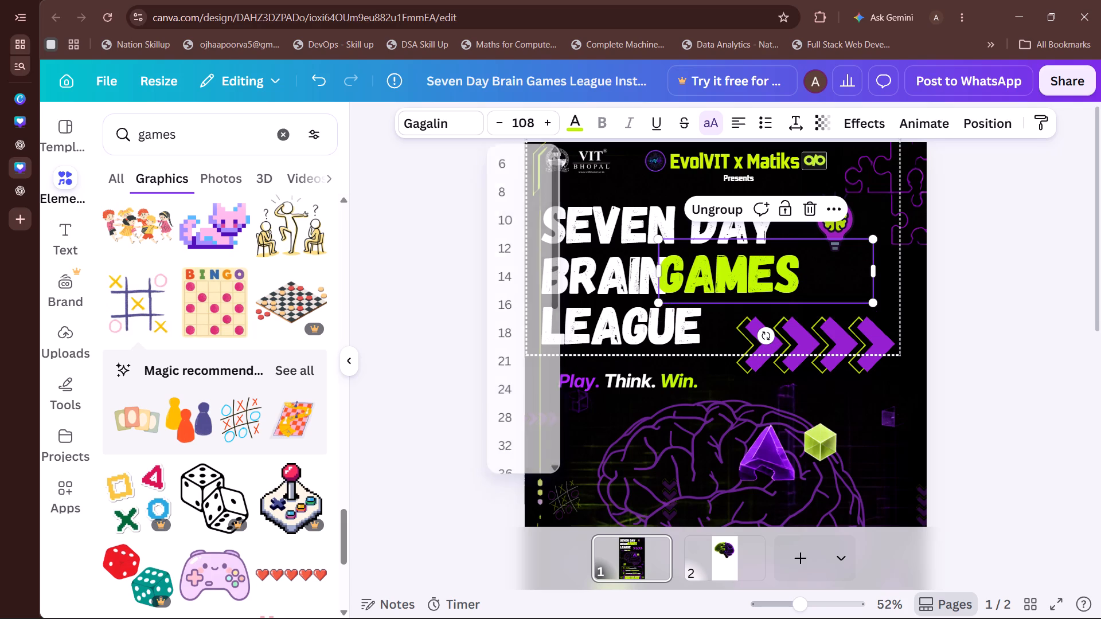
Move "GAMES" a little to the right so it sits directly beside "BRAIN" without overlapping it.
left_click_drag(822, 283, 838, 283)
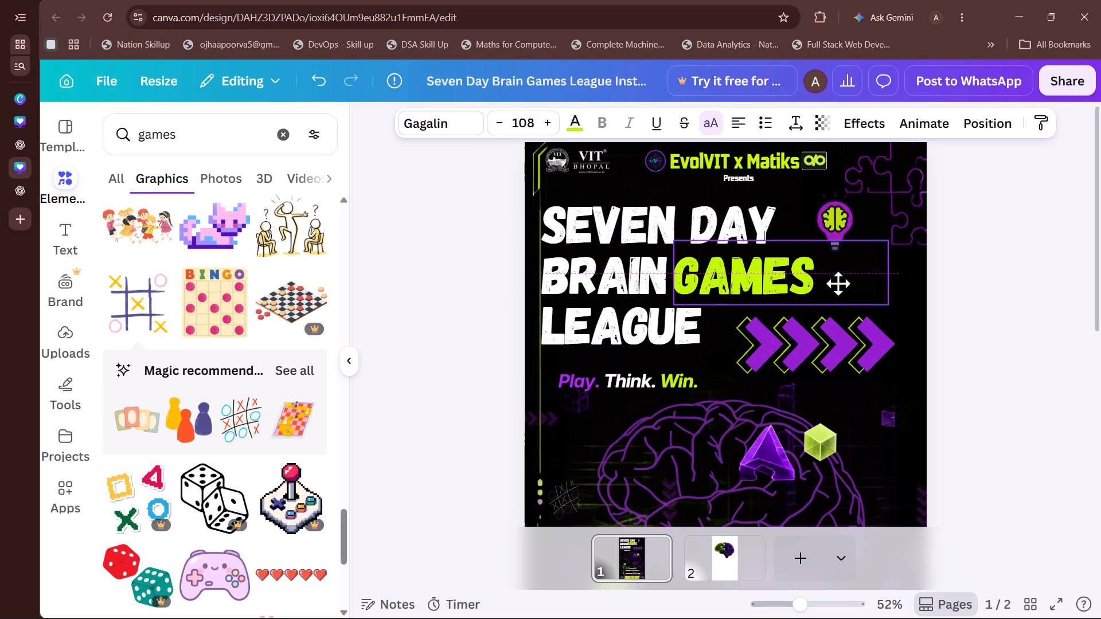
left_click_drag(838, 283, 838, 283)
left_click_drag(838, 283, 837, 282)
left_click(975, 319)
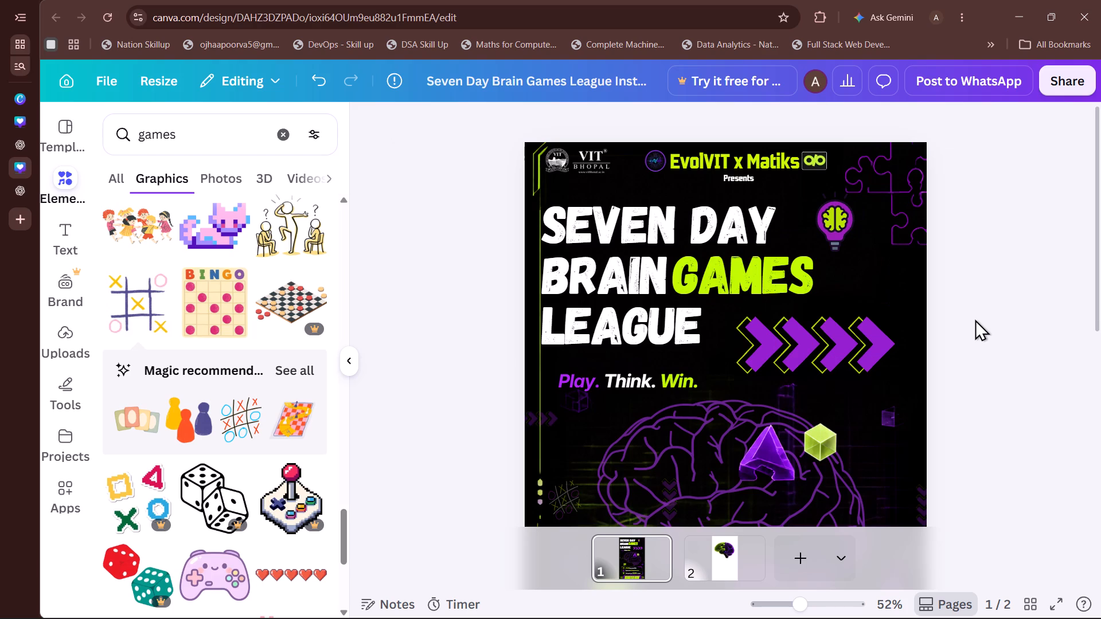
left_click(975, 319)
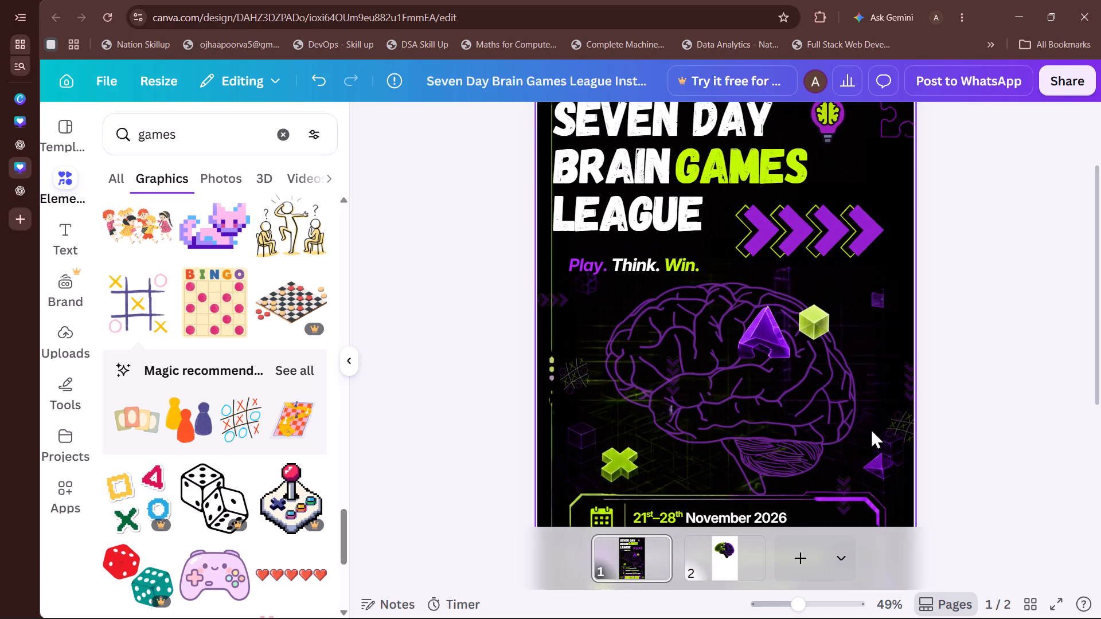
Shift the whole title group slightly right and up, away from the green line along the poster's left edge.
scroll(870, 428, "up", 4)
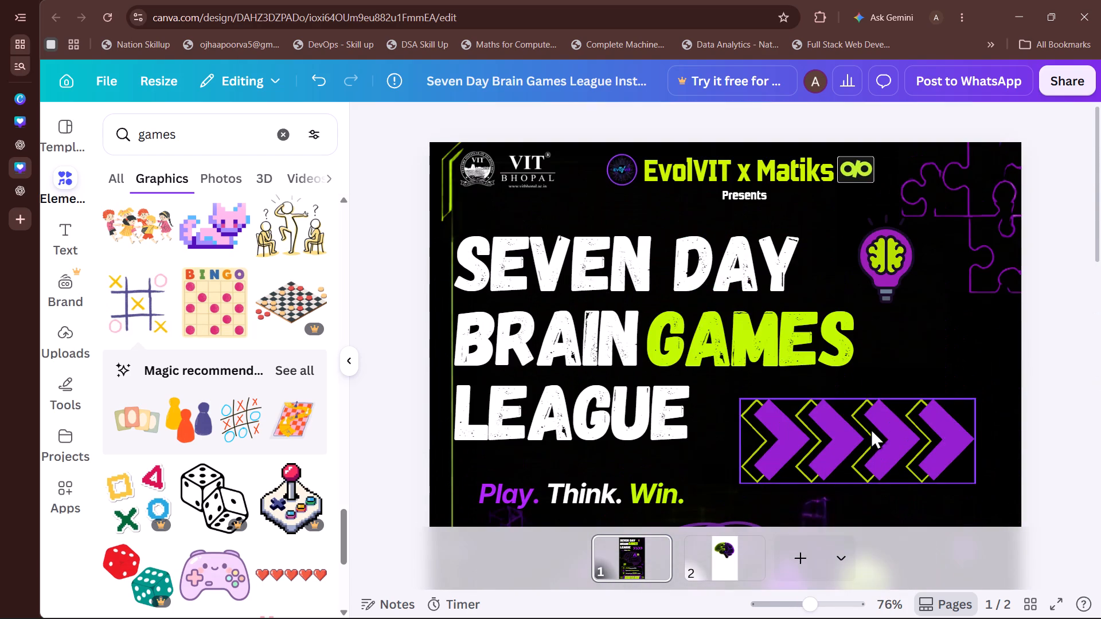
left_click_drag(536, 367, 546, 374)
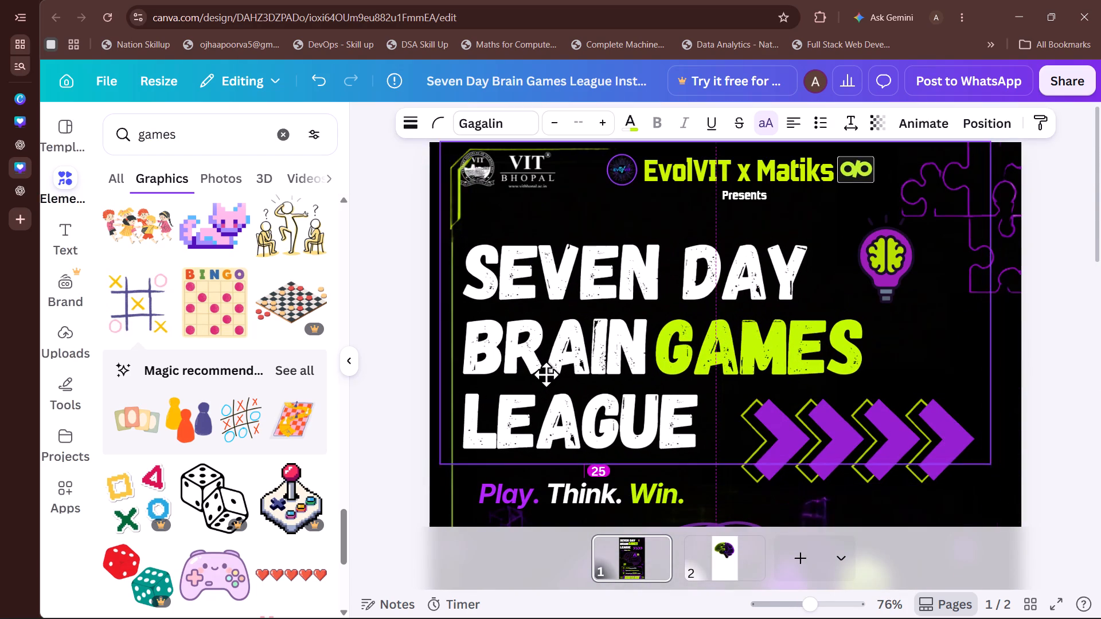
left_click_drag(546, 374, 540, 371)
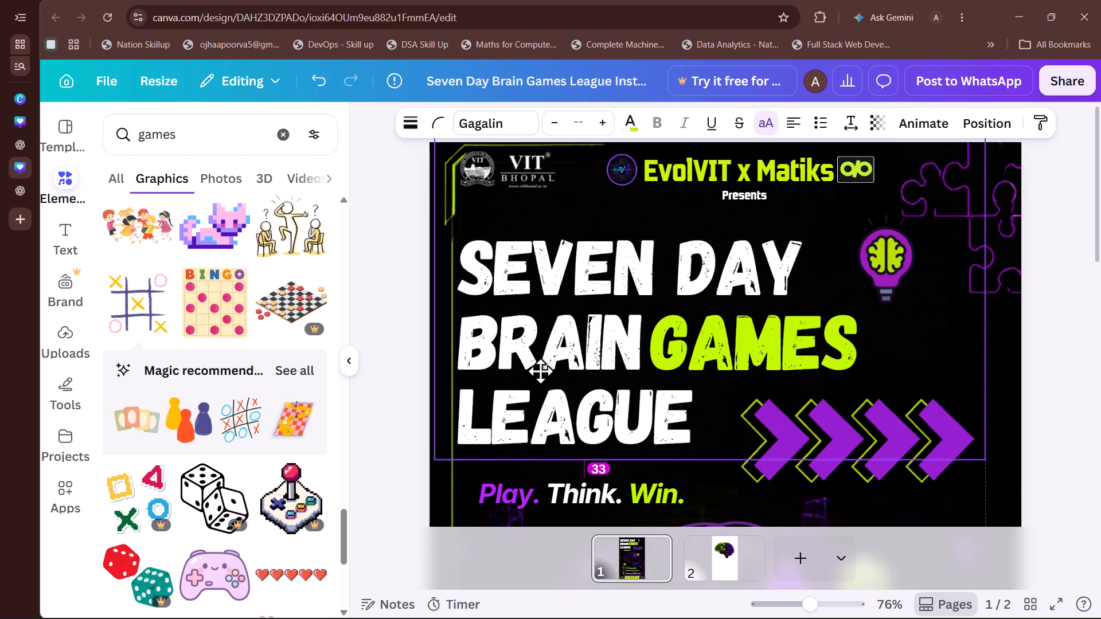
left_click_drag(540, 371, 548, 375)
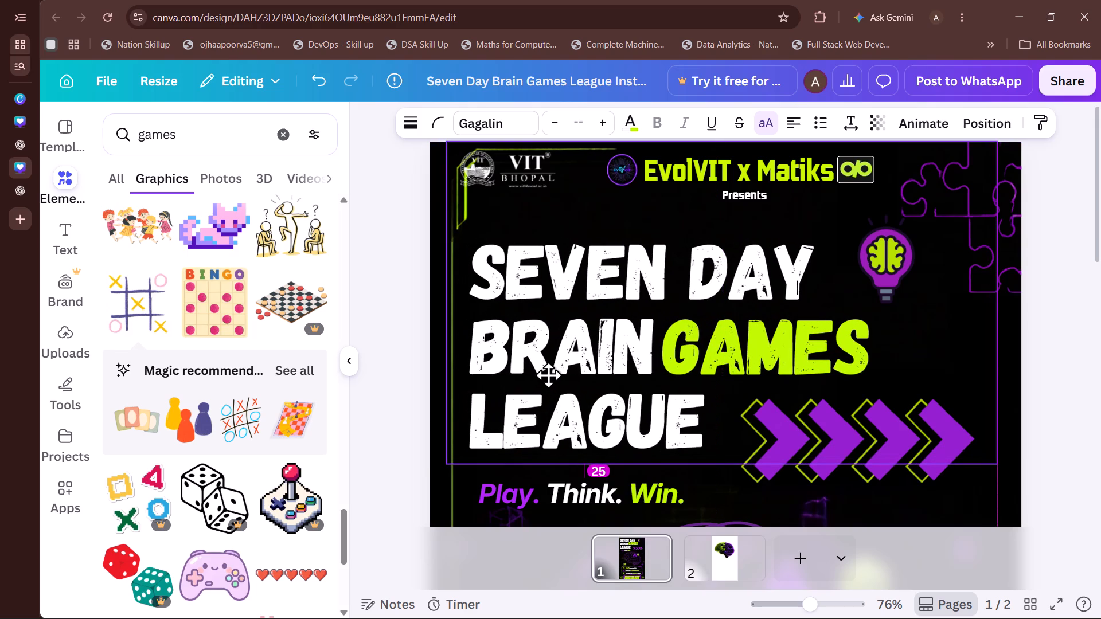
left_click_drag(548, 375, 545, 362)
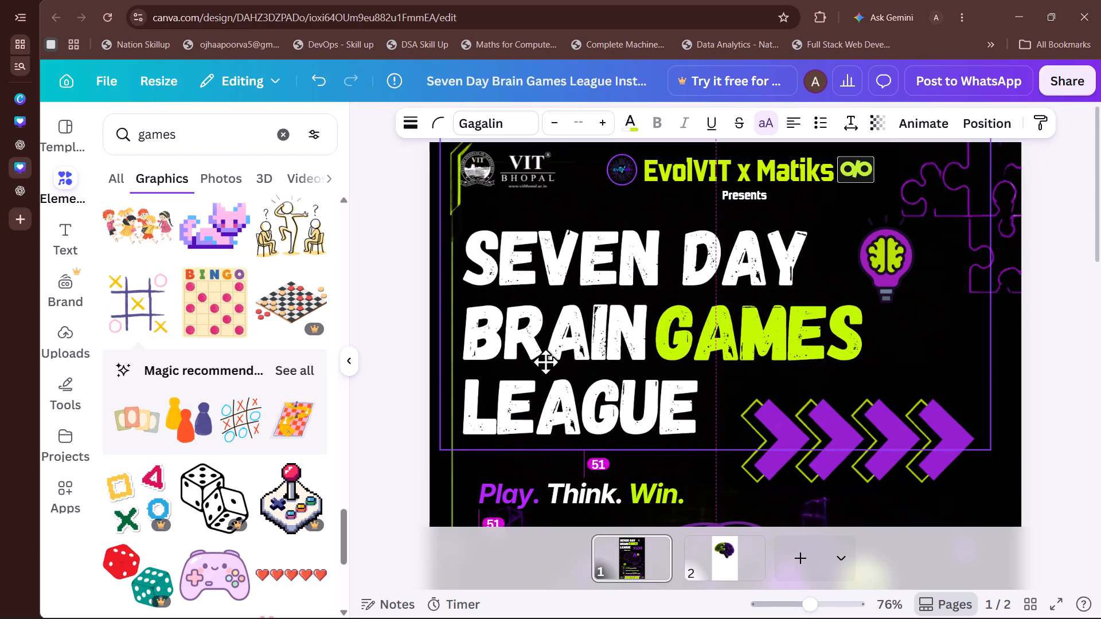
left_click_drag(545, 362, 546, 365)
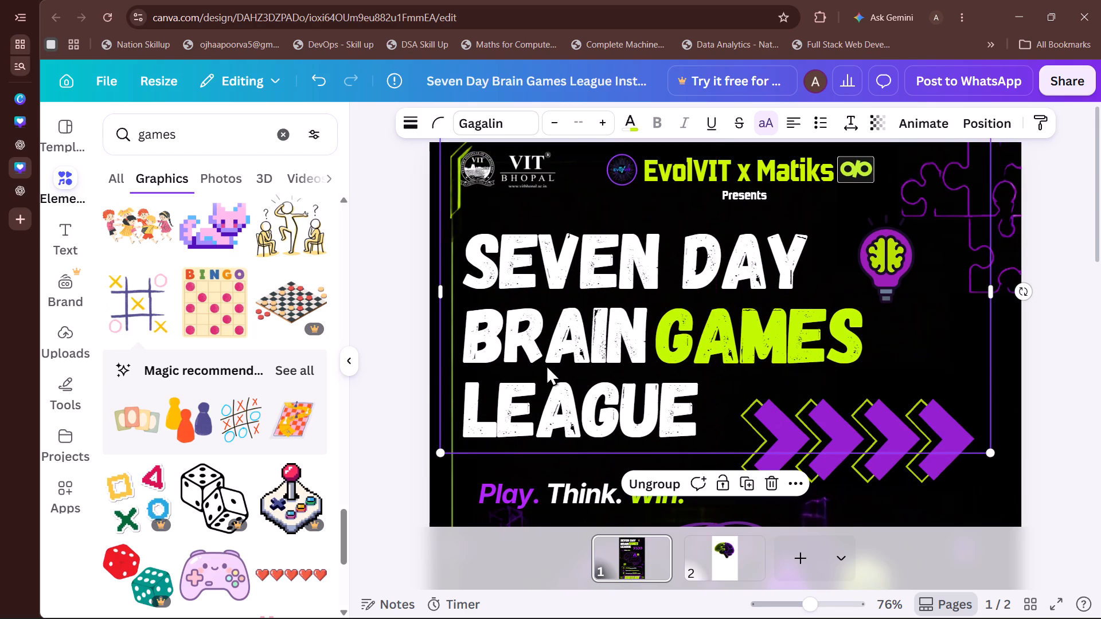
Enlarge all text in the title group by three points, to font size 111.
double_click(602, 127)
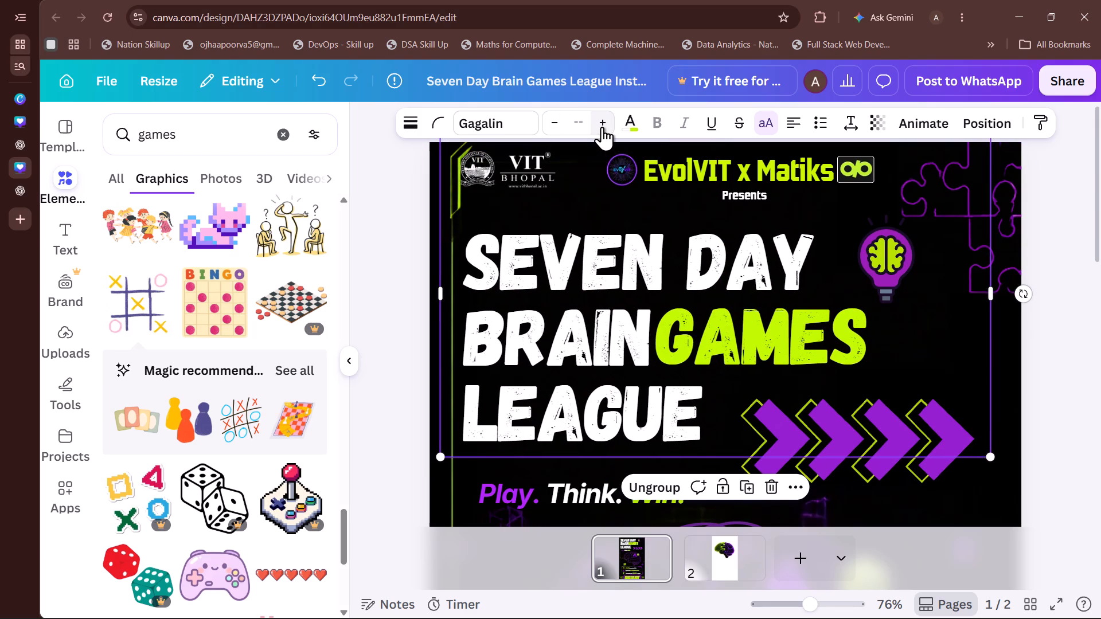
left_click(602, 127)
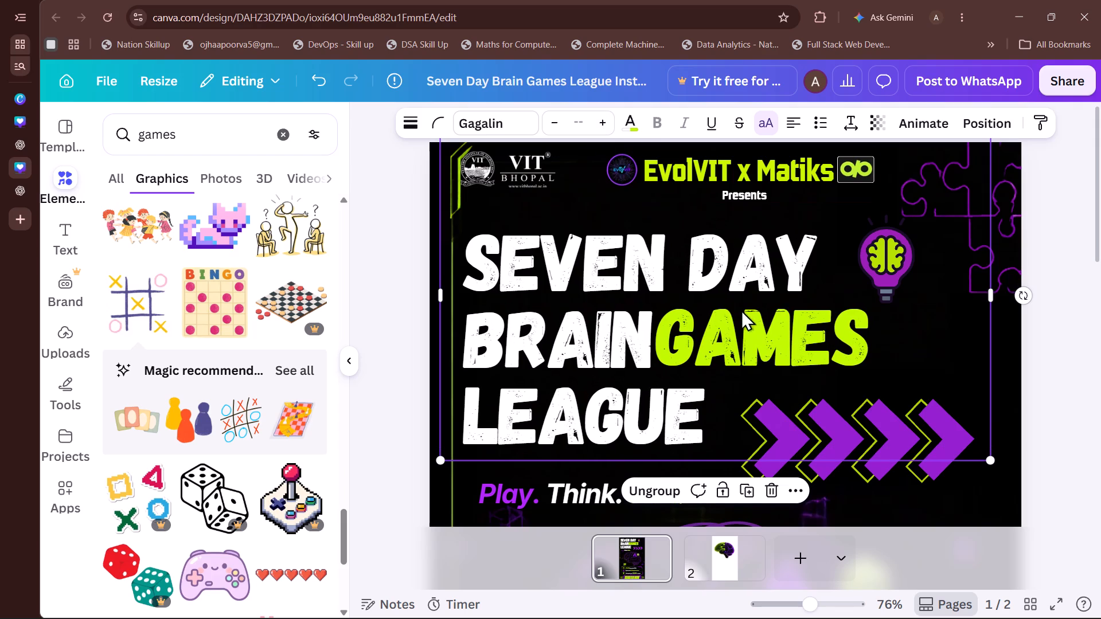
Move "GAMES" slightly right to leave a word space after "BRAIN", keeping both words on the same line.
left_click(732, 331)
left_click_drag(732, 331, 749, 329)
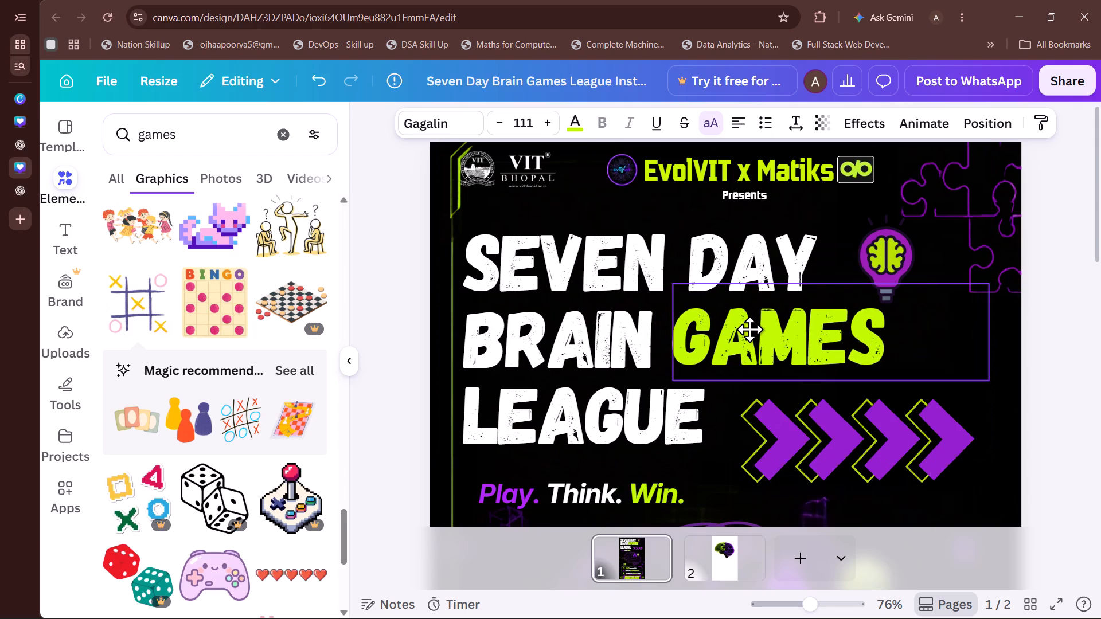
left_click_drag(749, 329, 749, 330)
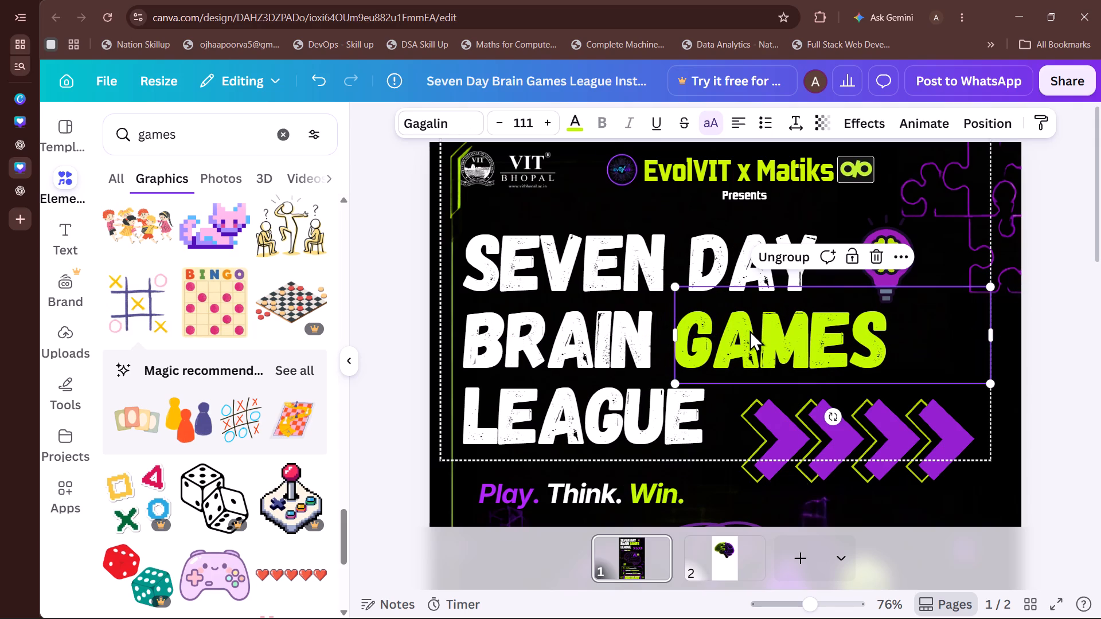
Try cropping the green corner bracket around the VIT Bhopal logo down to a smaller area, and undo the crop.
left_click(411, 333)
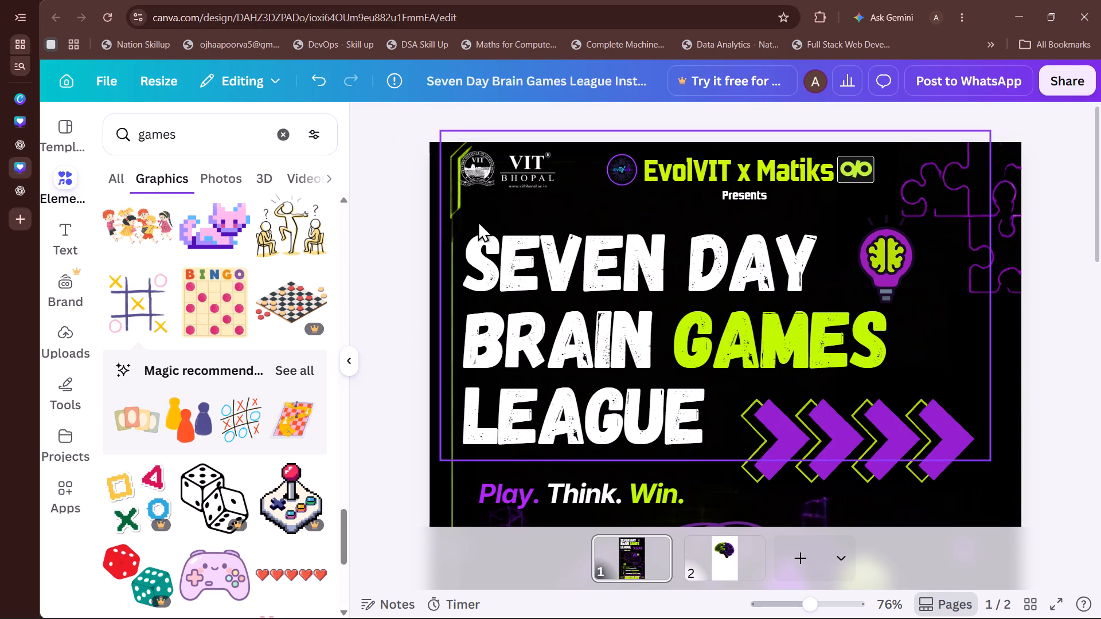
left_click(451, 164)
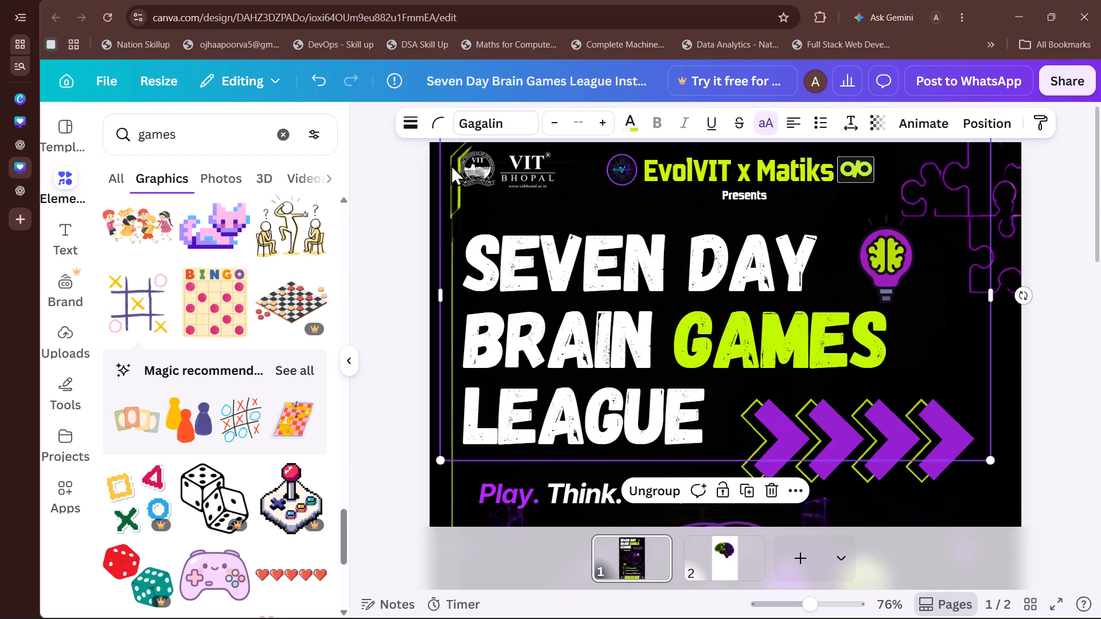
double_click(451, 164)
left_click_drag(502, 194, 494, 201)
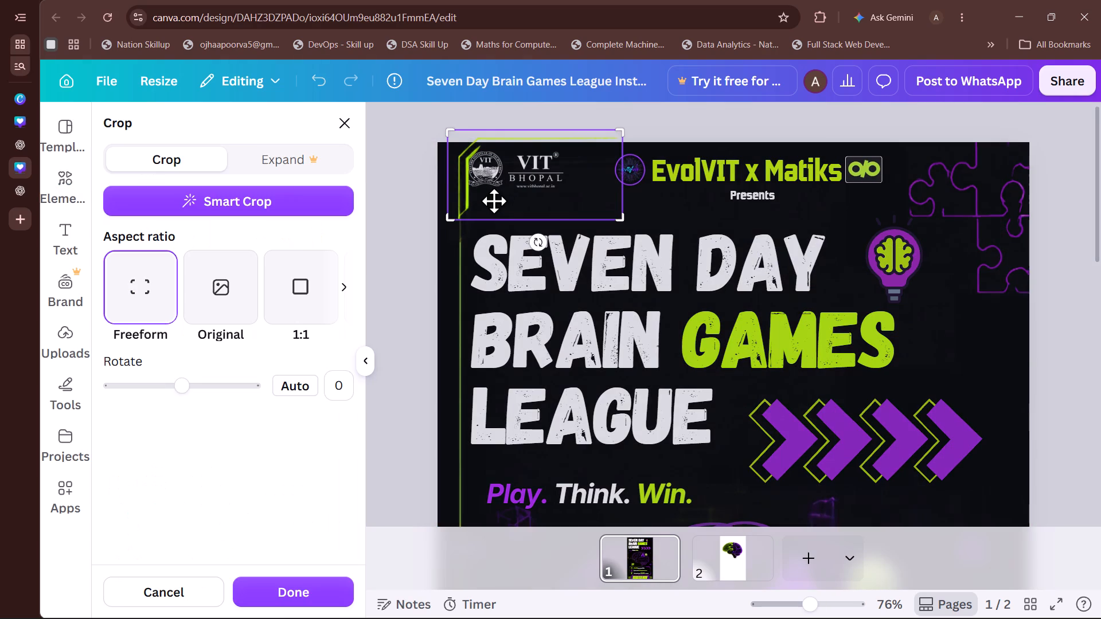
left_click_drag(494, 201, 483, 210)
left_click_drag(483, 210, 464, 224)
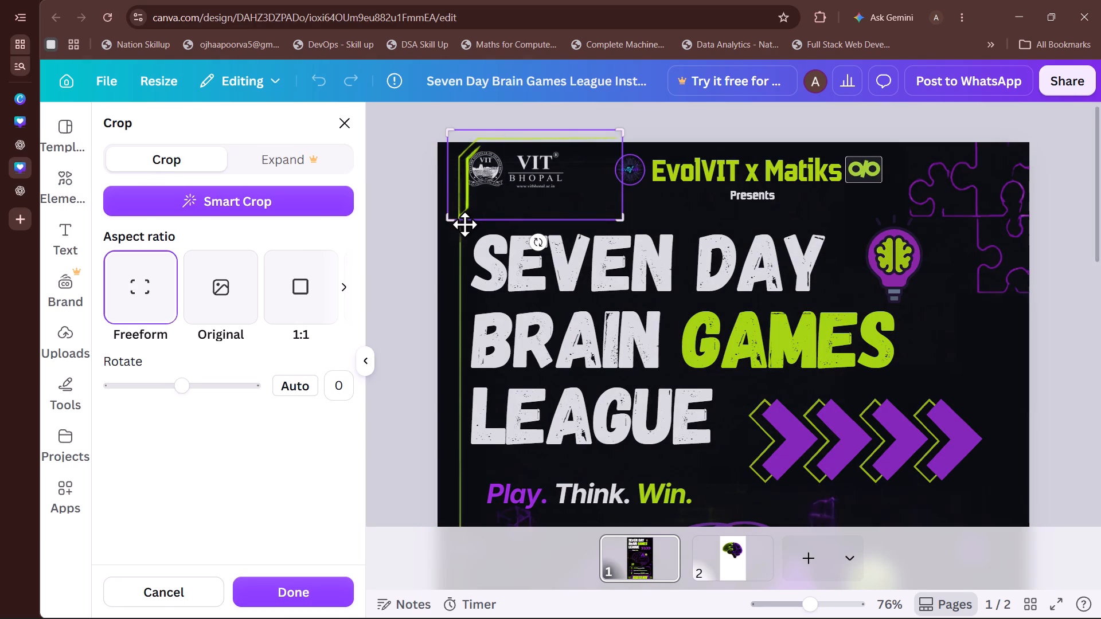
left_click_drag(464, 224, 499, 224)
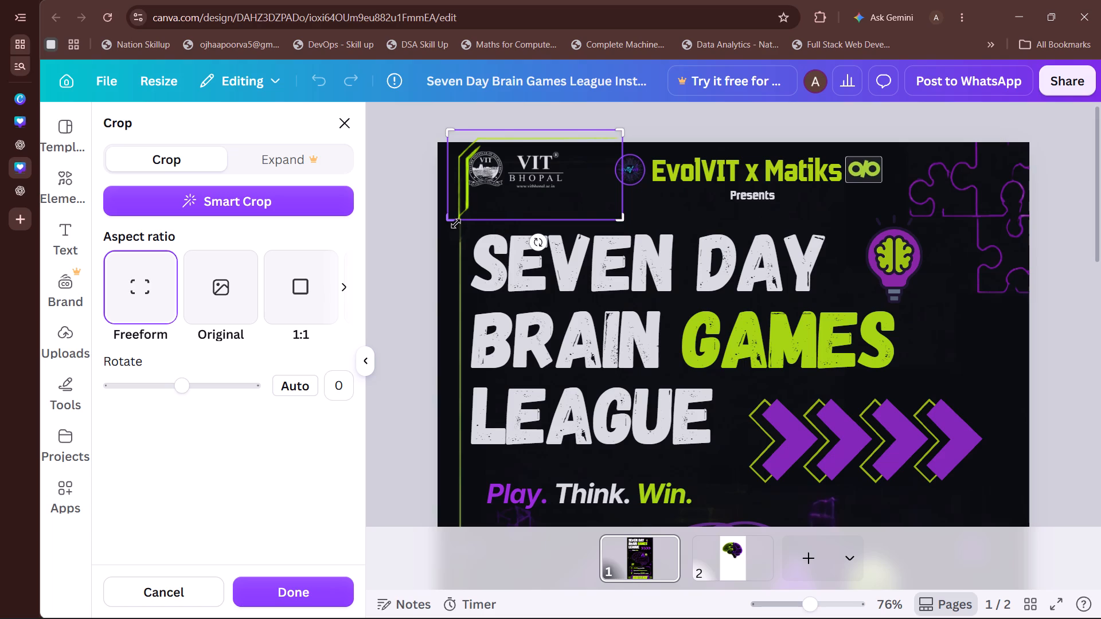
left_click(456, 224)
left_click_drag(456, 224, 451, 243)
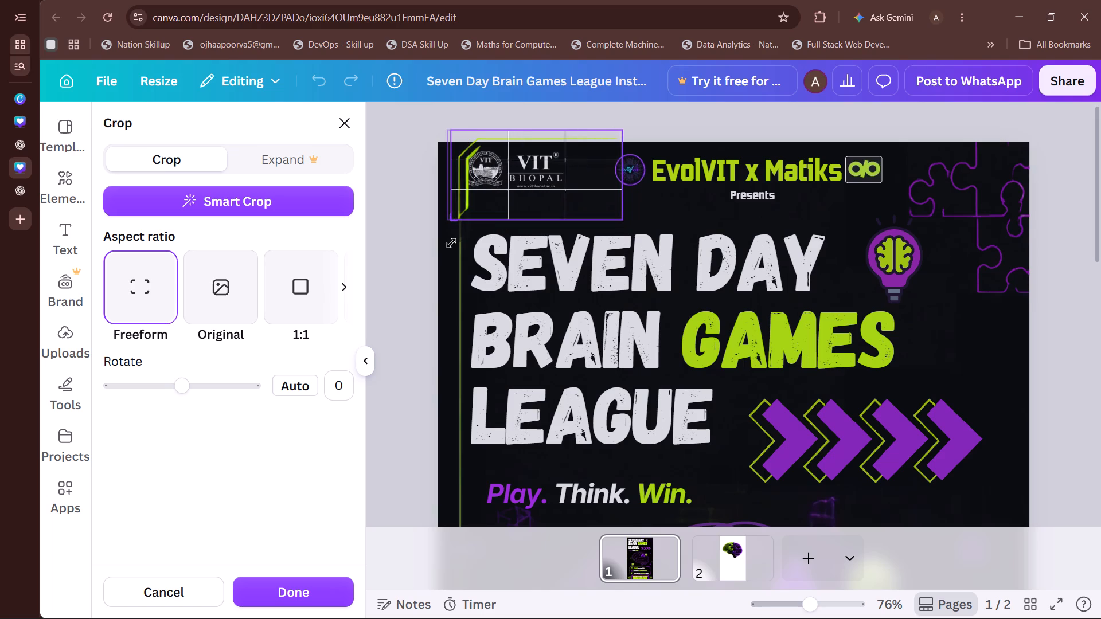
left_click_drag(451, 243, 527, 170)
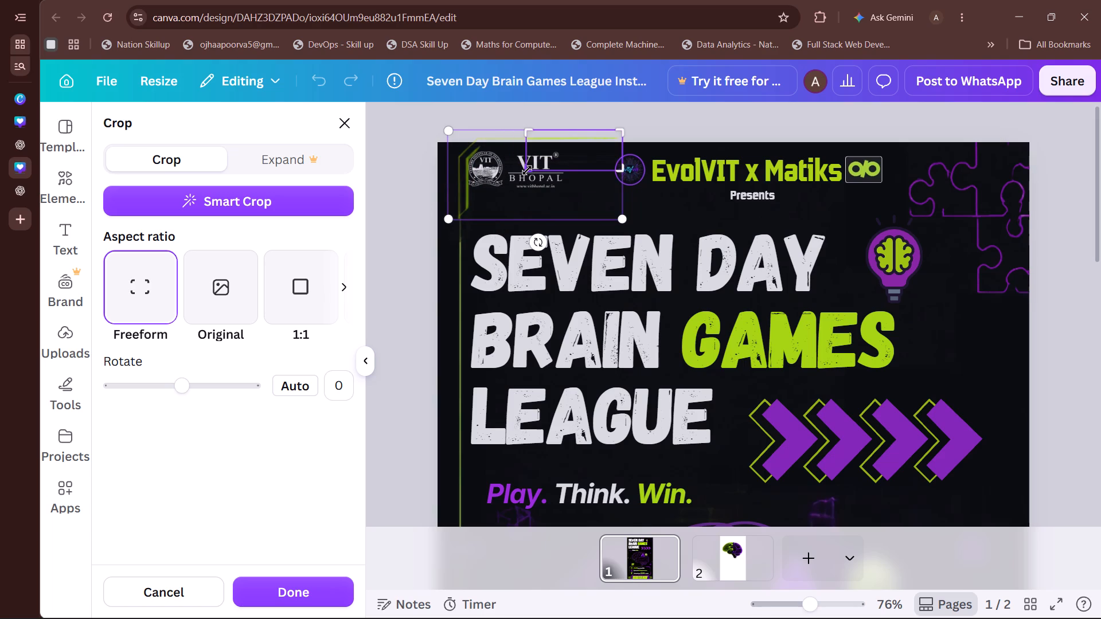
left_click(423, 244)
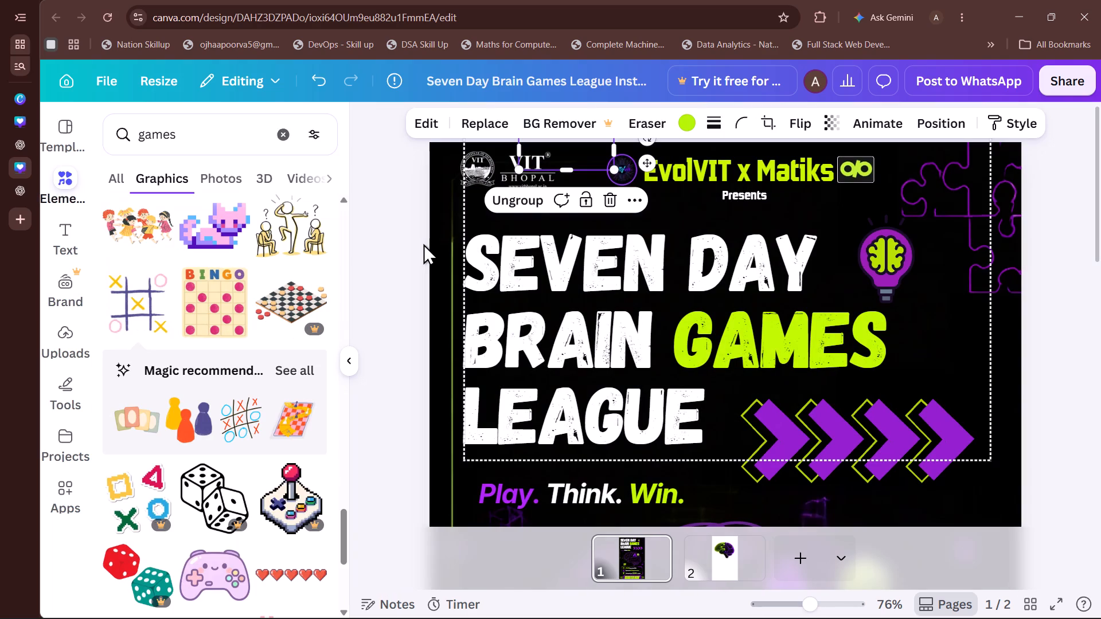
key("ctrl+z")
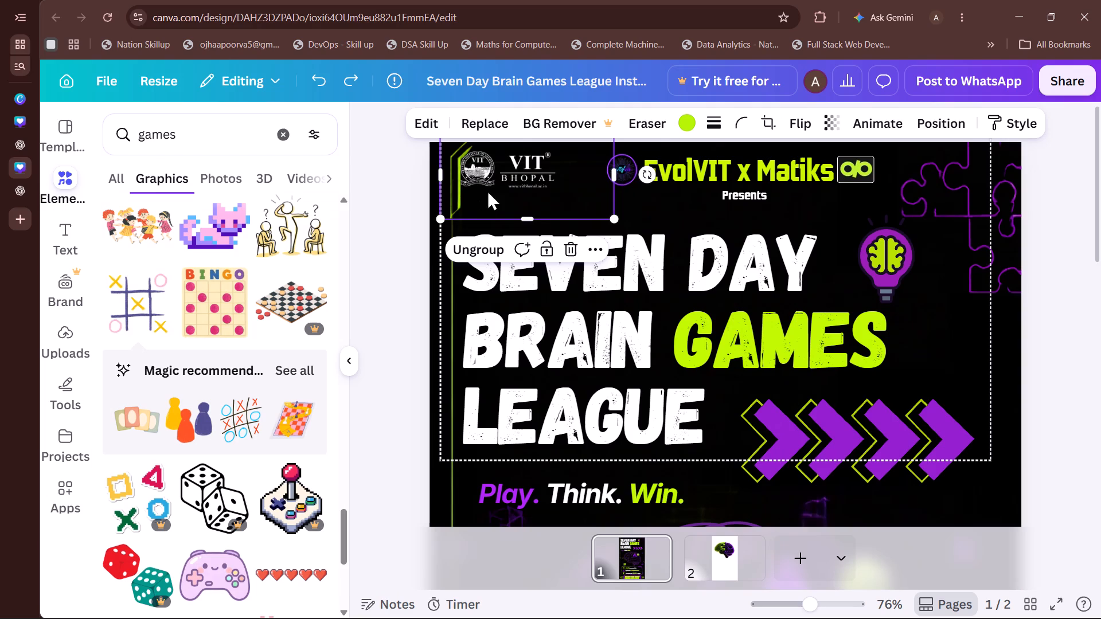
Reposition the green corner bracket at the poster's upper-left corner so it meets the vertical green line and frames the VIT Bhopal logo.
left_click_drag(470, 205, 464, 225)
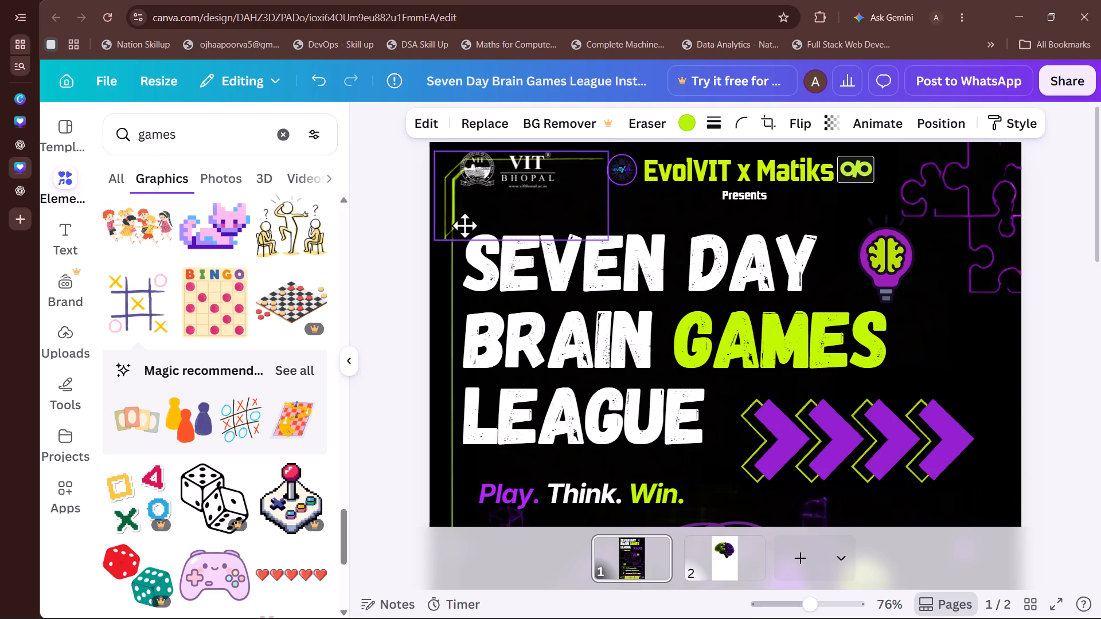
left_click_drag(464, 225, 456, 214)
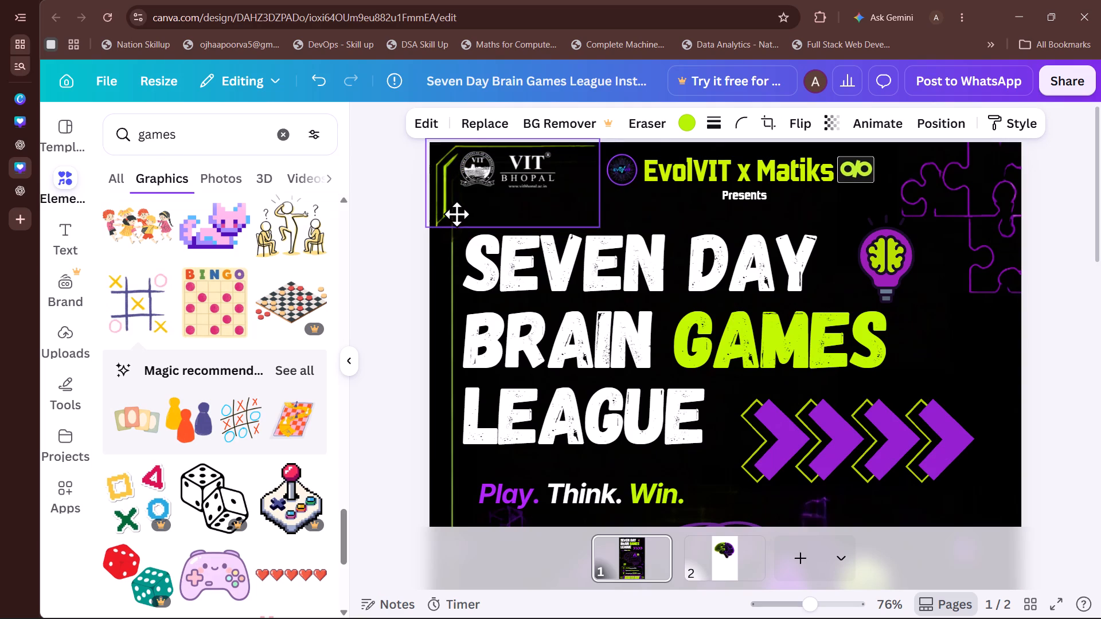
left_click_drag(456, 214, 468, 226)
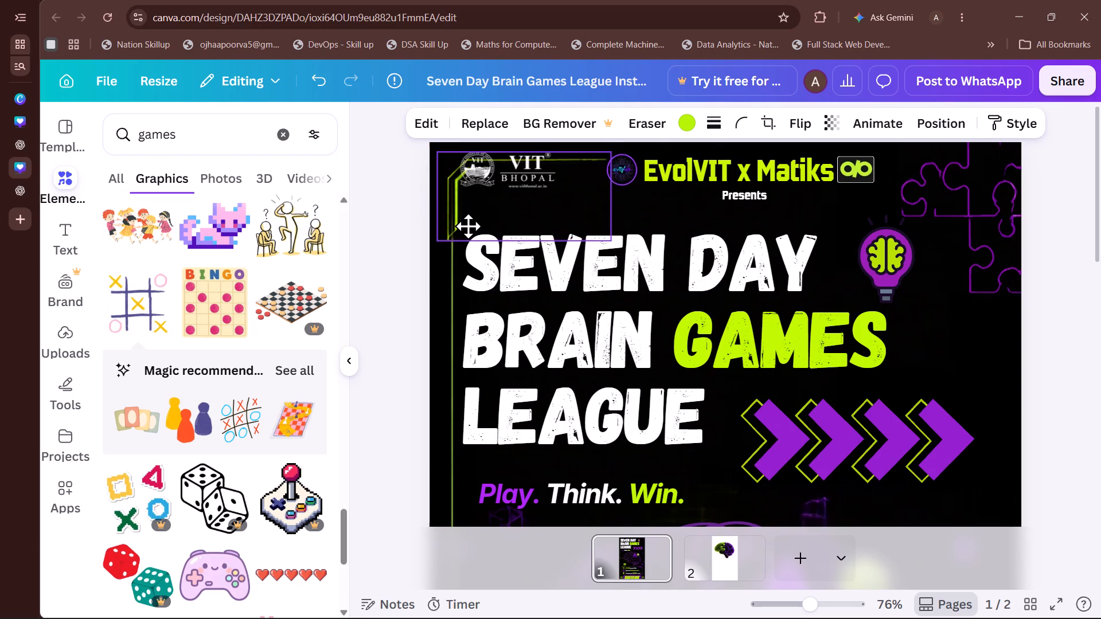
left_click_drag(468, 226, 463, 210)
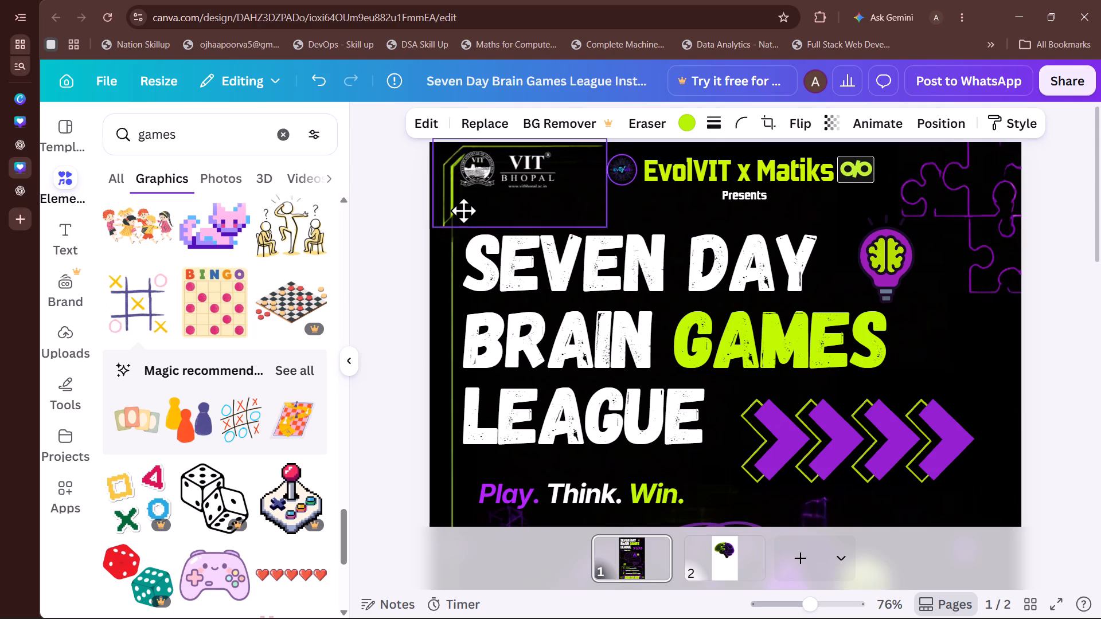
left_click_drag(463, 210, 467, 187)
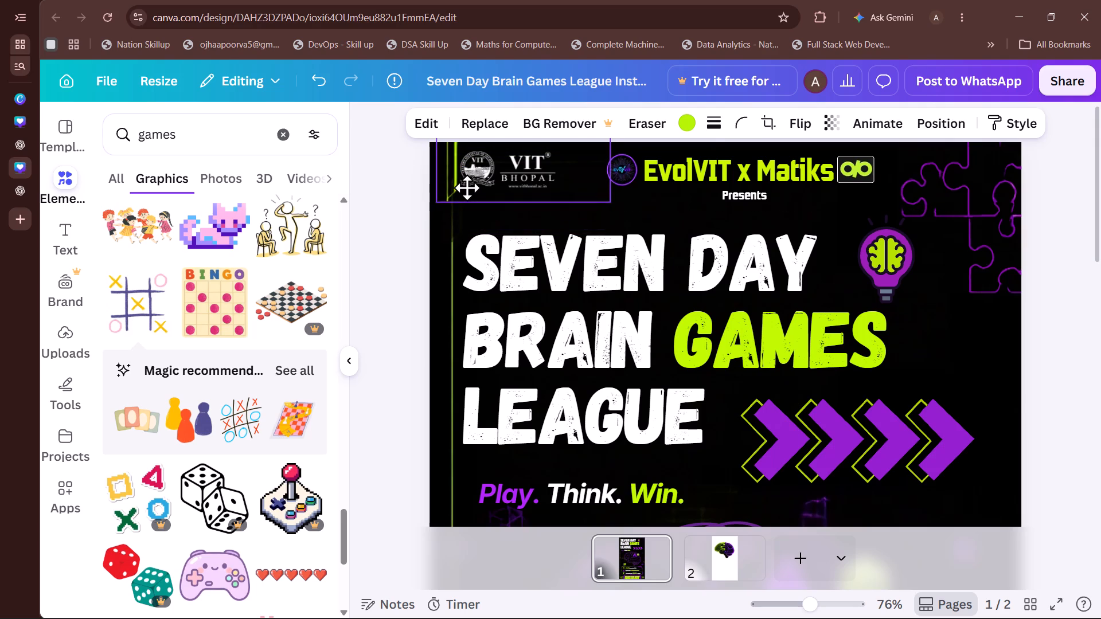
left_click_drag(467, 187, 464, 190)
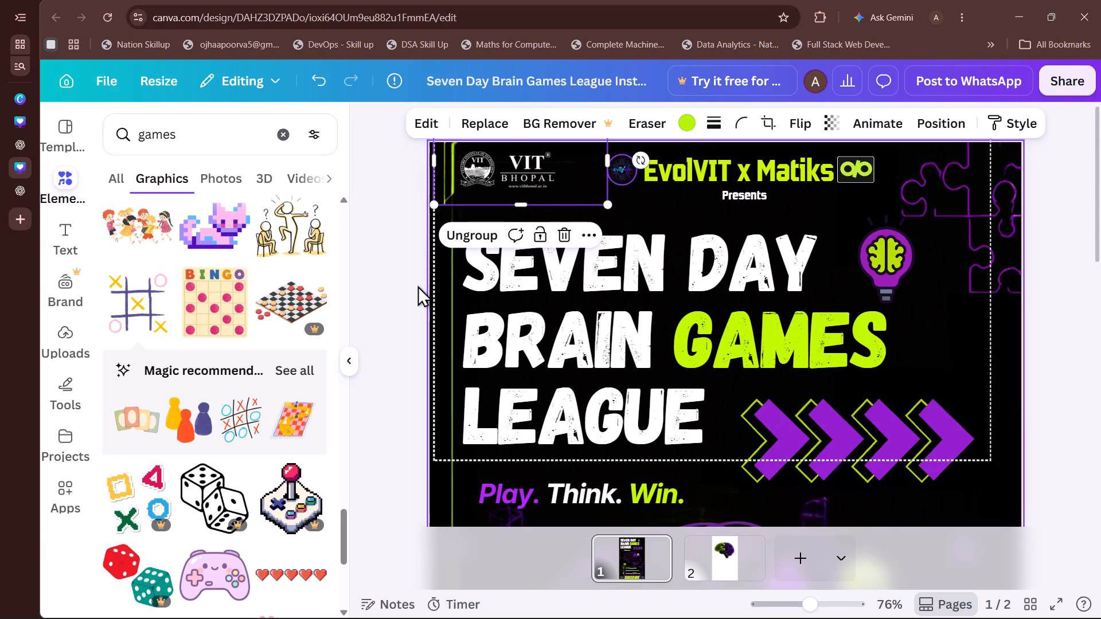
left_click(382, 288)
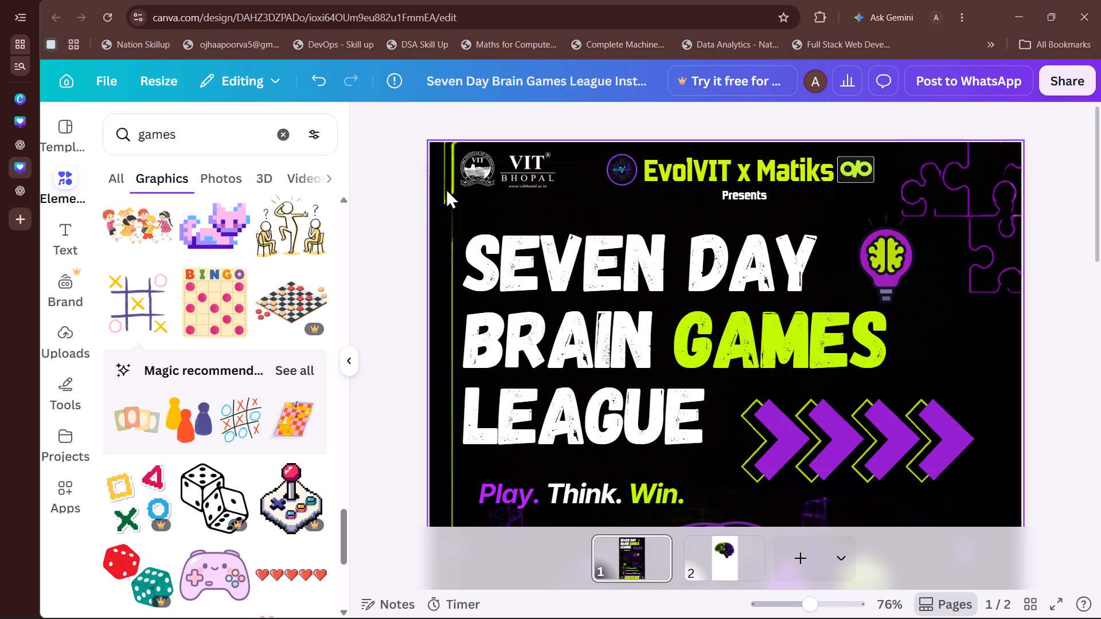
left_click(450, 194)
double_click(450, 194)
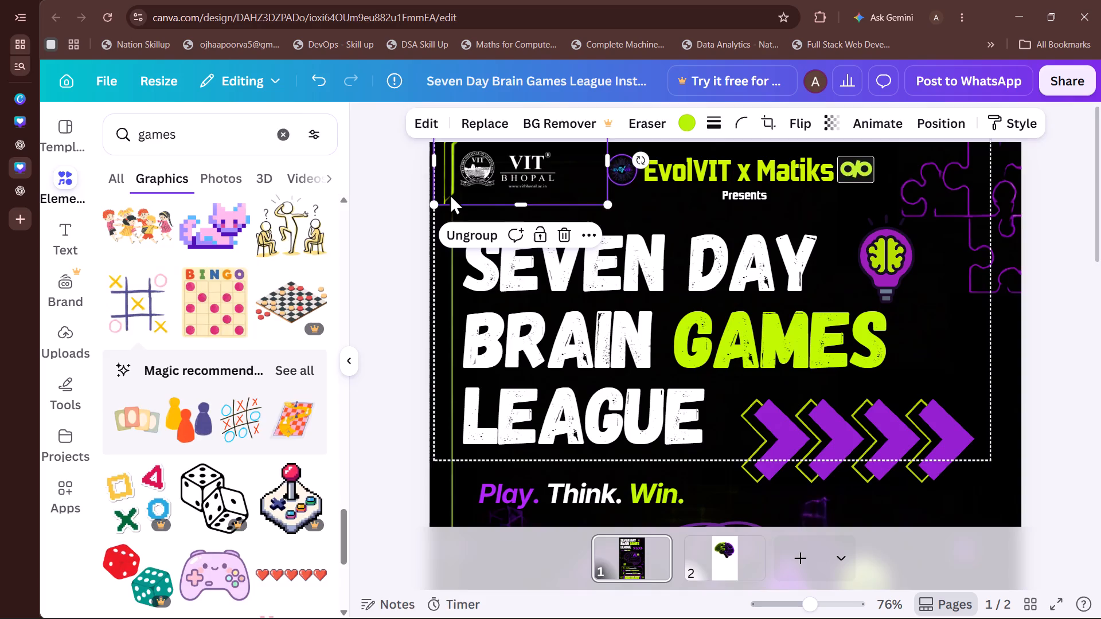
left_click_drag(456, 186, 456, 203)
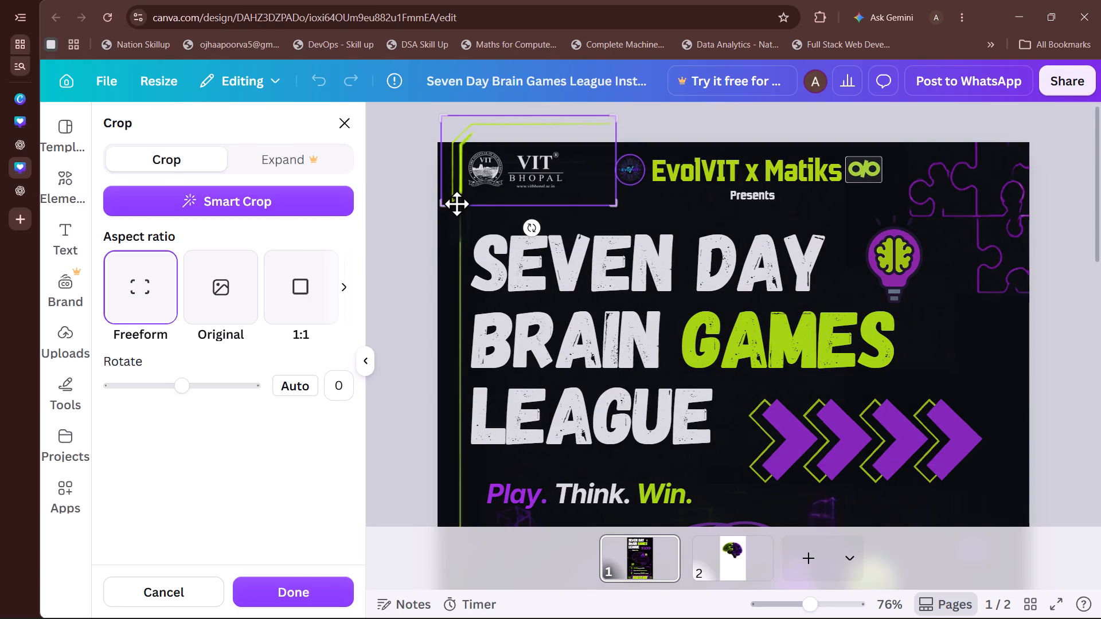
left_click(423, 228)
left_click_drag(452, 187, 452, 207)
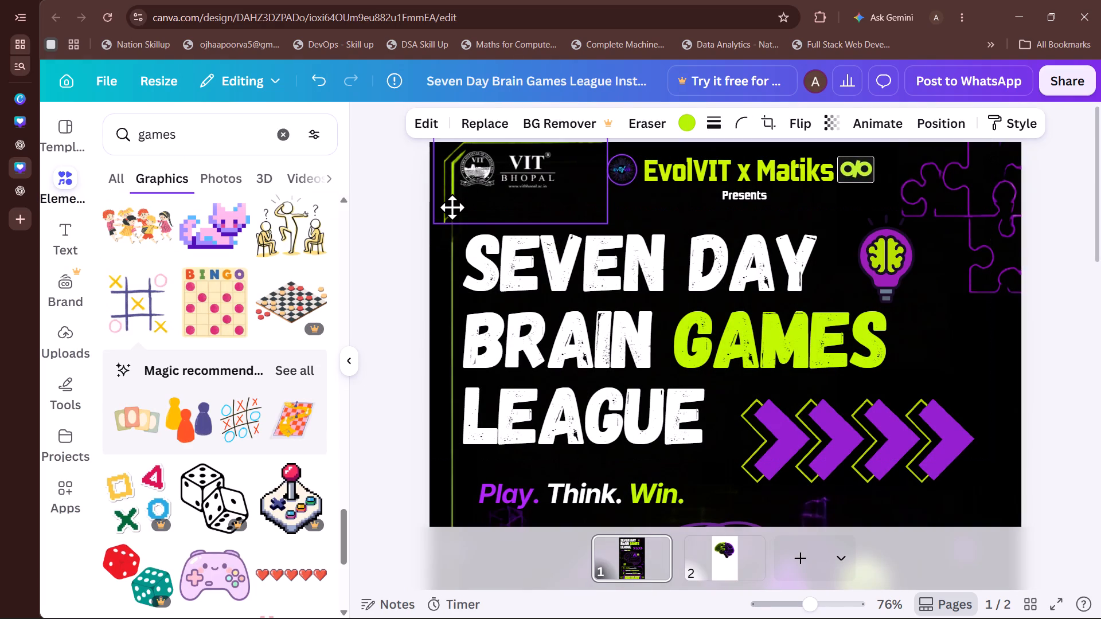
left_click_drag(452, 207, 452, 212)
left_click(369, 195)
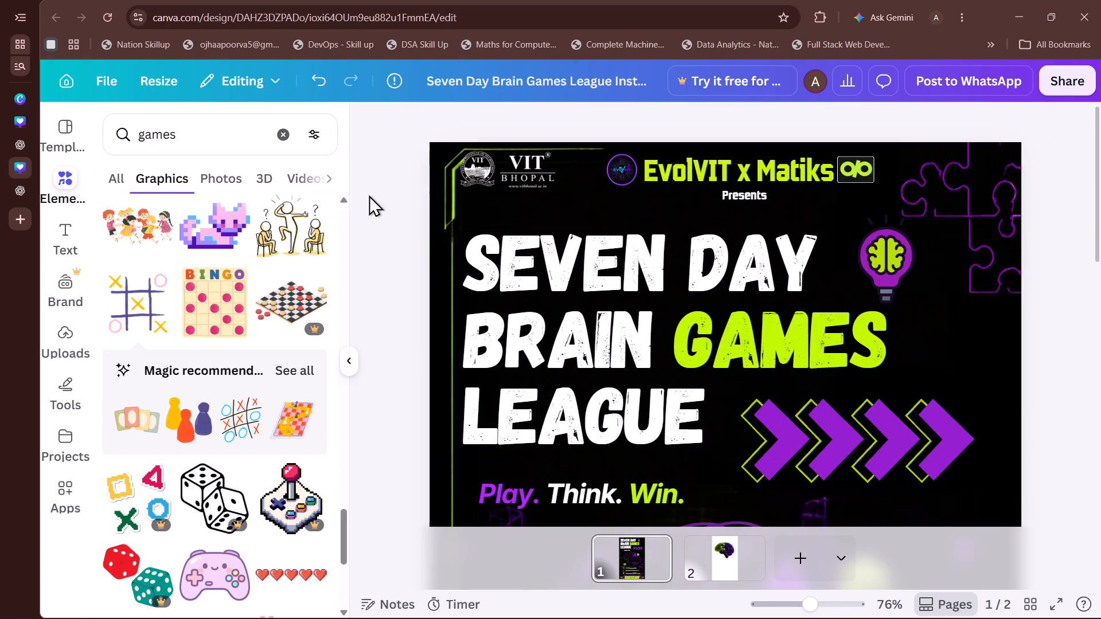
Move the VIT Bhopal logo slightly right, clear of the green corner bracket.
left_click_drag(516, 162, 501, 162)
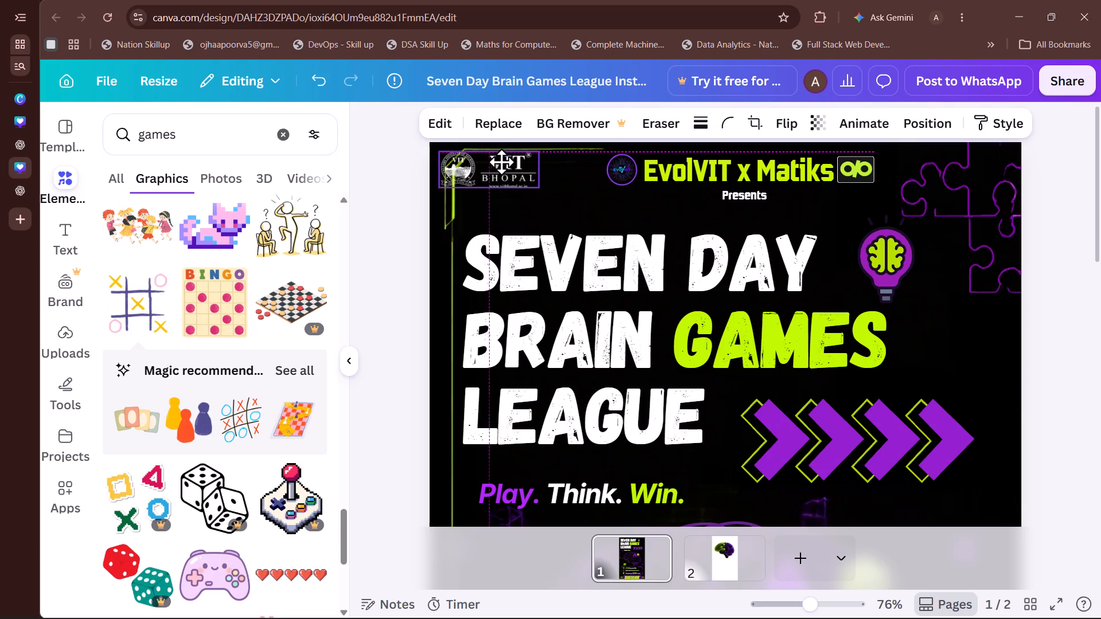
left_click_drag(501, 162, 531, 164)
left_click(384, 183)
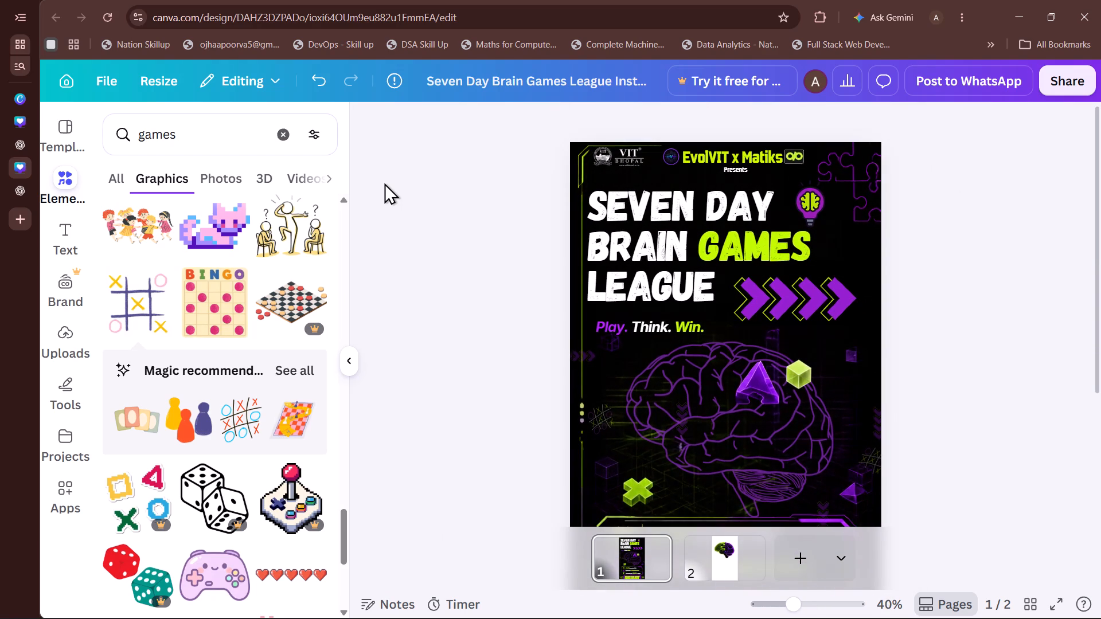
Shrink the purple arrow graphic and place it directly beside "LEAGUE", ending just short of the right end of "GAMES".
left_click_drag(781, 279, 772, 269)
left_click_drag(839, 296, 811, 287)
left_click(936, 290)
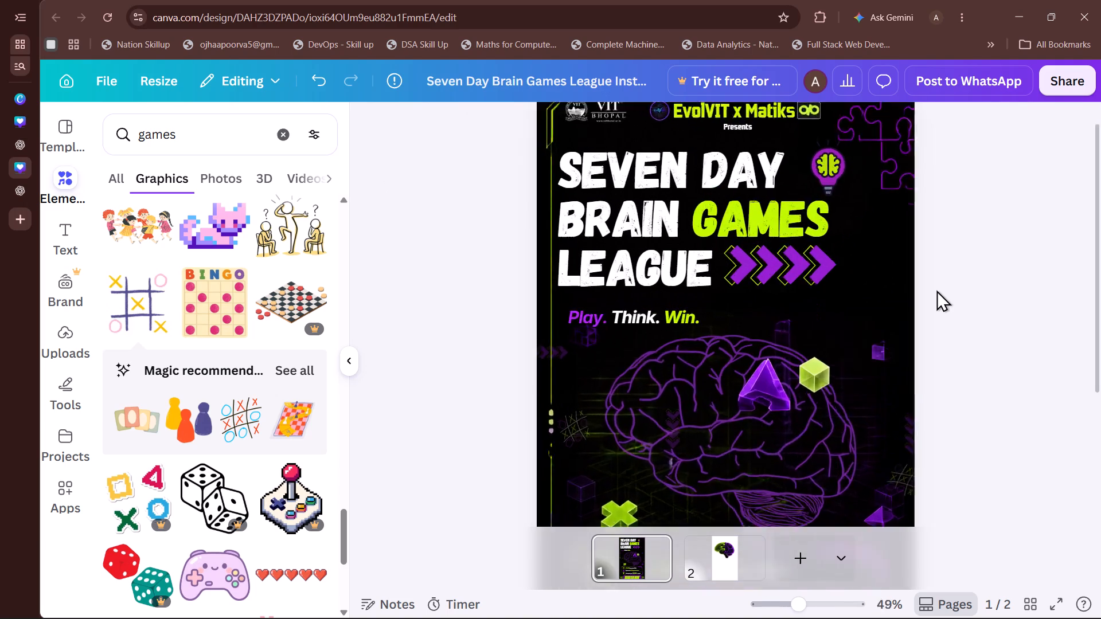
scroll(936, 290, "up", 1)
left_click_drag(844, 322, 830, 327)
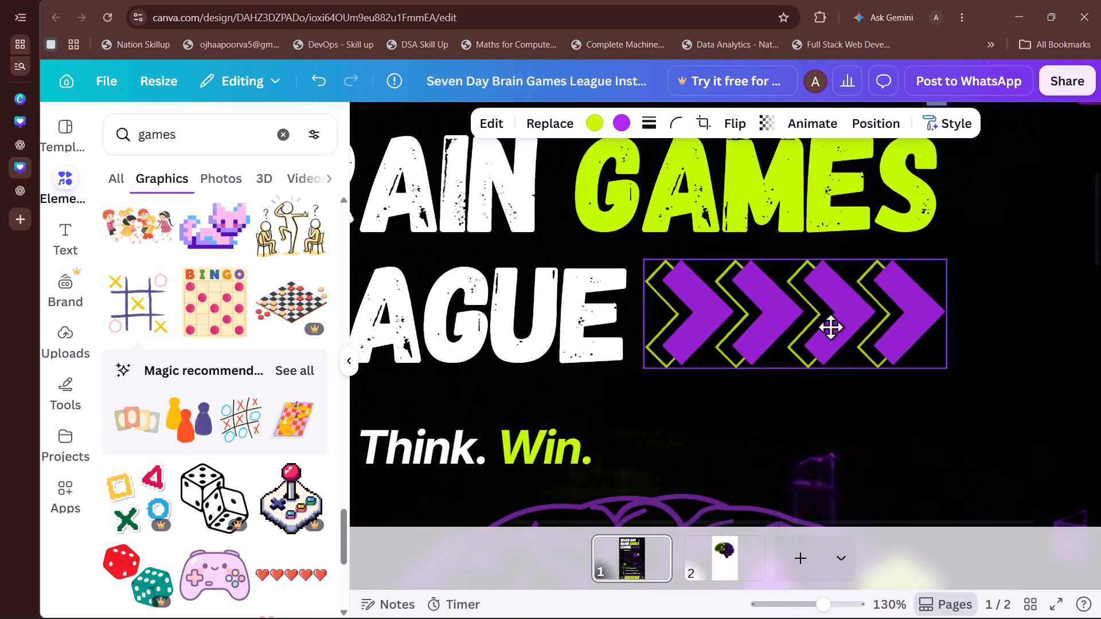
left_click_drag(830, 327, 828, 327)
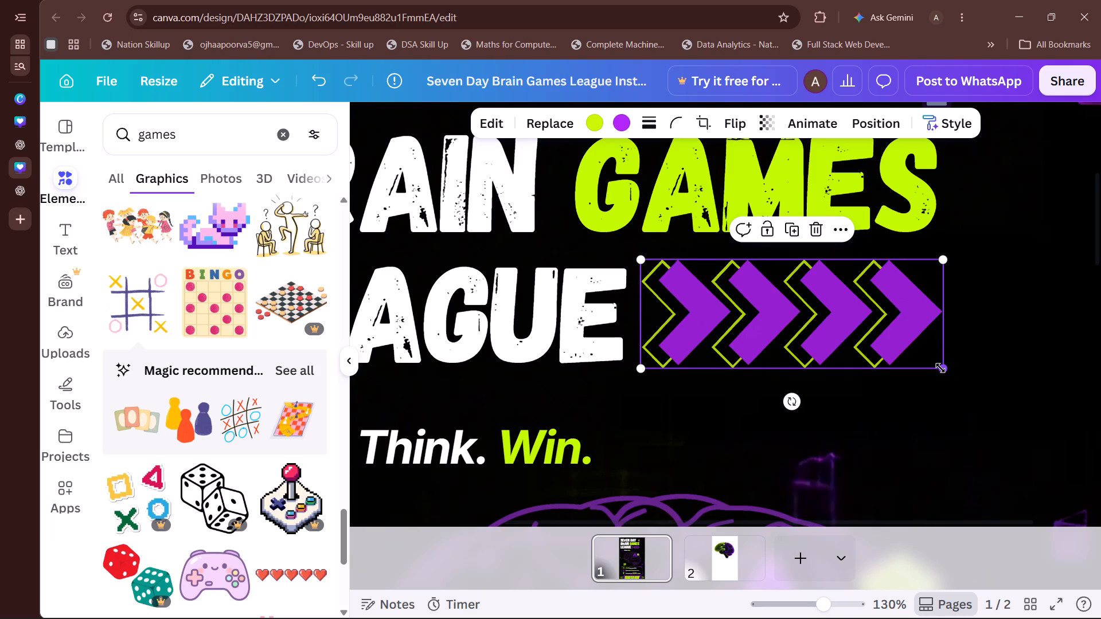
left_click_drag(940, 368, 924, 360)
left_click(876, 331)
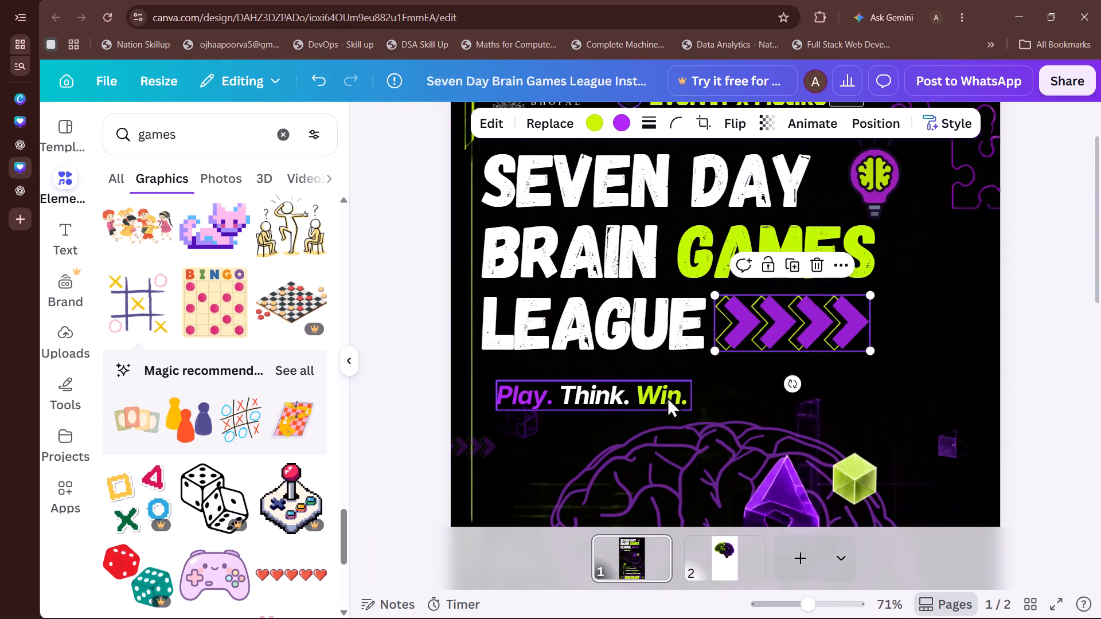
Move the "Play. Think. Win." tagline up and slightly left, directly beneath "LEAGUE".
left_click_drag(641, 395, 626, 375)
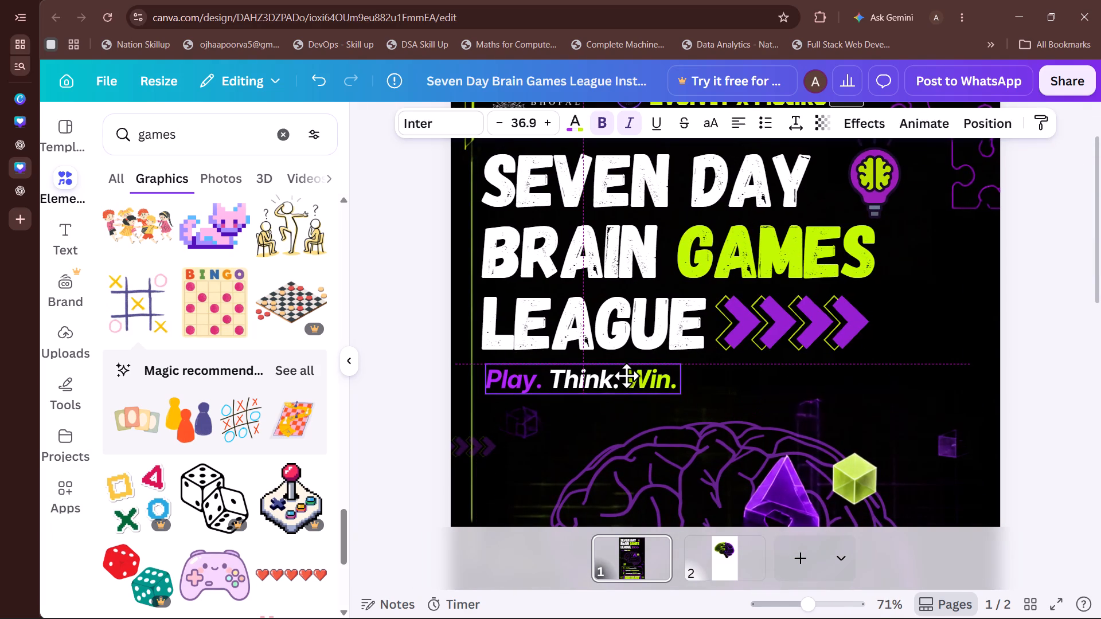
Settle the "Play. Think. Win." tagline directly beneath "LEAGUE", near the title's left edge.
left_click_drag(626, 375, 626, 375)
left_click(373, 378)
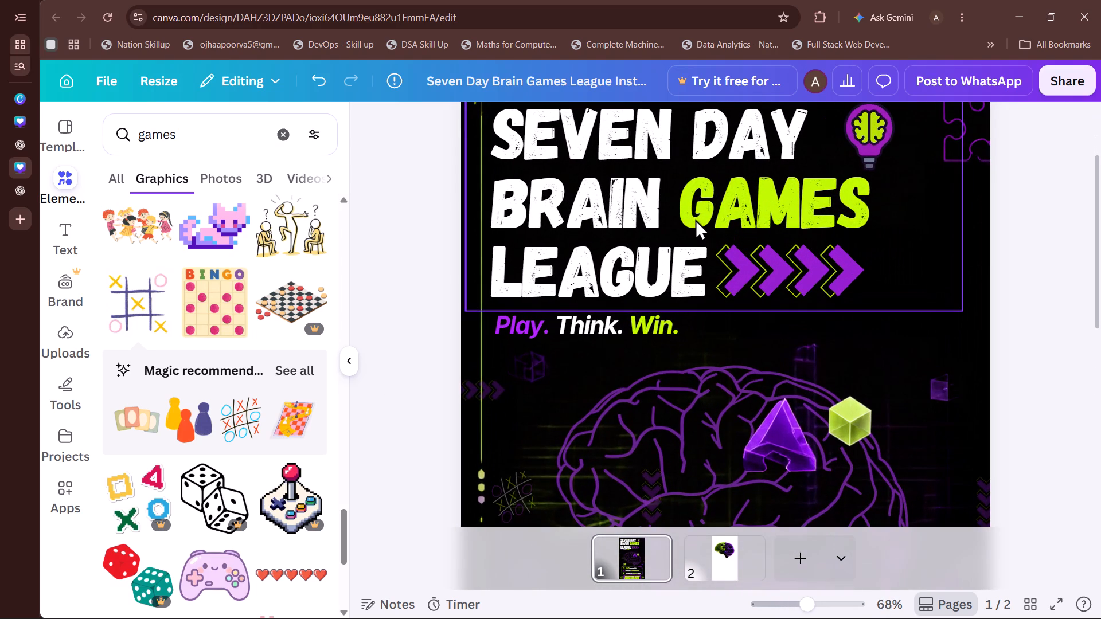
Move the brain lightbulb graphic down and right, just beyond the end of "GAMES" and slightly above that word's centre.
left_click_drag(800, 178, 822, 221)
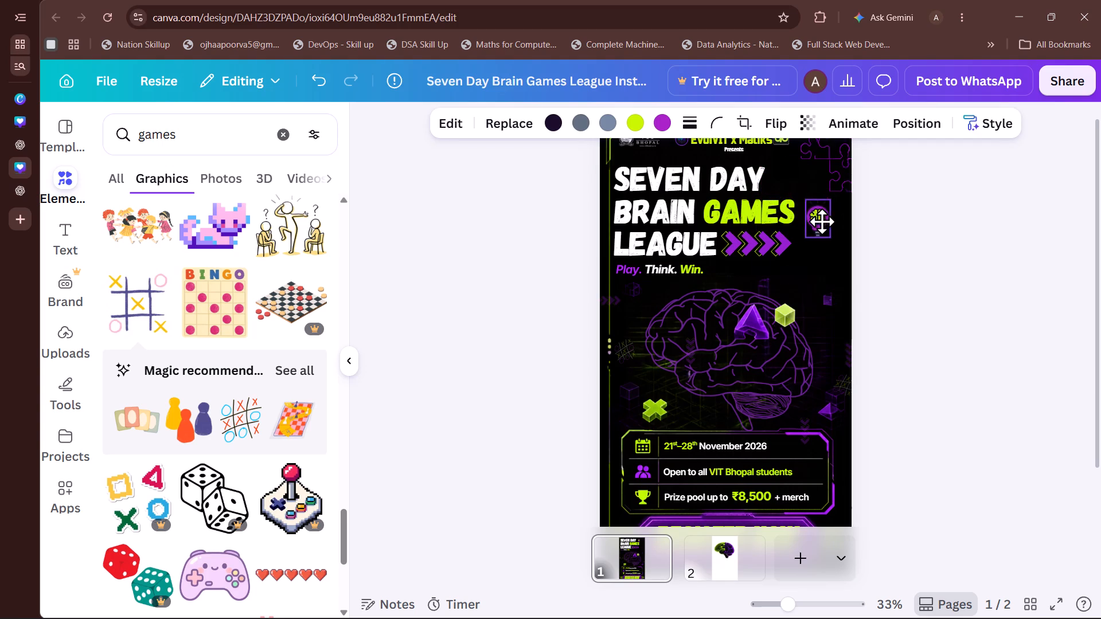
left_click_drag(822, 221, 823, 203)
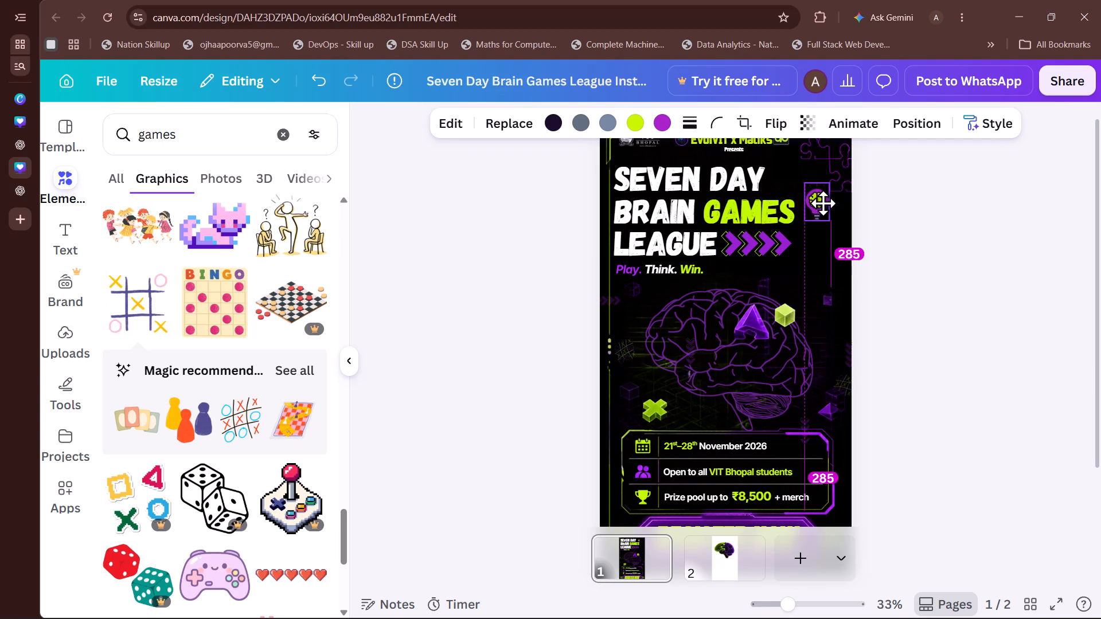
left_click_drag(823, 203, 822, 200)
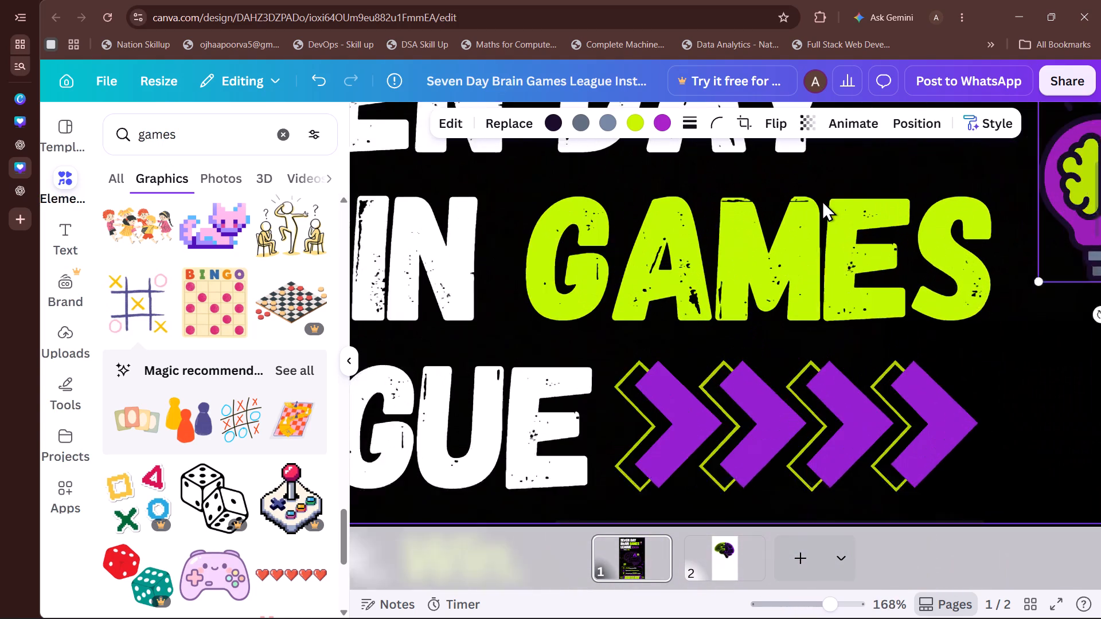
scroll(822, 200, "up", 1)
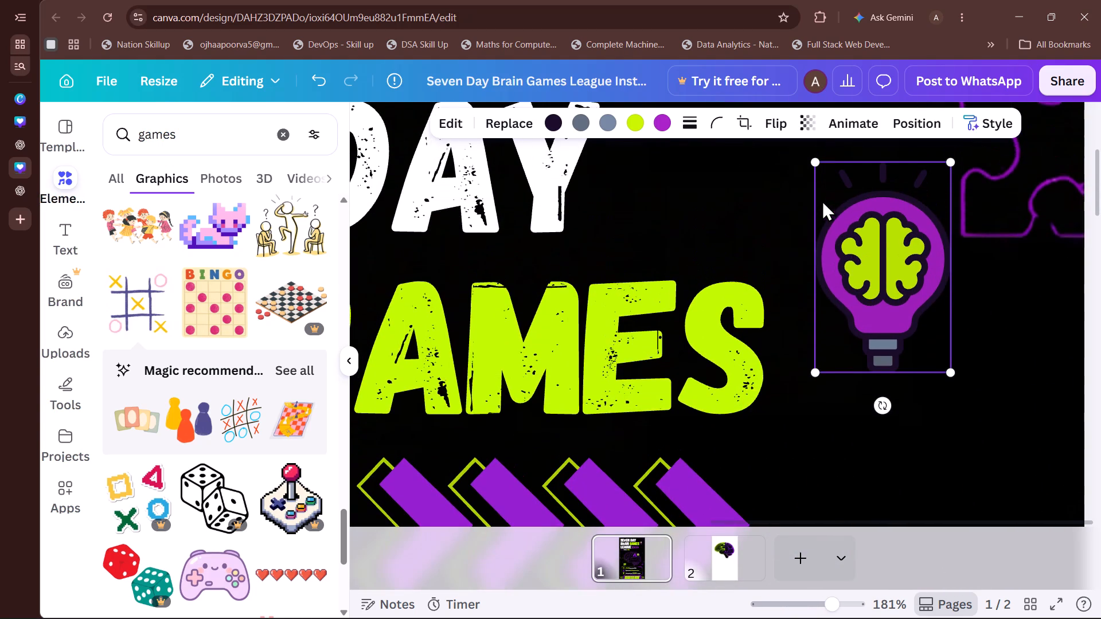
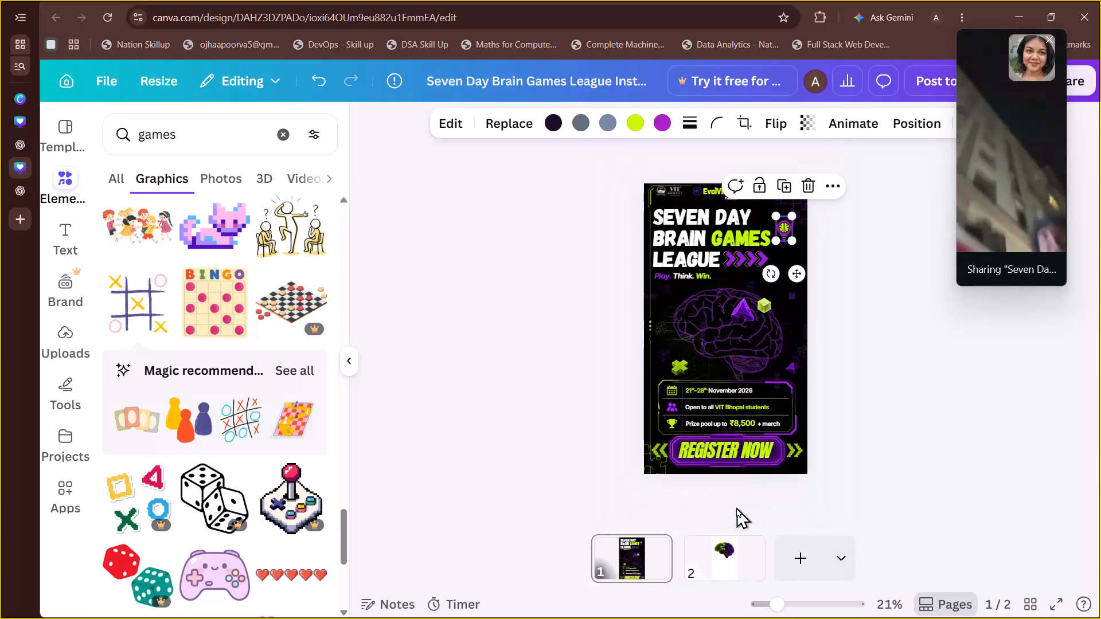
Show the editor full screen with the elements library collapsed and review the complete poster on page 1 at a larger size.
left_click(817, 458)
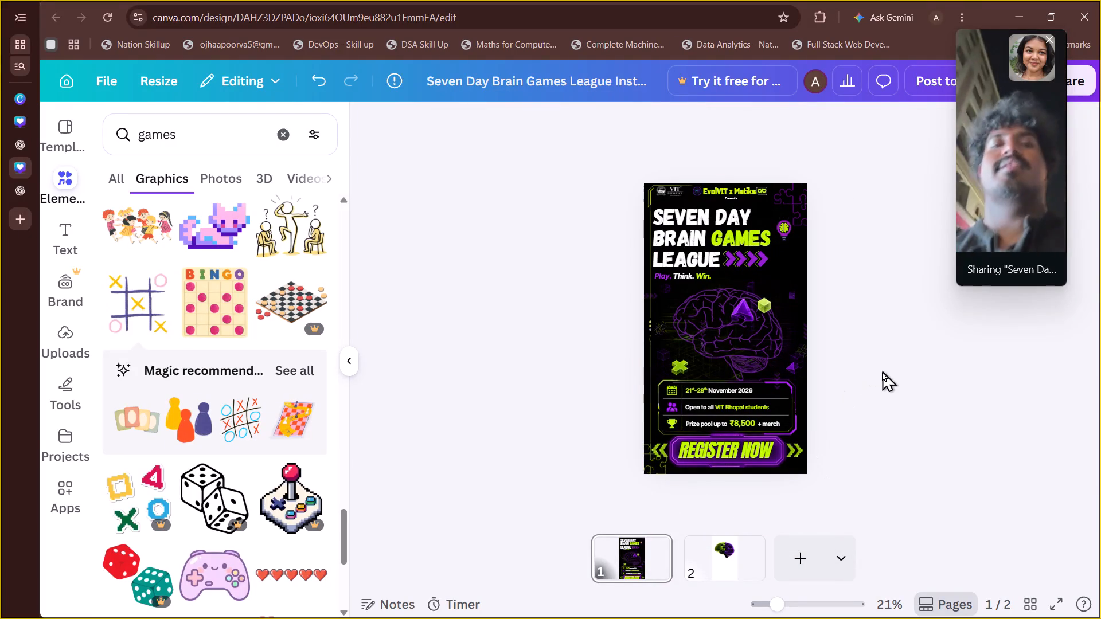
key("F11")
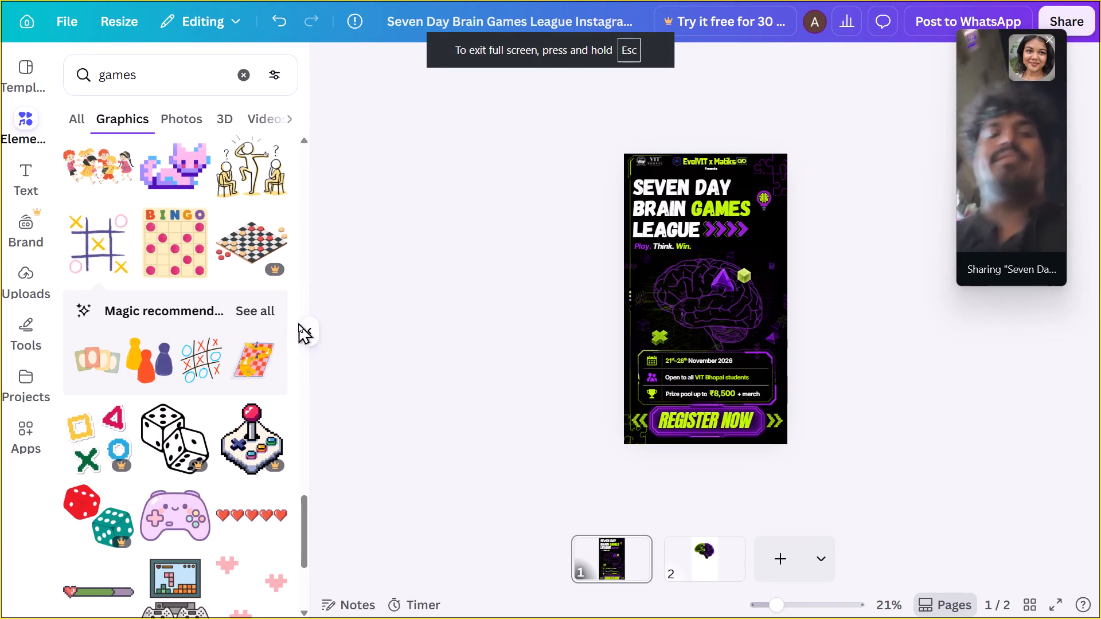
left_click(320, 338)
left_click(313, 335)
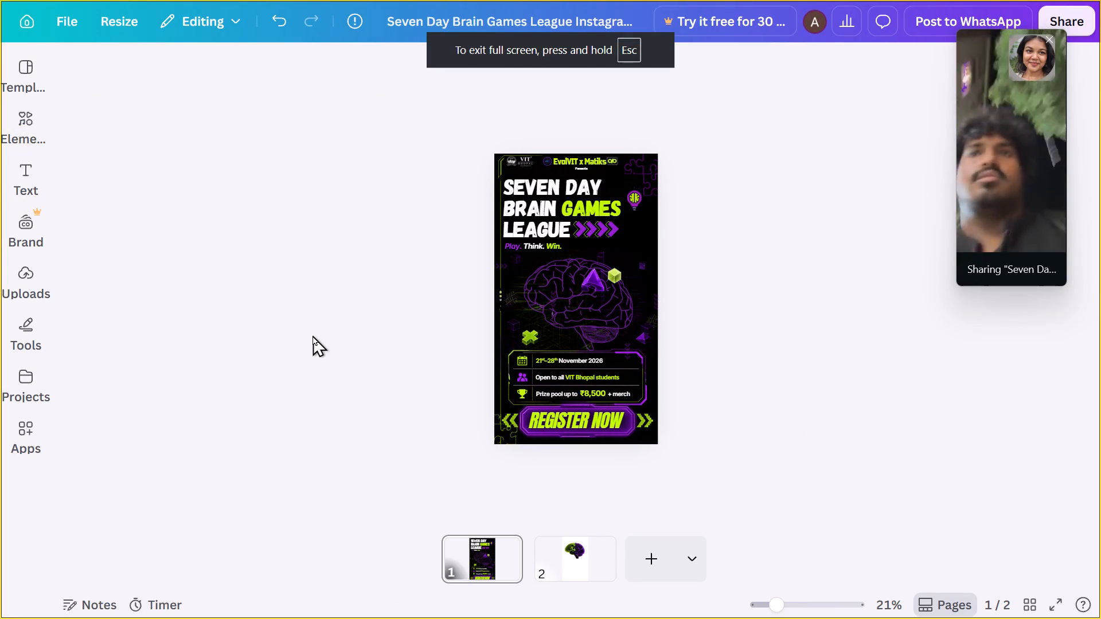
left_click(757, 317)
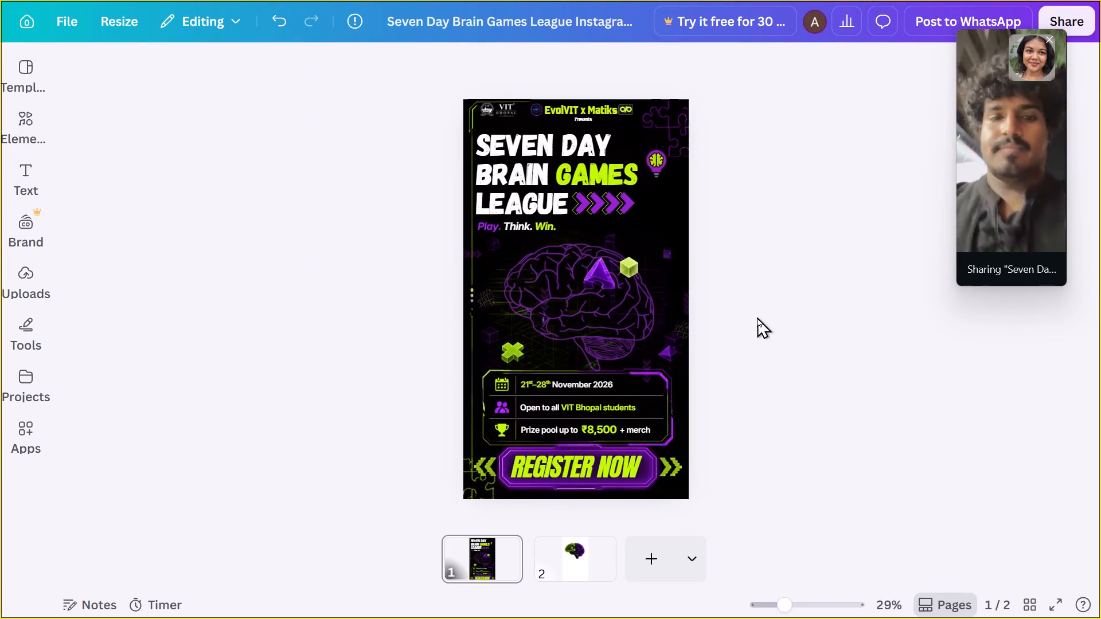
scroll(757, 317, "down", 1)
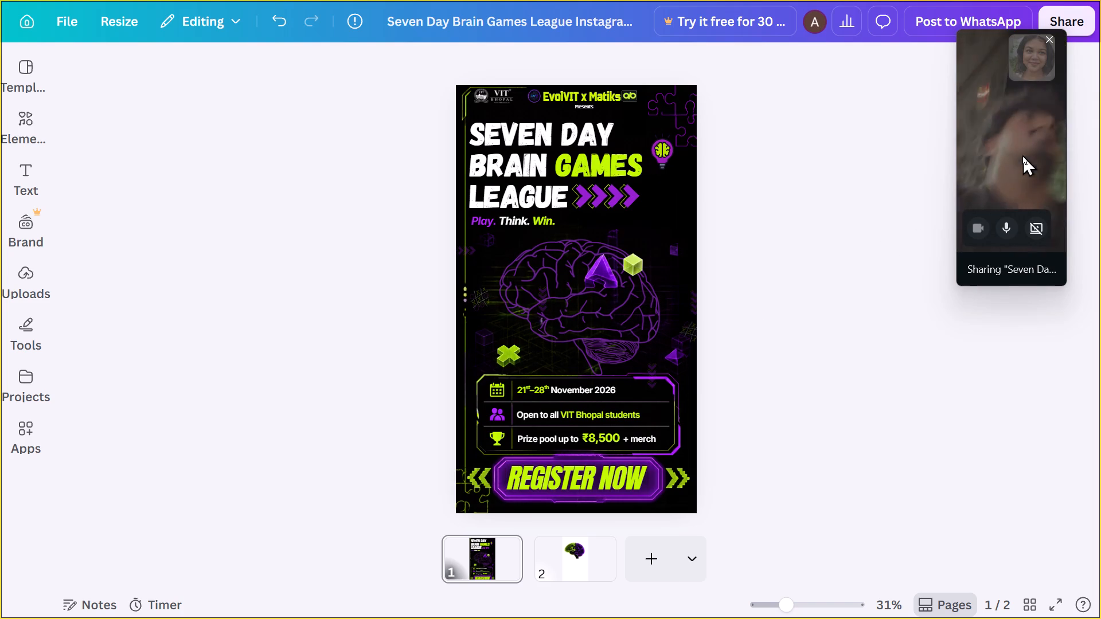
Stop sharing the design's screen in the video call.
left_click(1037, 233)
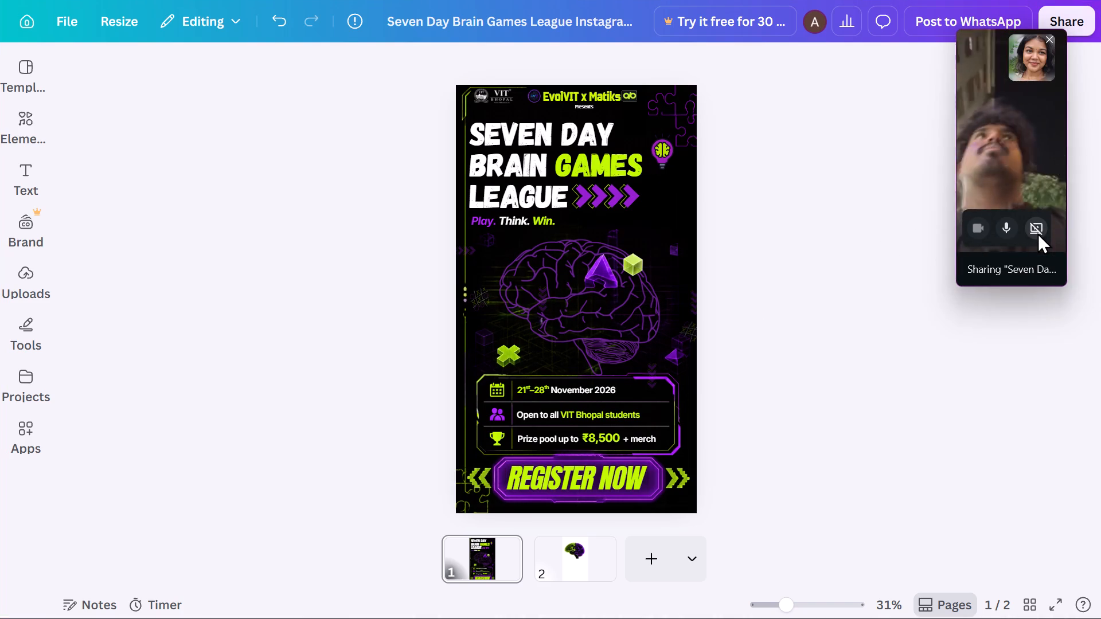
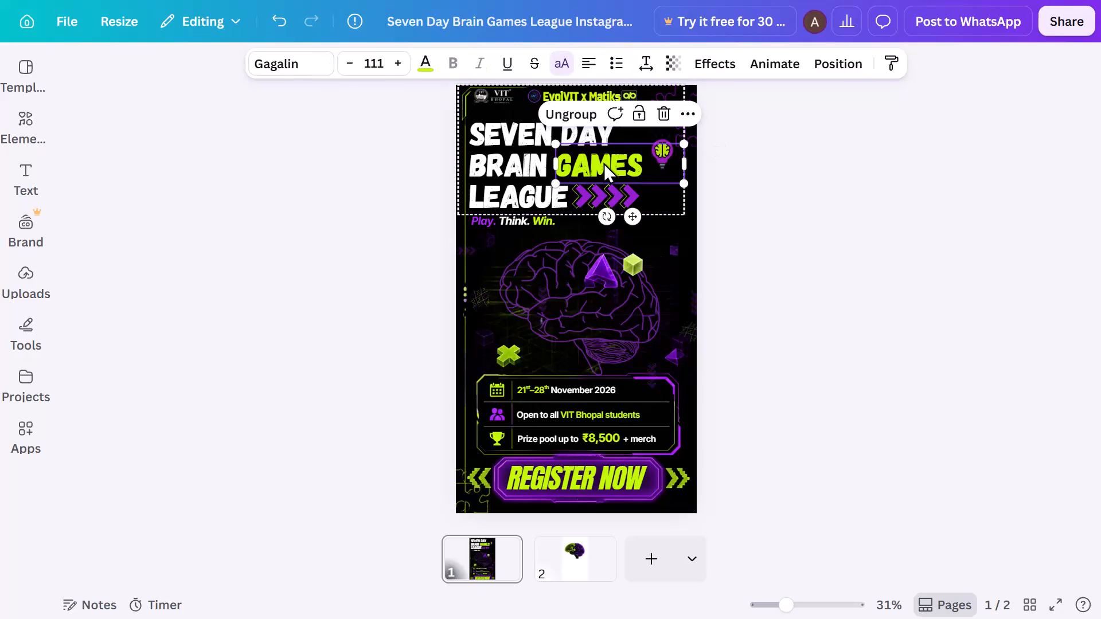
Restyle the green "GAMES" title text with the Hollow effect and the Anton font.
left_click(737, 55)
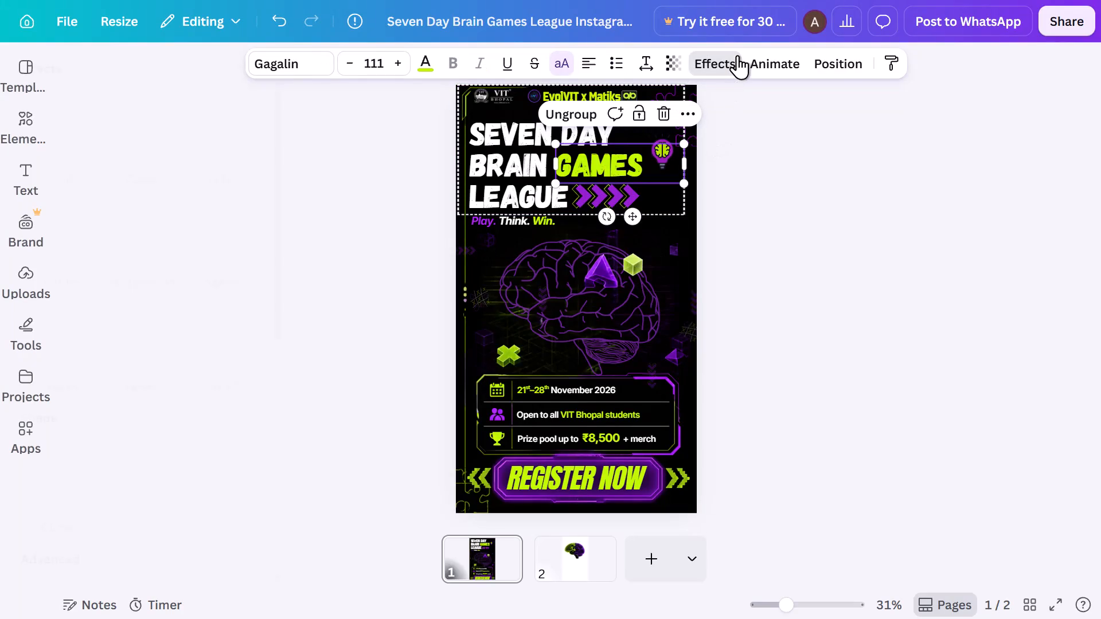
left_click(108, 403)
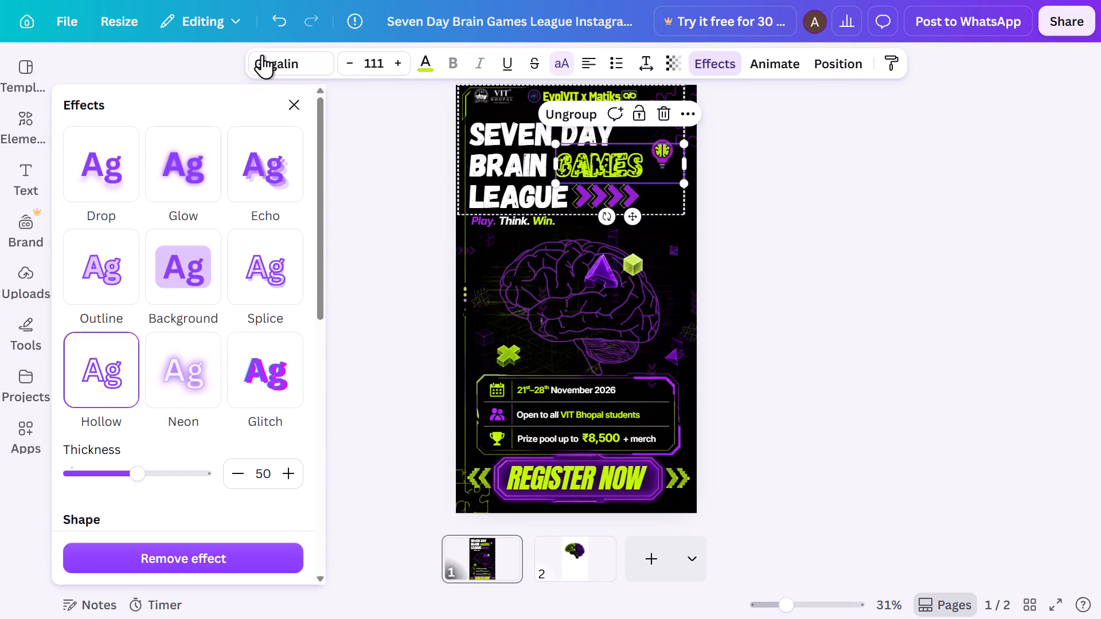
left_click(299, 63)
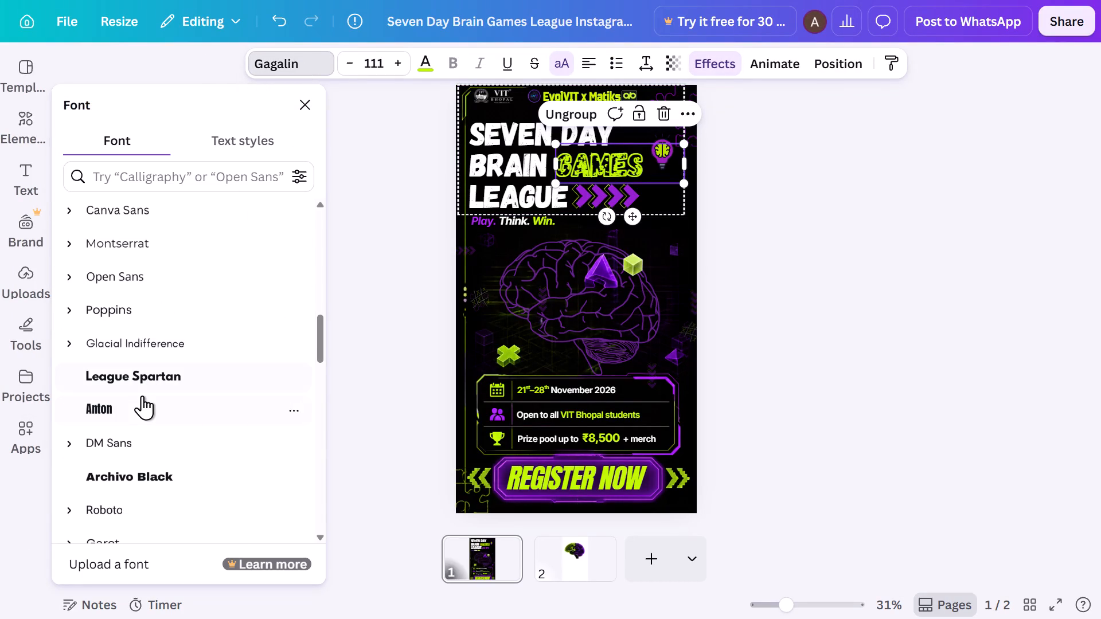
left_click(142, 399)
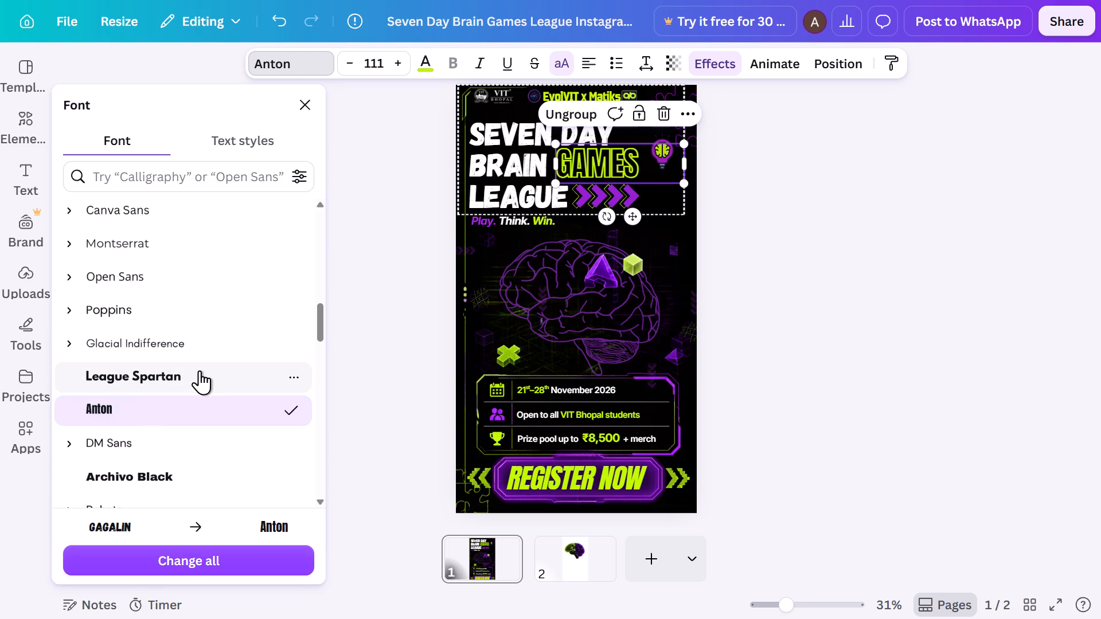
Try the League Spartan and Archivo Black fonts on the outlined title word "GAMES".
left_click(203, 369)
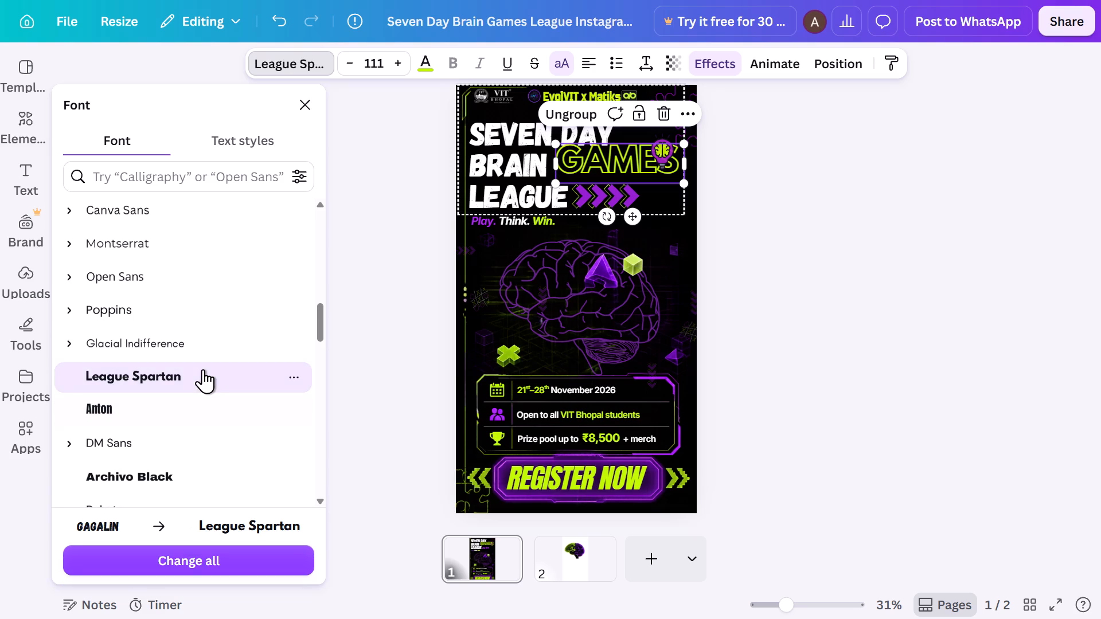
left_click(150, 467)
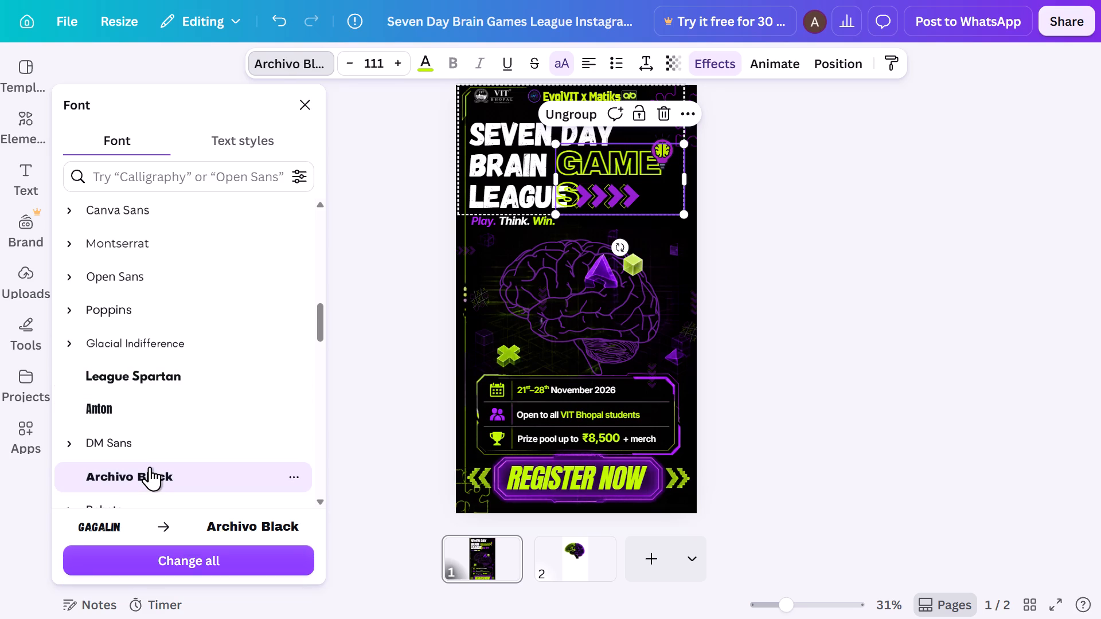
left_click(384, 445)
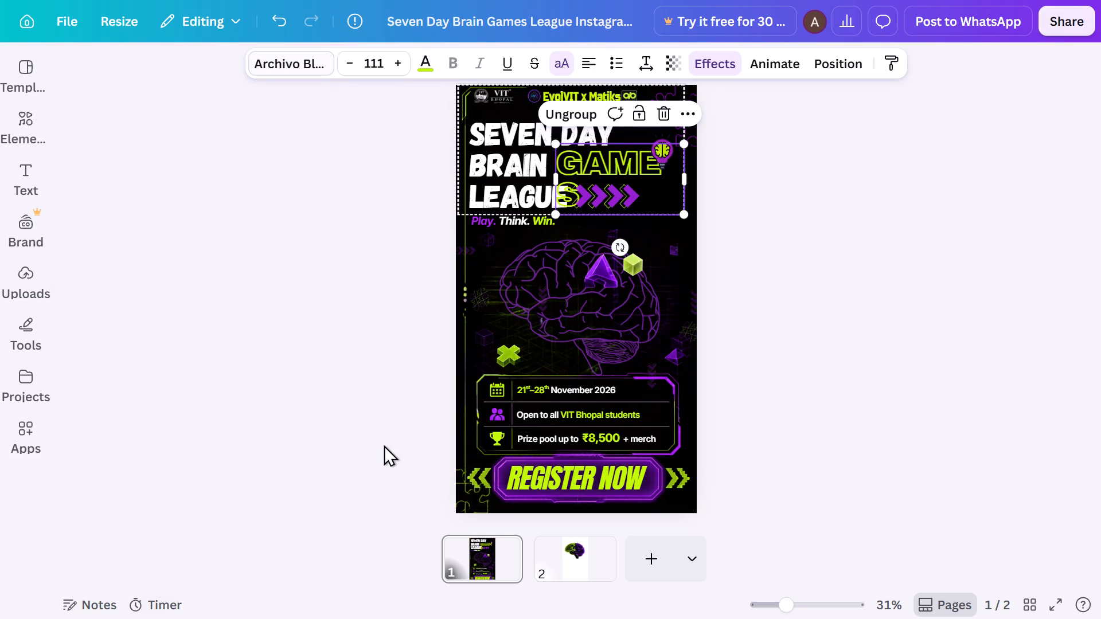
Undo the font trials and the outline effect on "GAMES", back to solid green Gagalin lettering.
key("ctrl+z")
key("ctrl+z")
key("ctrl+z")
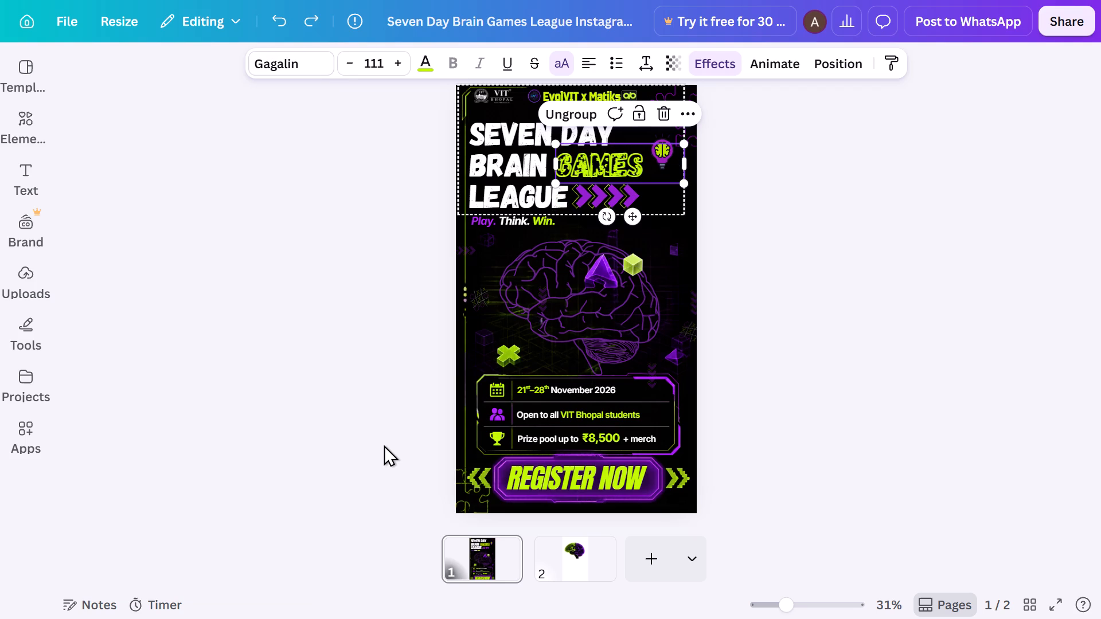
key("ctrl+z")
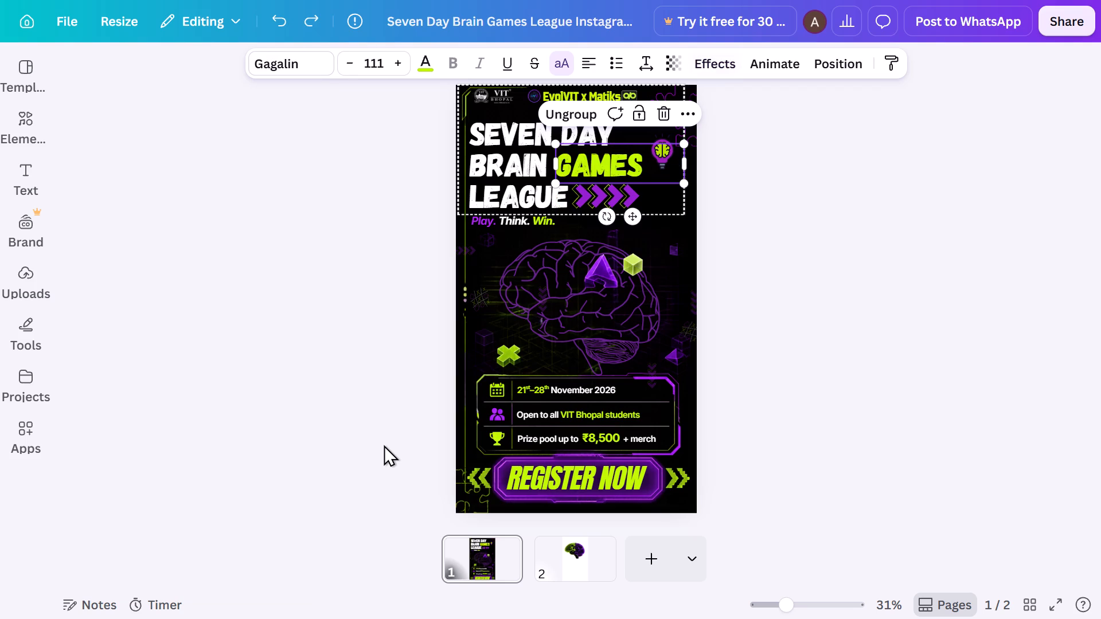
left_click(760, 397)
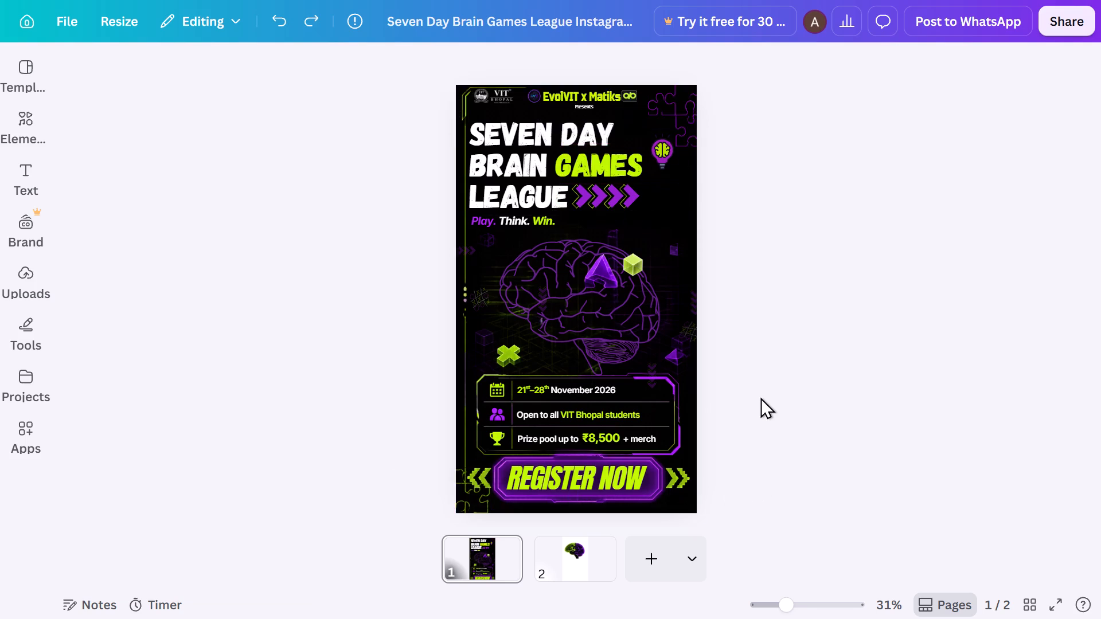
Select the date line in the event info card and look through the available fonts for it.
scroll(760, 397, "down", 1)
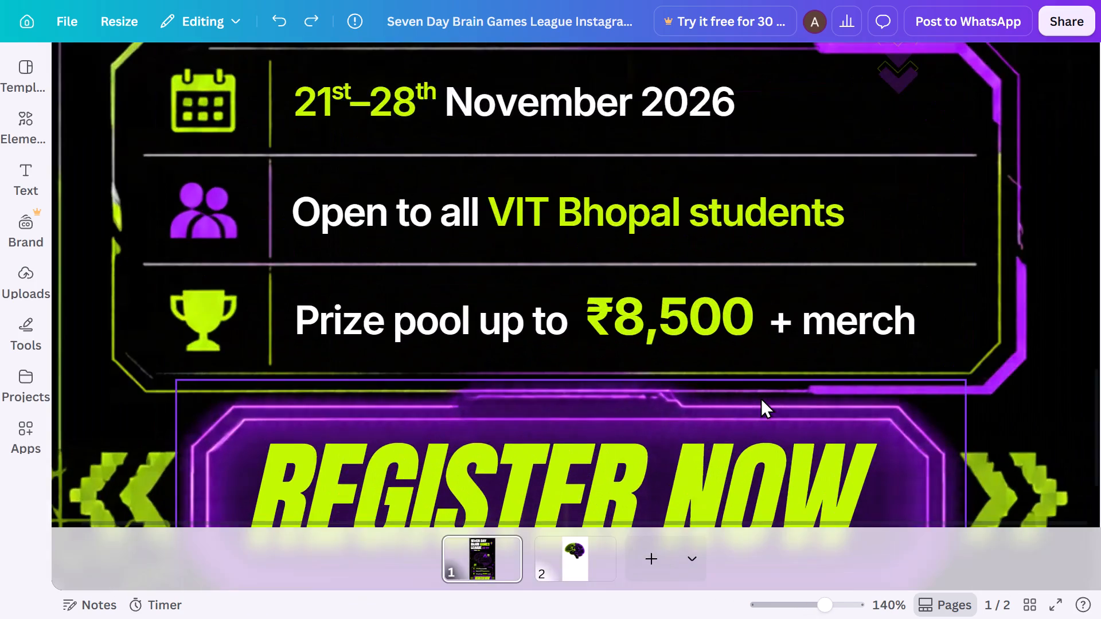
scroll(760, 397, "up", 2)
left_click(331, 218)
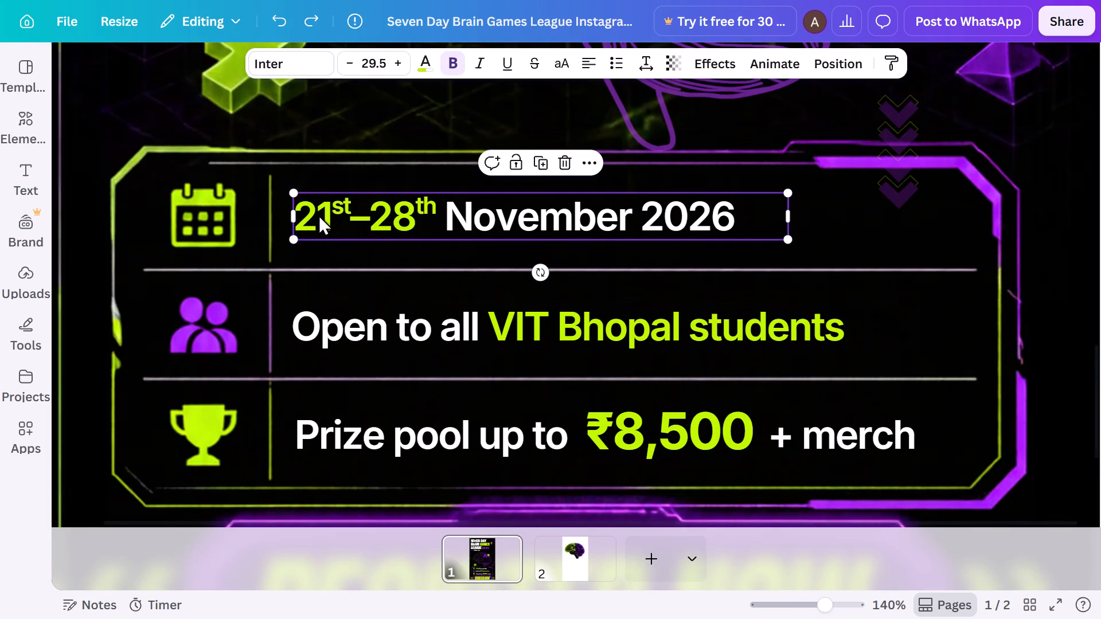
left_click(318, 214)
left_click(835, 237)
left_click(708, 215)
left_click(304, 50)
left_click(299, 55)
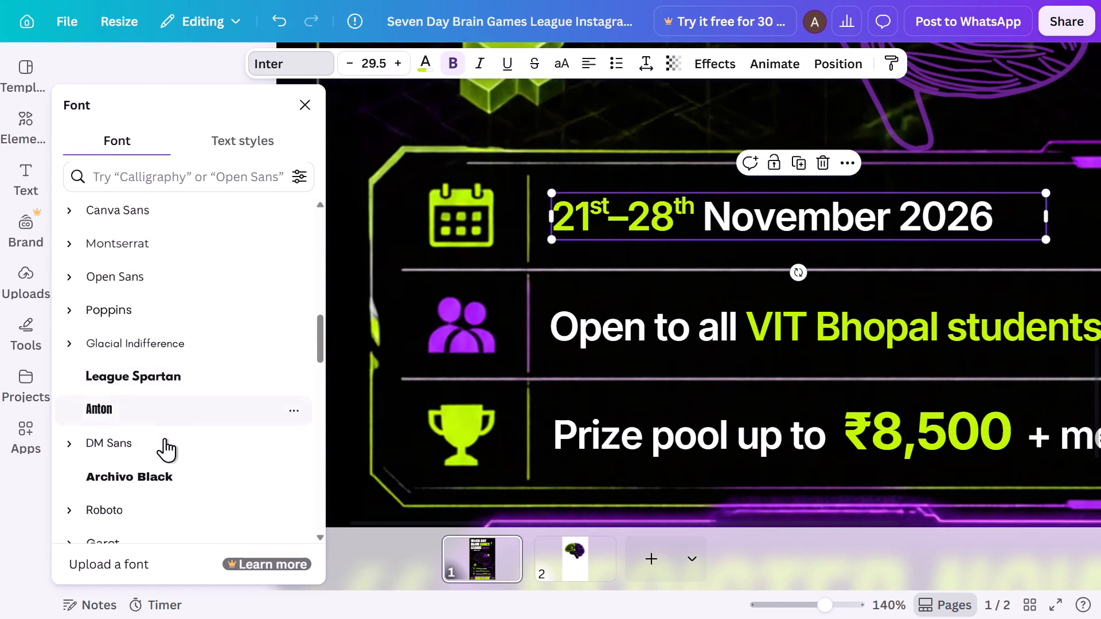
scroll(163, 460, "down", 6)
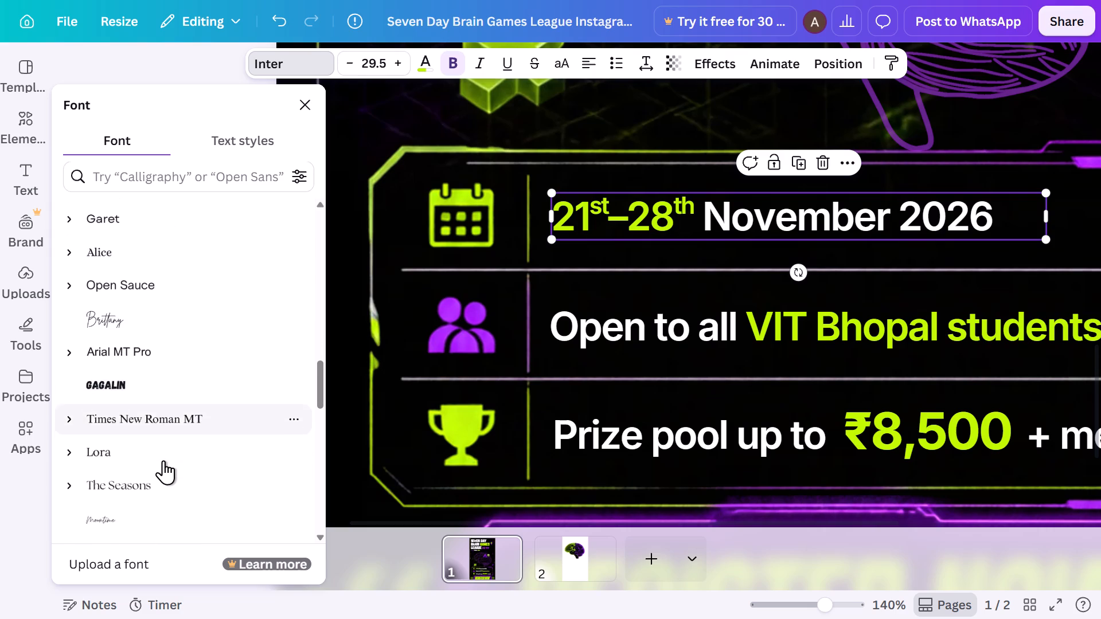
scroll(163, 460, "down", 5)
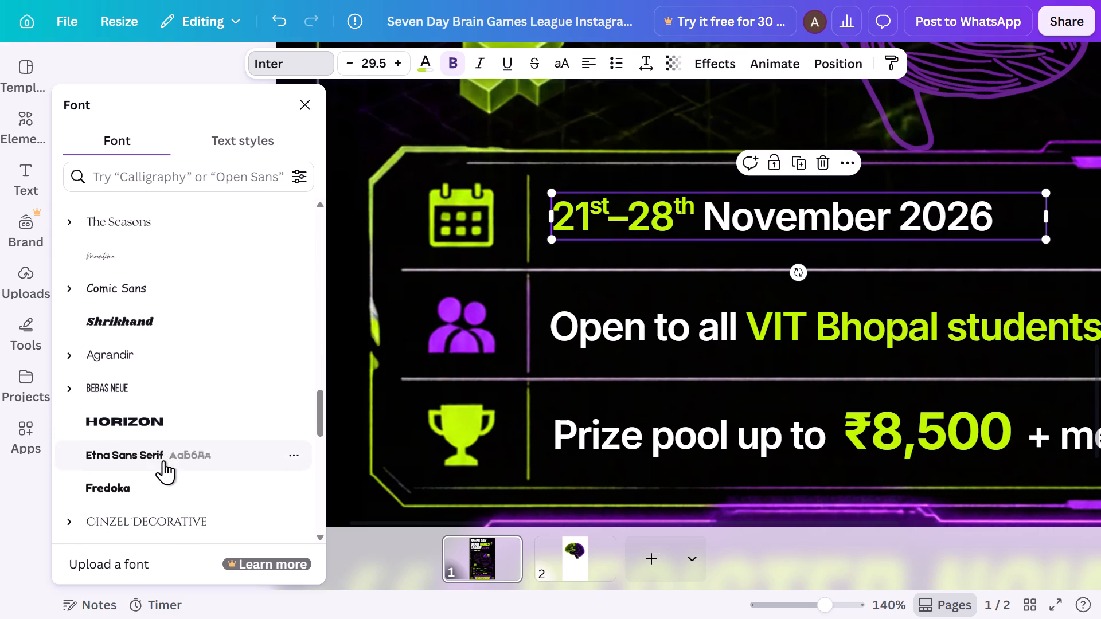
scroll(163, 460, "down", 5)
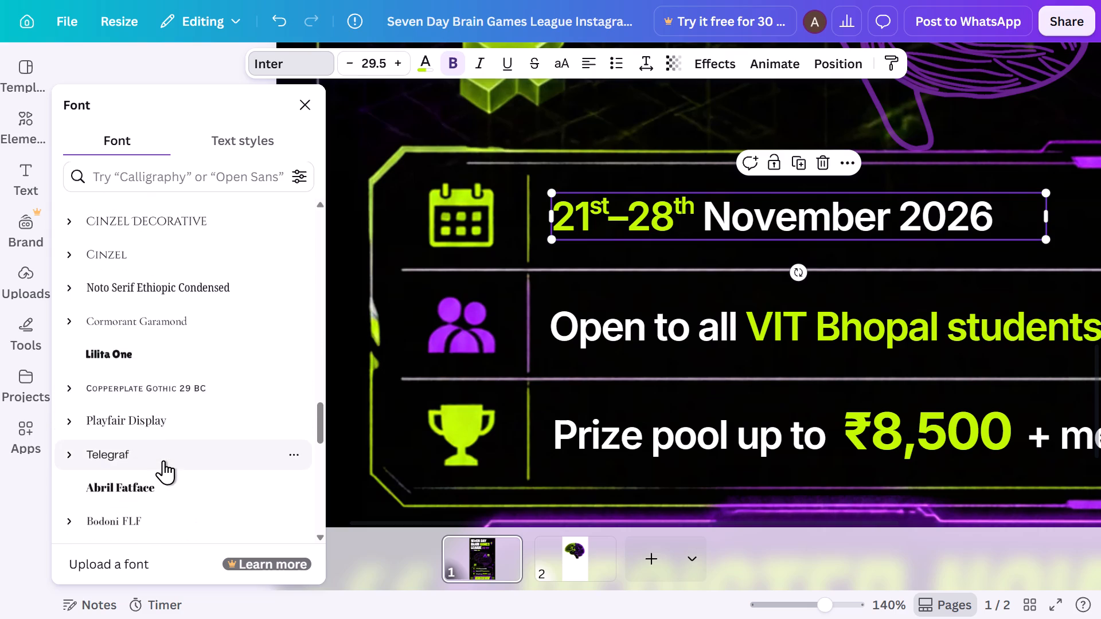
scroll(163, 460, "up", 11)
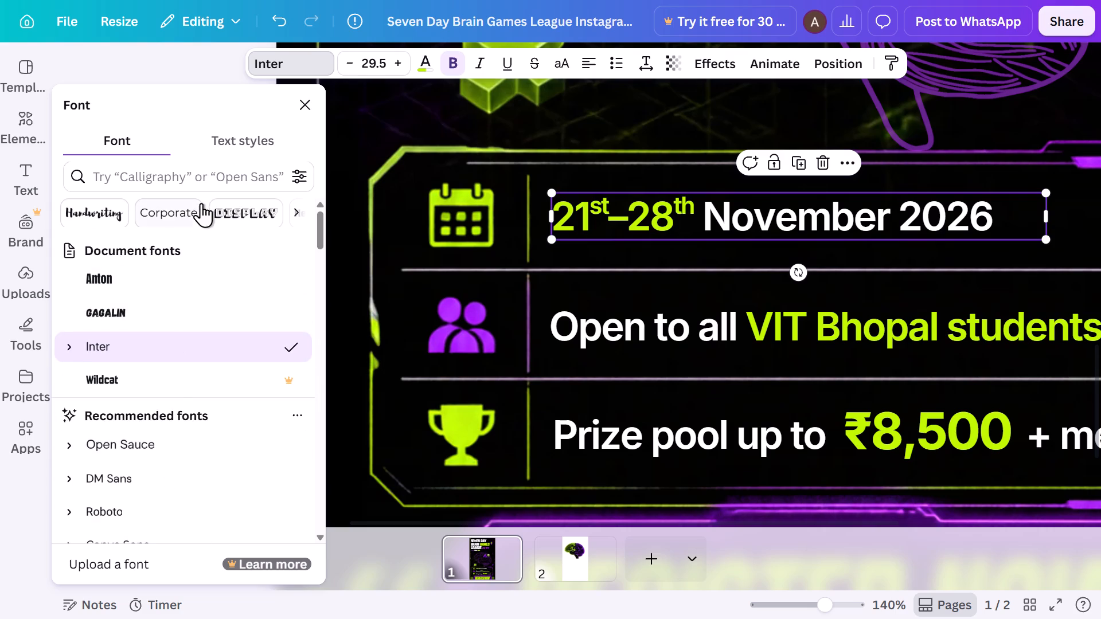
Search the fonts for "pixel" and apply Press Start 2P to the date line.
left_click(157, 191)
type("pic")
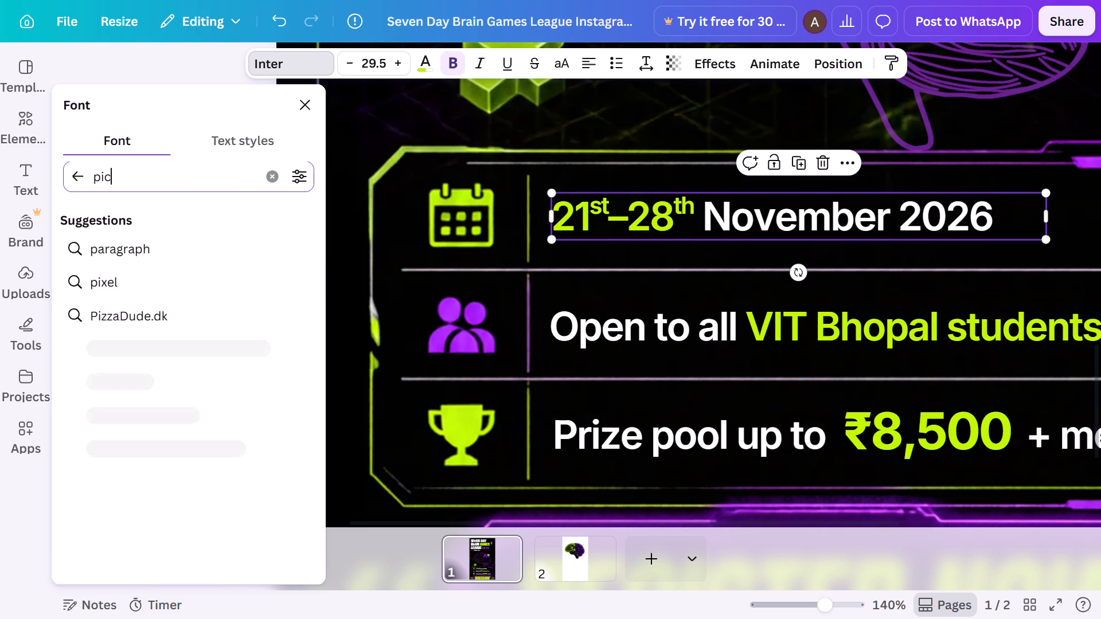
key("BackSpace")
type("xe")
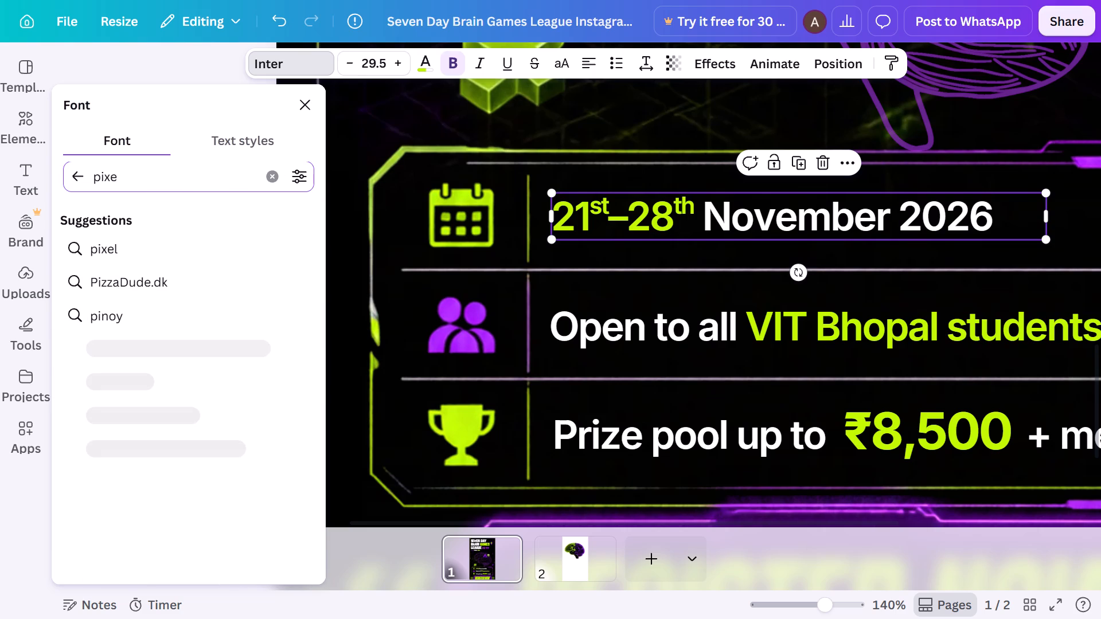
key("l")
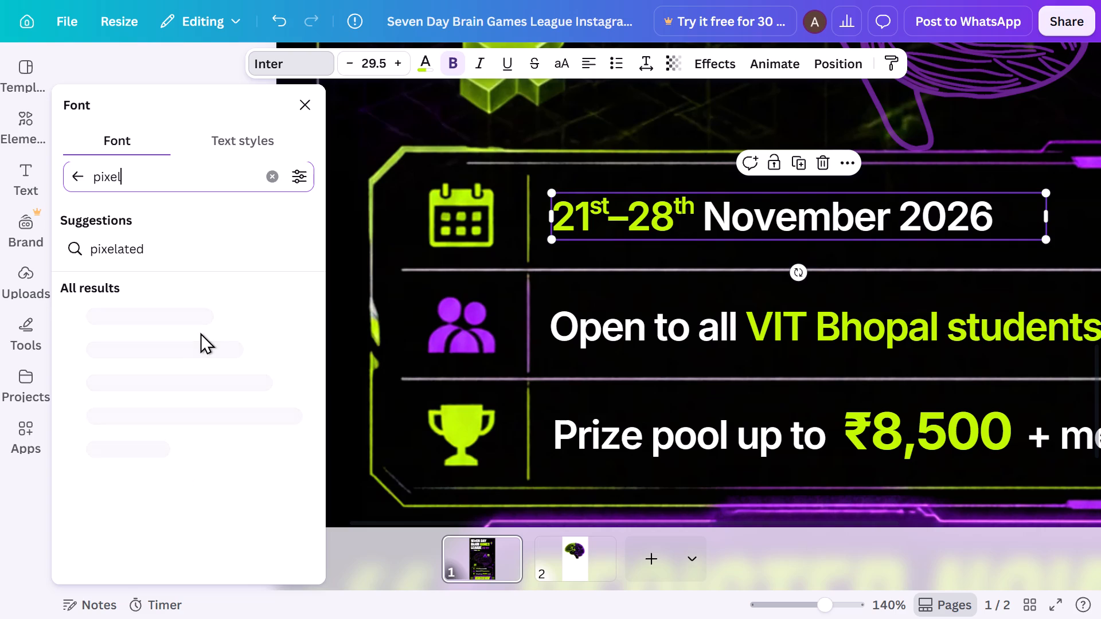
left_click(156, 414)
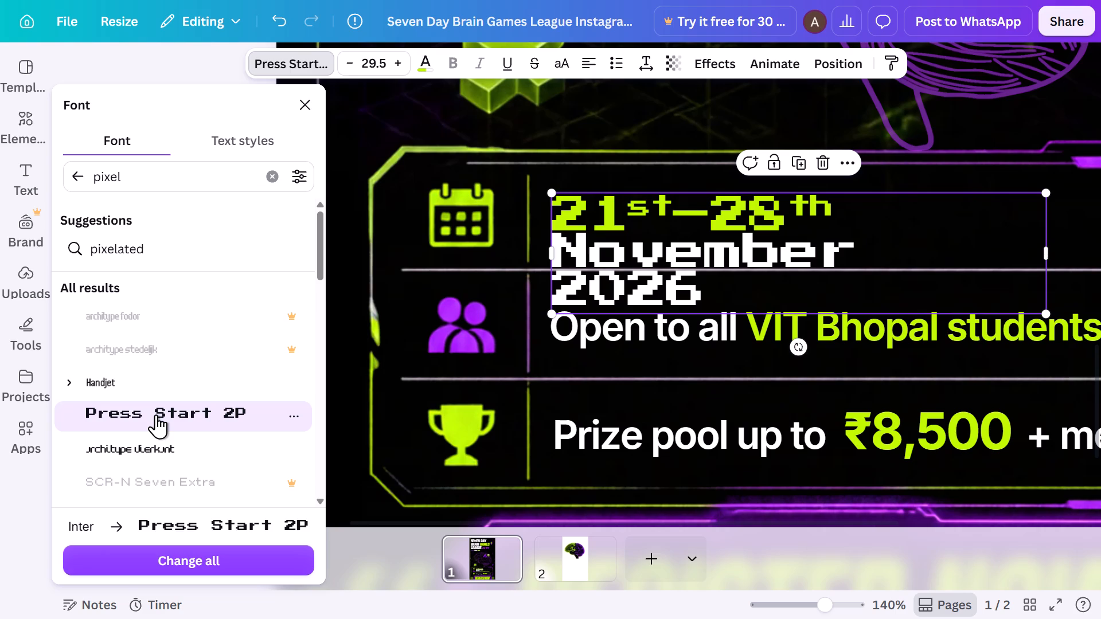
Widen the date text box until "21st–28th November 2026" fits on a single line.
scroll(757, 311, "left", 2)
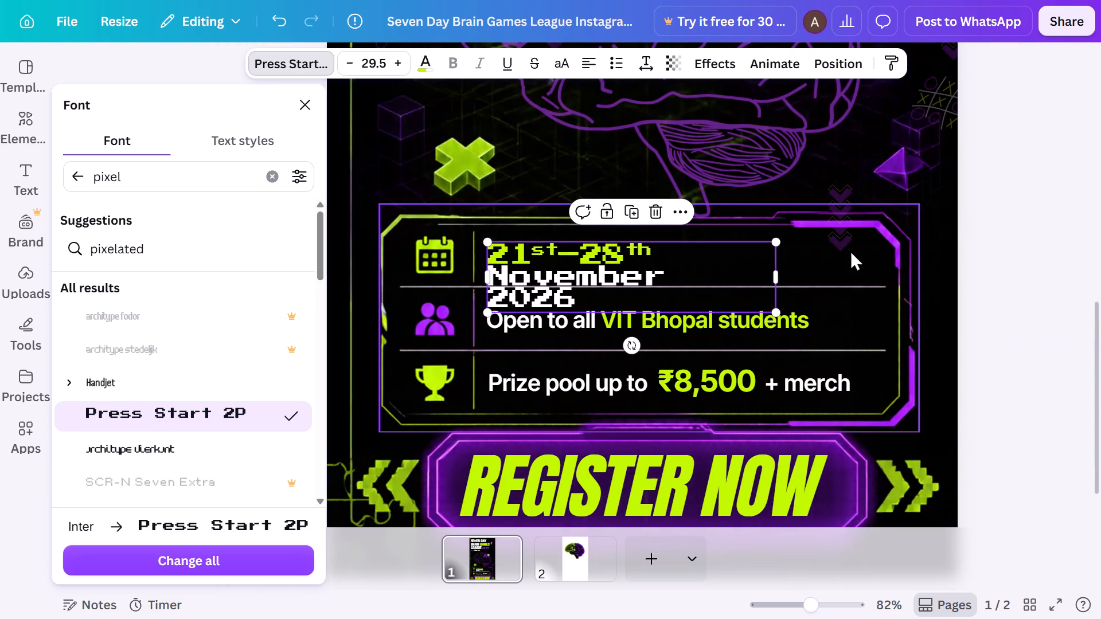
left_click_drag(781, 275, 866, 257)
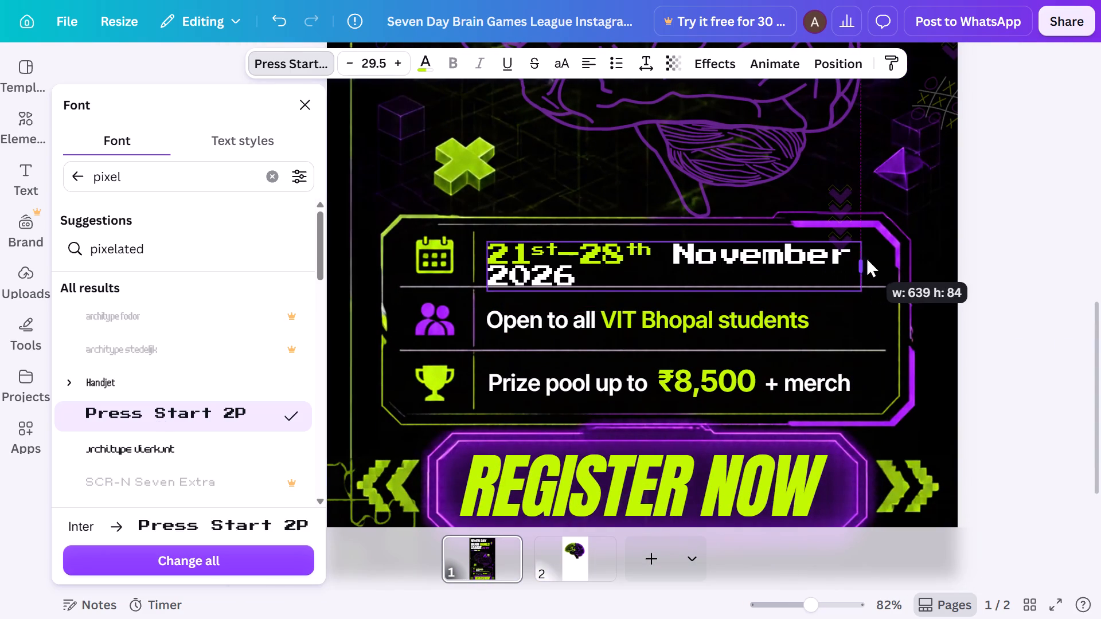
left_click_drag(866, 257, 966, 249)
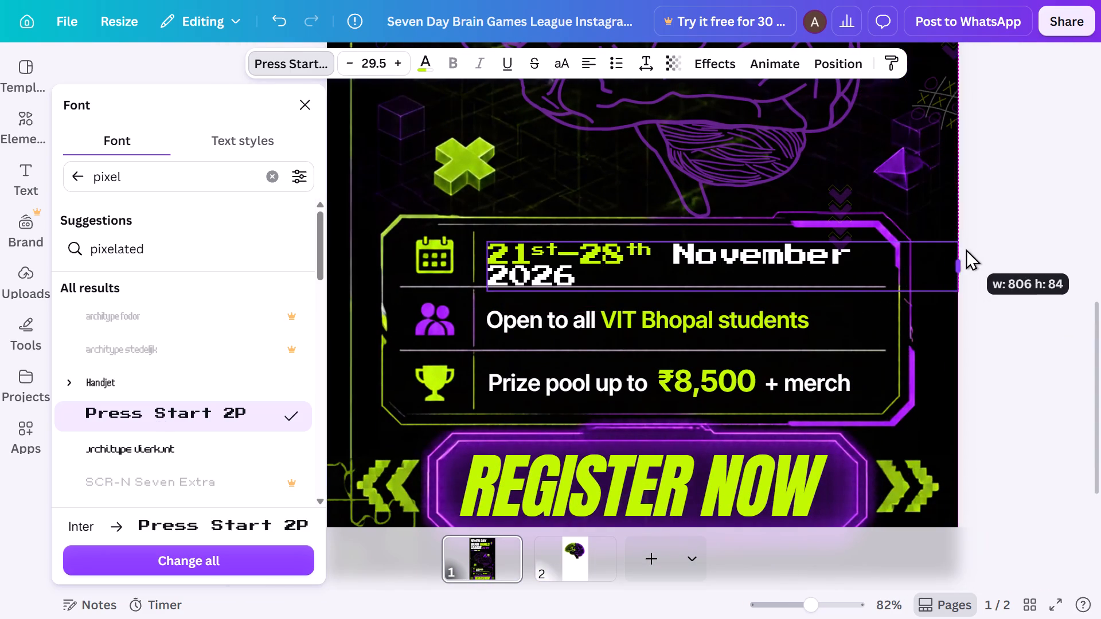
left_click_drag(966, 249, 976, 247)
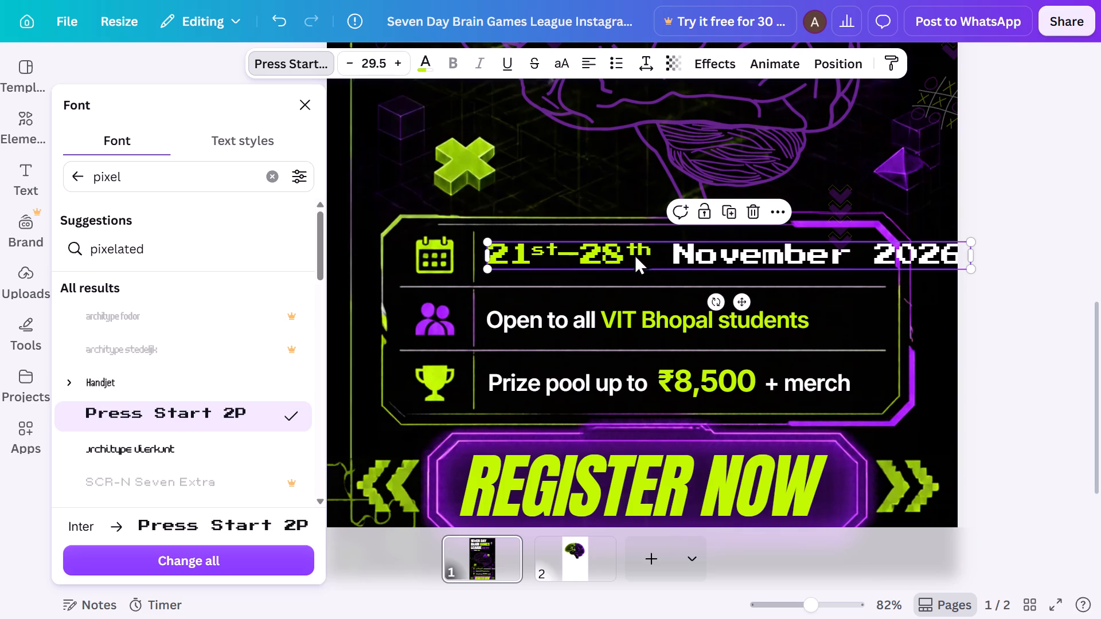
Shorten "November" to "Nov" in the date line and narrow its text box to fit inside the info card.
left_click(664, 247)
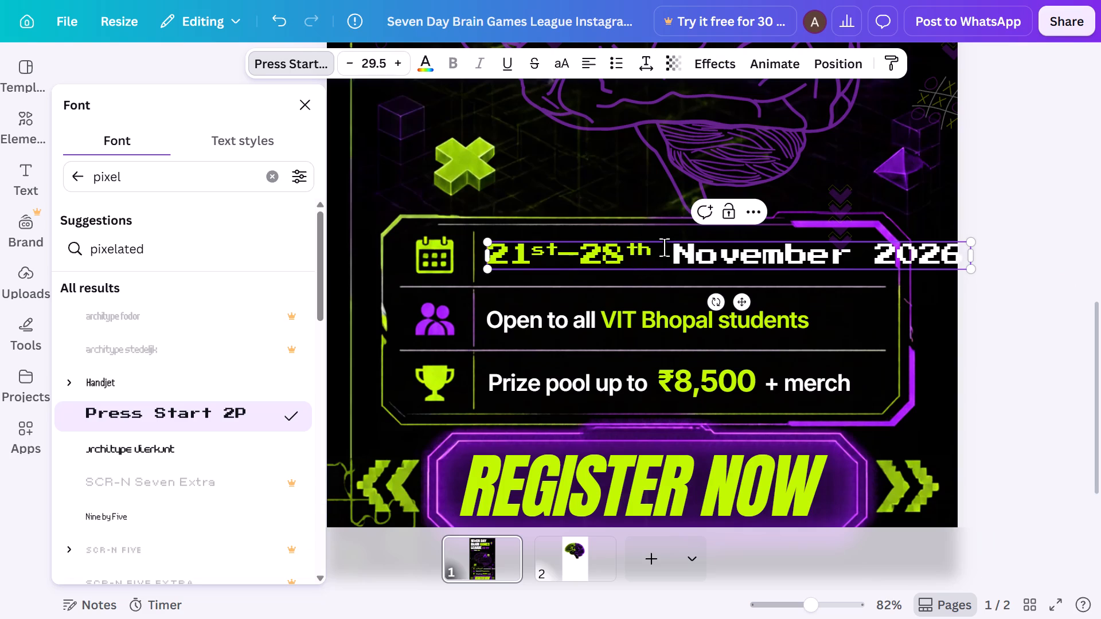
left_click(869, 254)
key("BackSpace")
key("BackSpace")
key("BackSpace")
key("BackSpace")
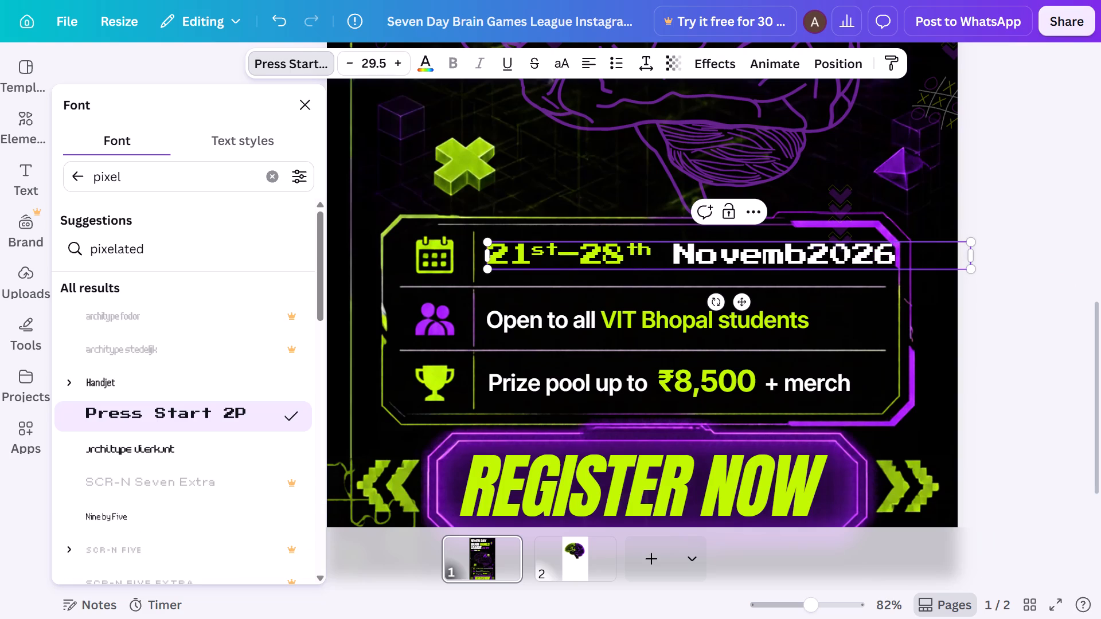
key("BackSpace")
key("BackSpace")
key("space")
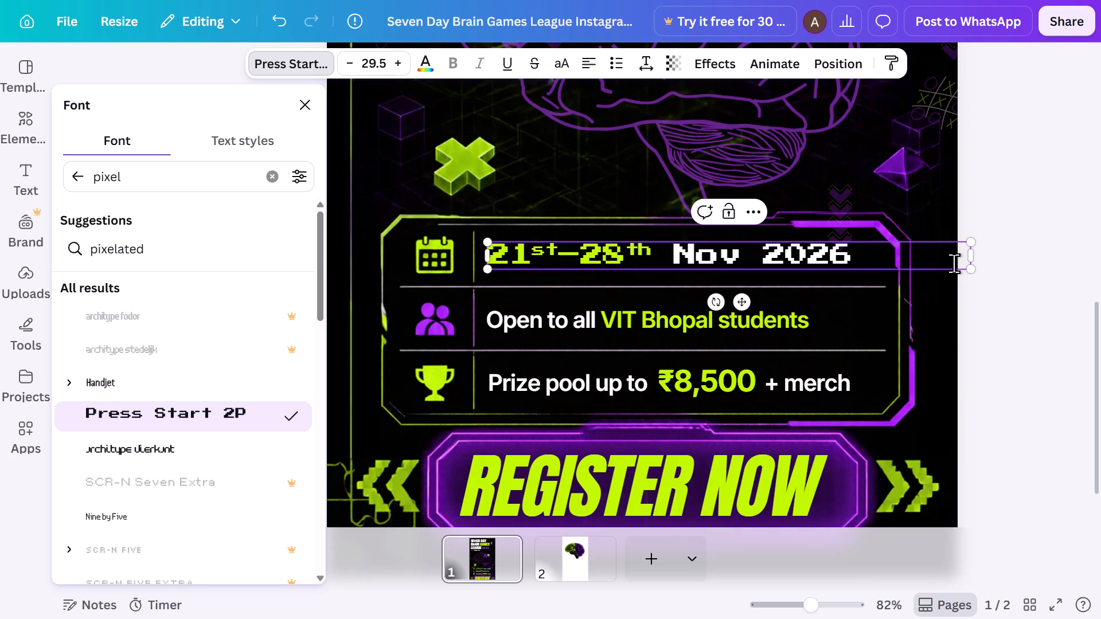
left_click_drag(977, 256, 879, 260)
left_click(962, 243)
left_click(962, 243)
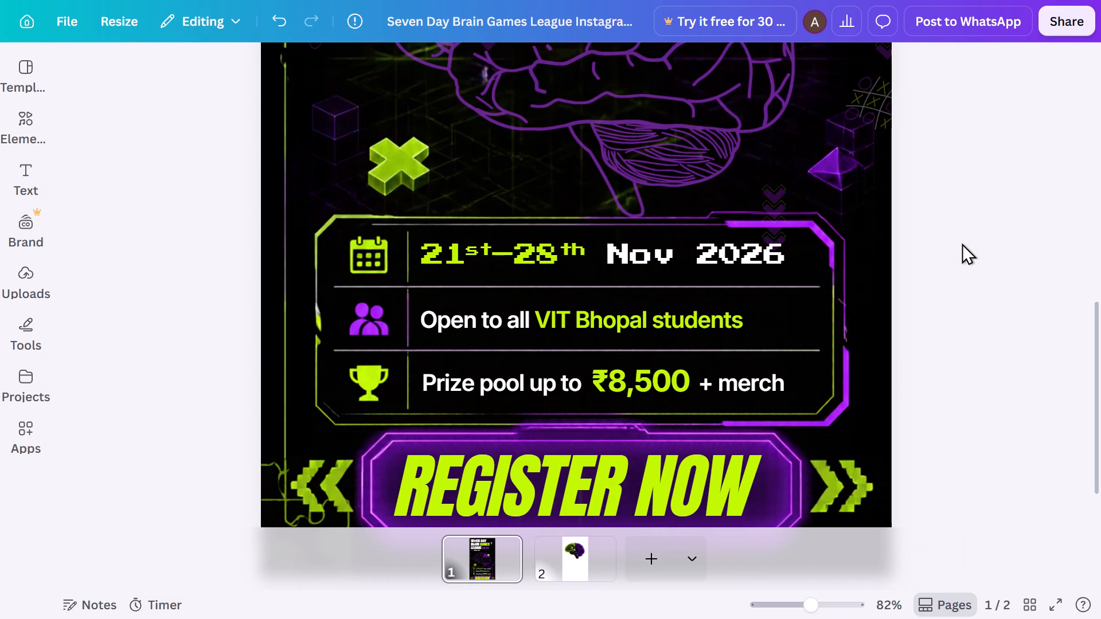
Change the font of the "Open to all VIT Bhopal students" line to Press Start 2P.
left_click(688, 305)
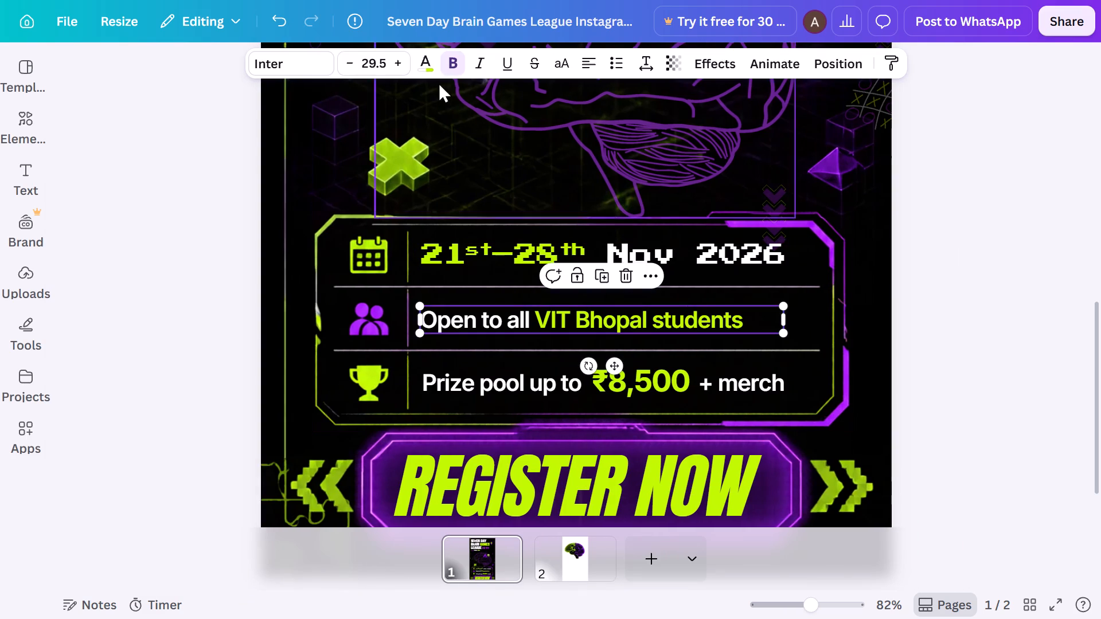
left_click(330, 52)
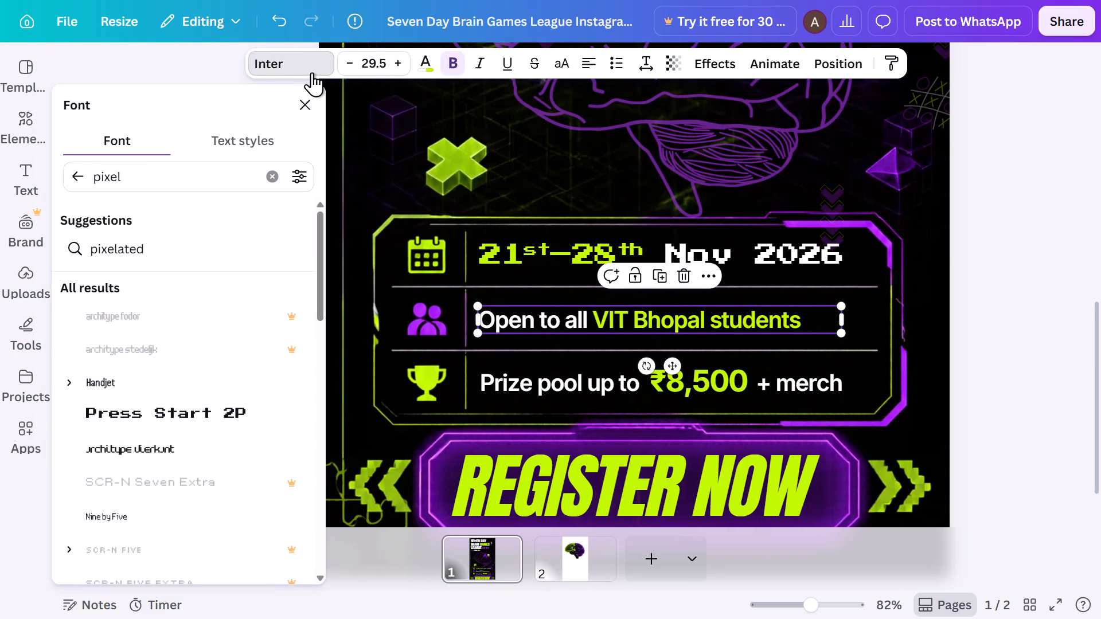
left_click(185, 234)
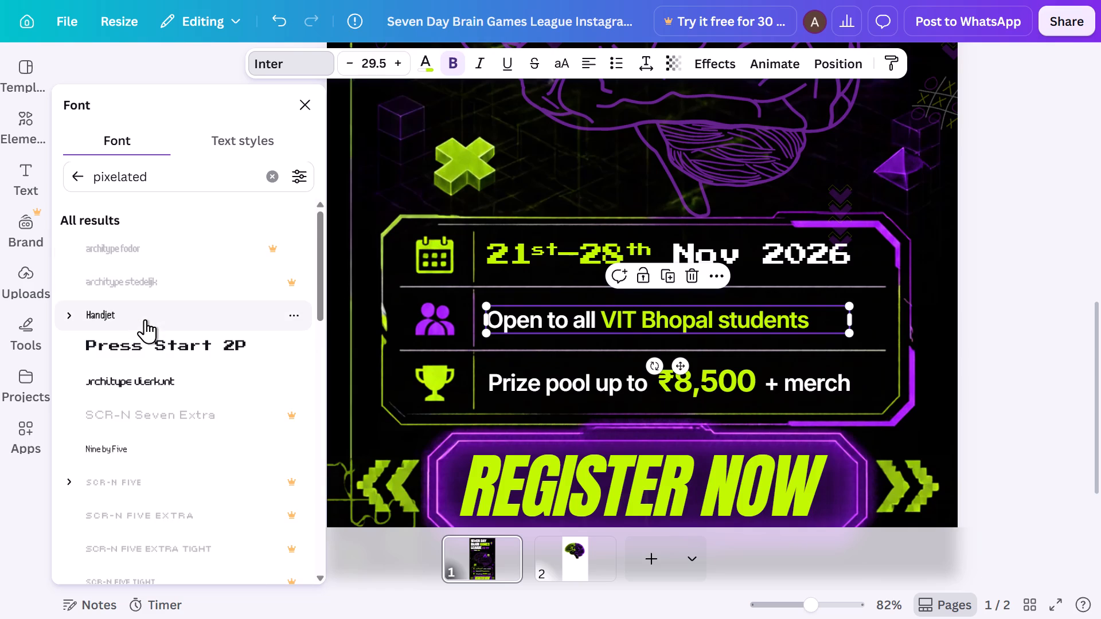
left_click(77, 178)
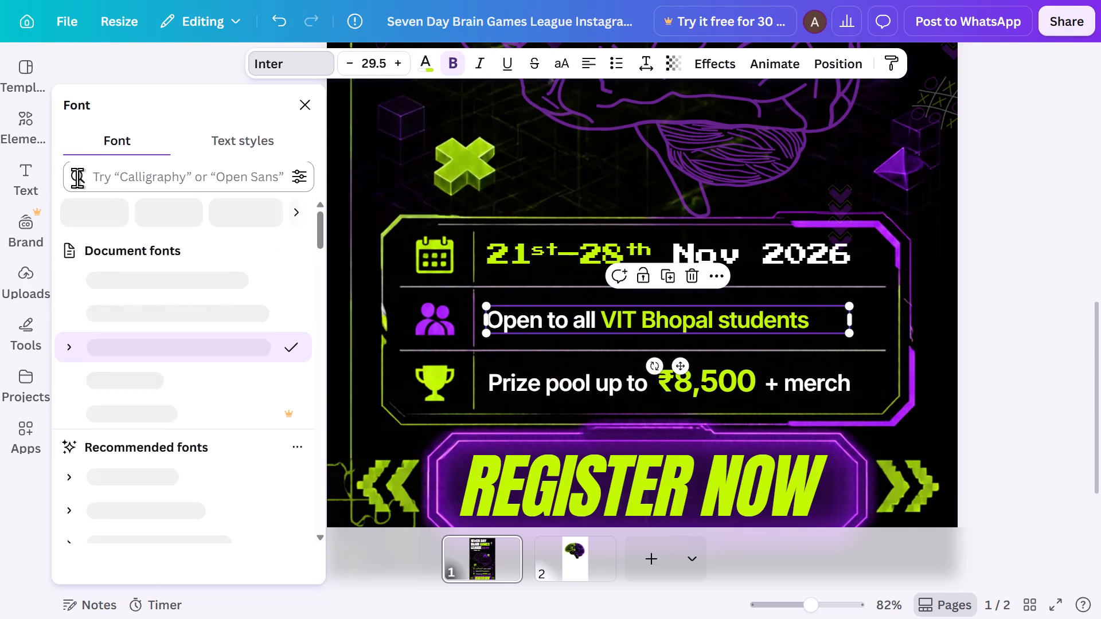
left_click(155, 371)
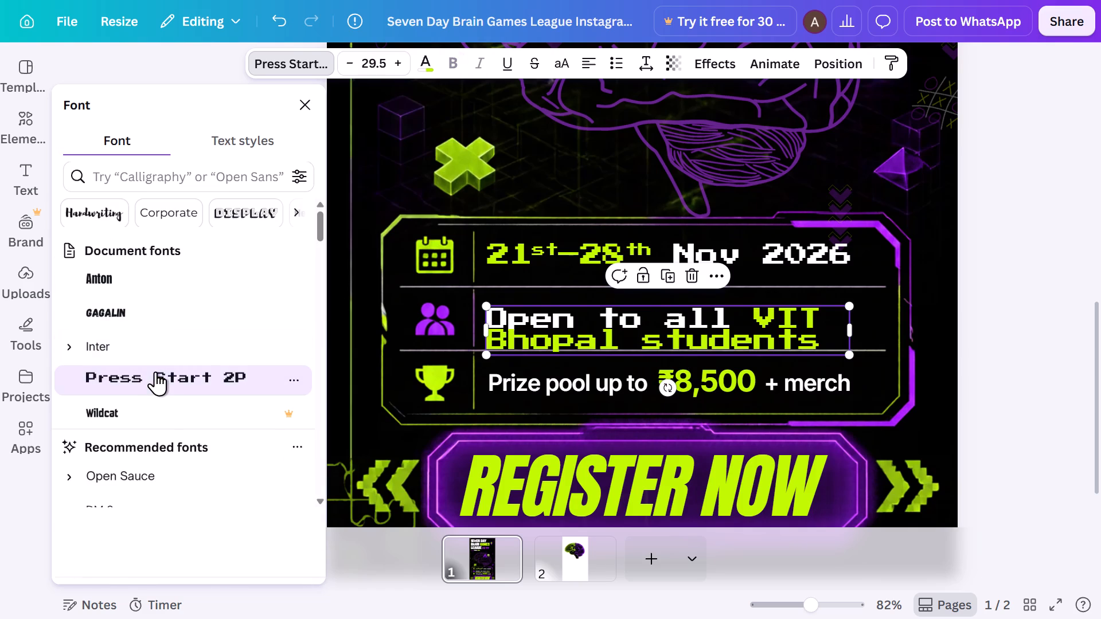
Break the eligibility line before "VIT" and widen its text box so "VIT Bhopal students" fits on one line.
left_click(749, 319)
left_click(749, 319)
key("Return")
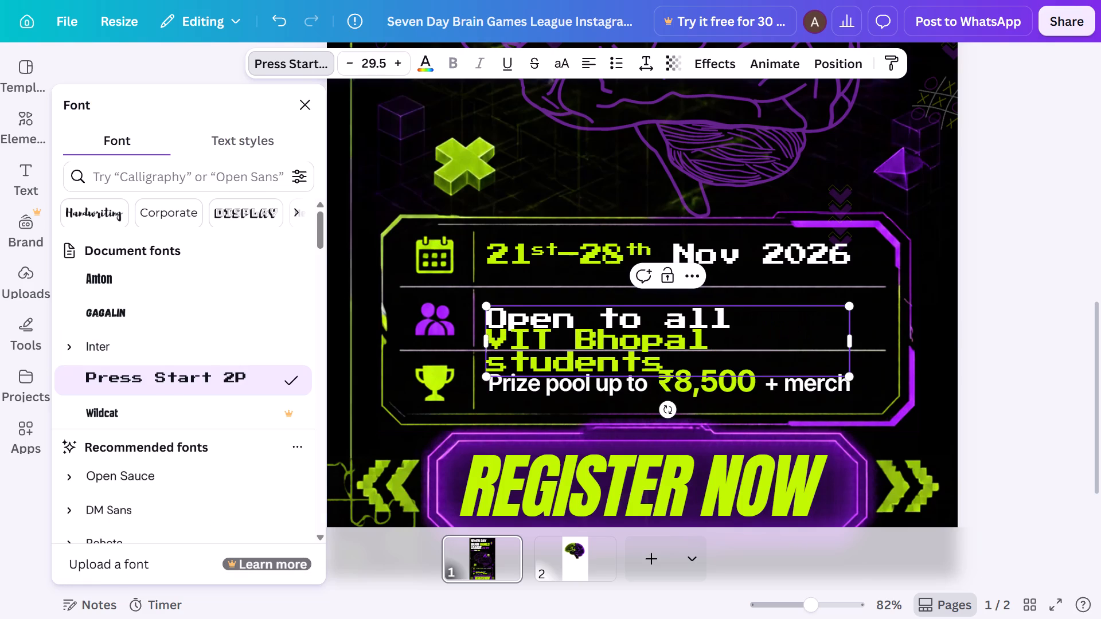
double_click(849, 342)
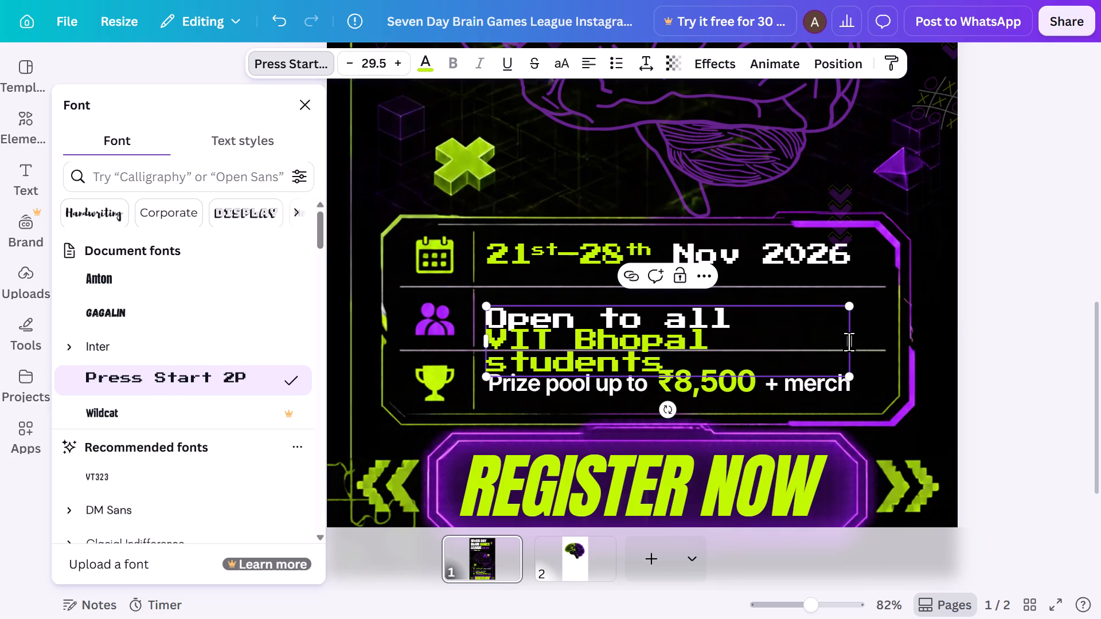
left_click_drag(854, 340, 932, 327)
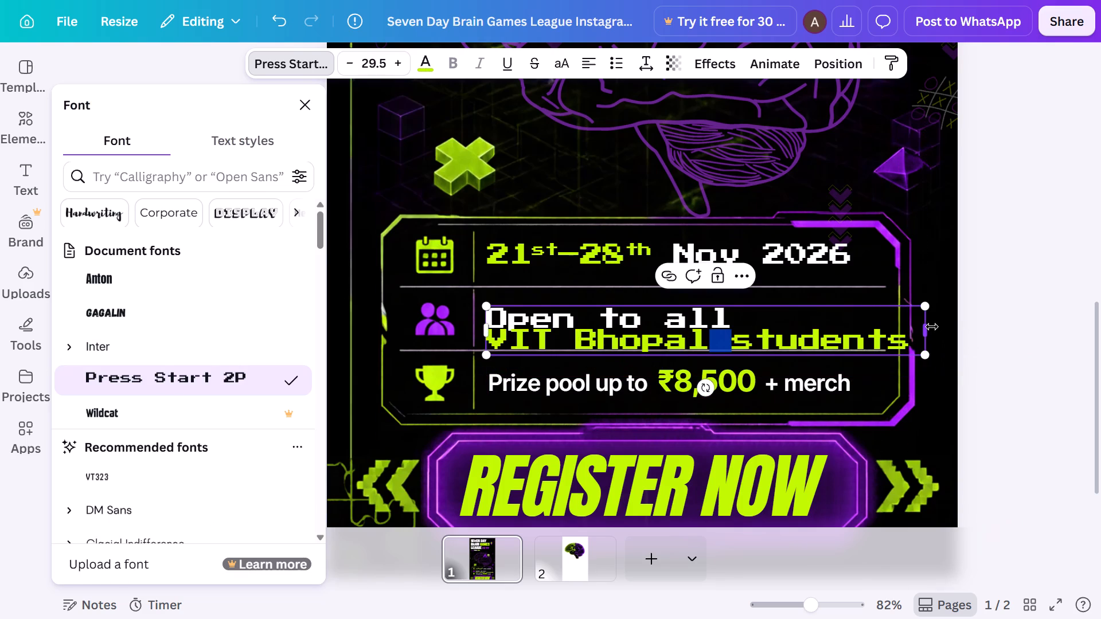
Centre-align the "Open to all VIT Bhopal students" text in the info card.
left_click(980, 308)
left_click(966, 296)
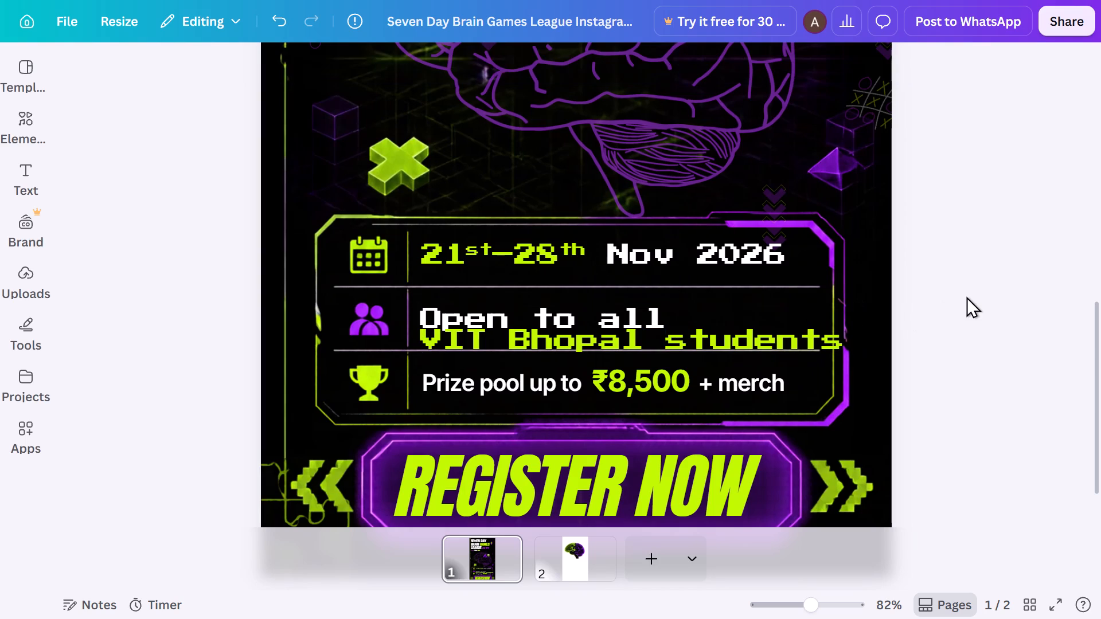
left_click(680, 343)
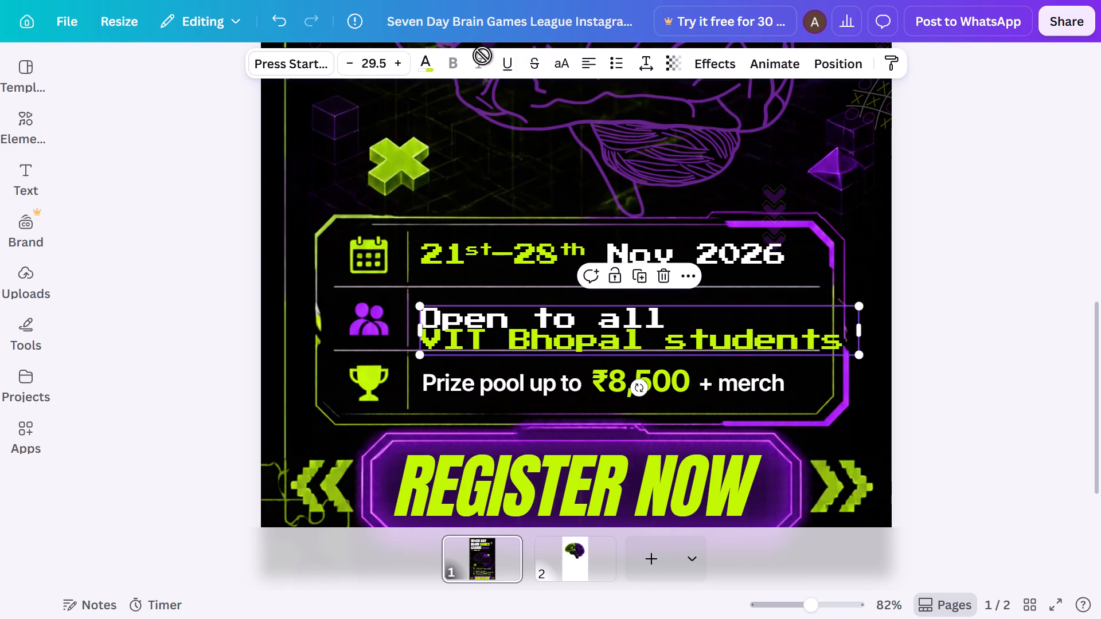
left_click(580, 59)
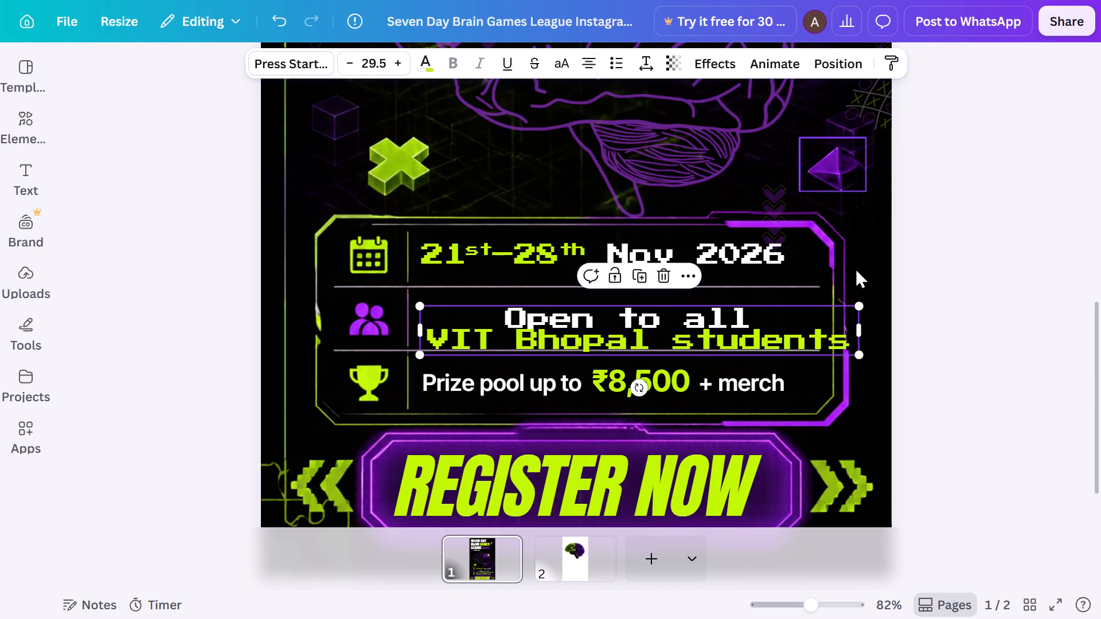
Set the line spacing of the two-line "Open to all VIT Bhopal students" text to 1.48.
left_click(637, 61)
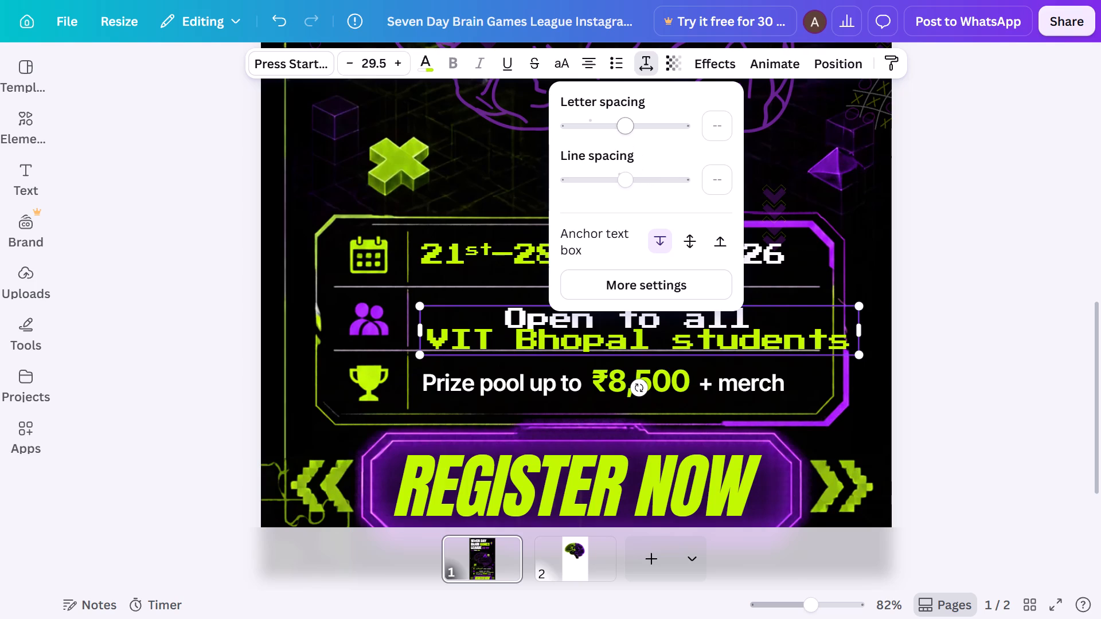
left_click(623, 179)
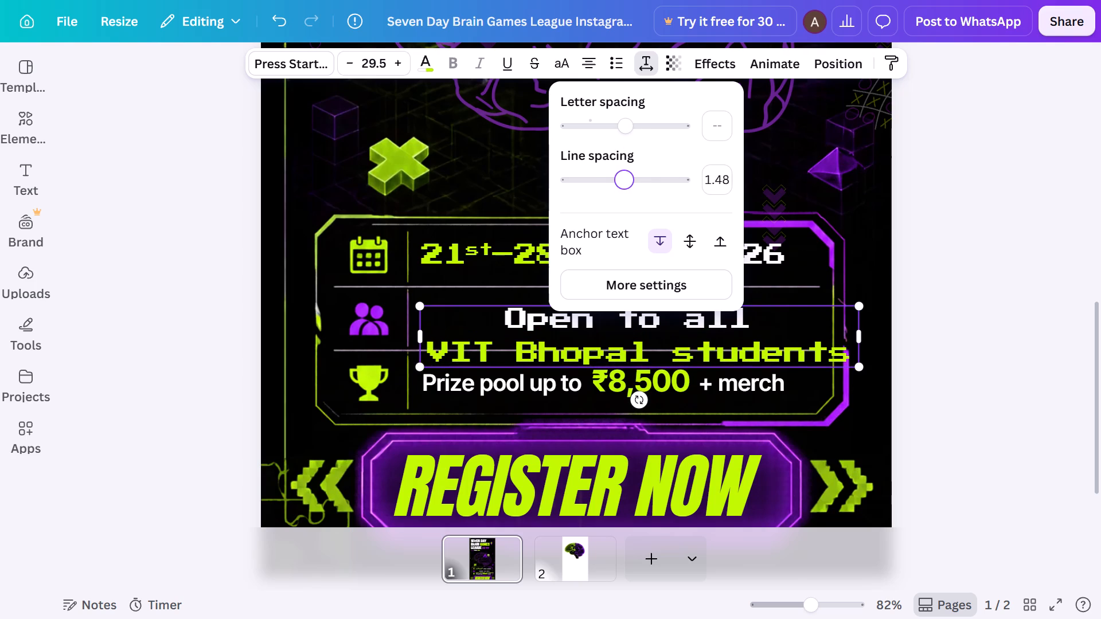
left_click(920, 225)
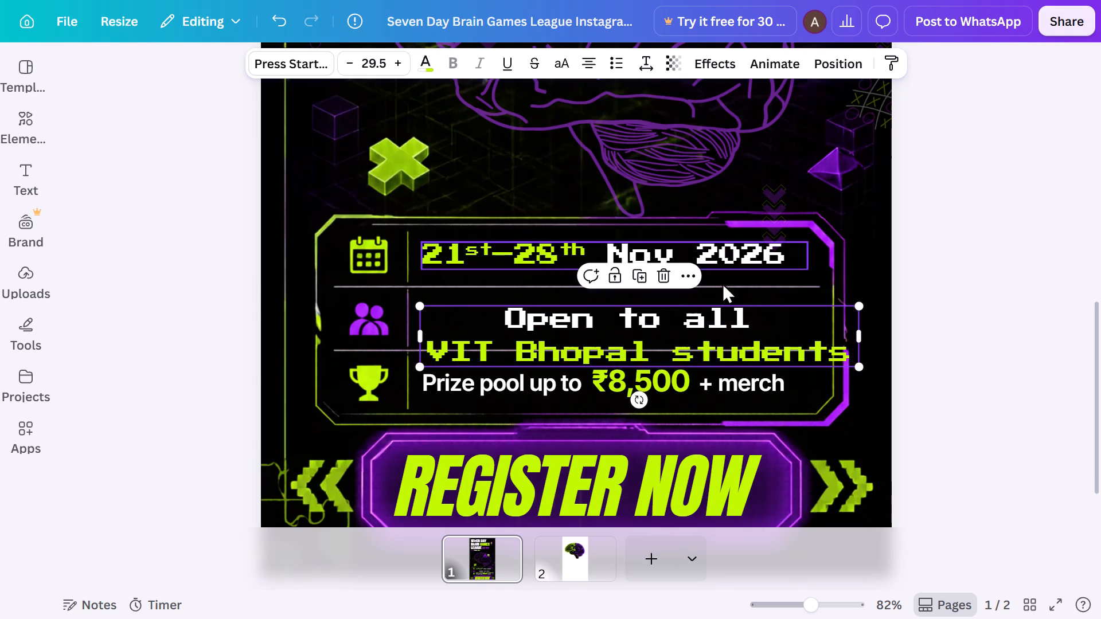
left_click(979, 191)
Reposition the eligibility text box between the card's two divider lines, beside the purple people icon and within the card's frame.
left_click_drag(705, 335, 707, 322)
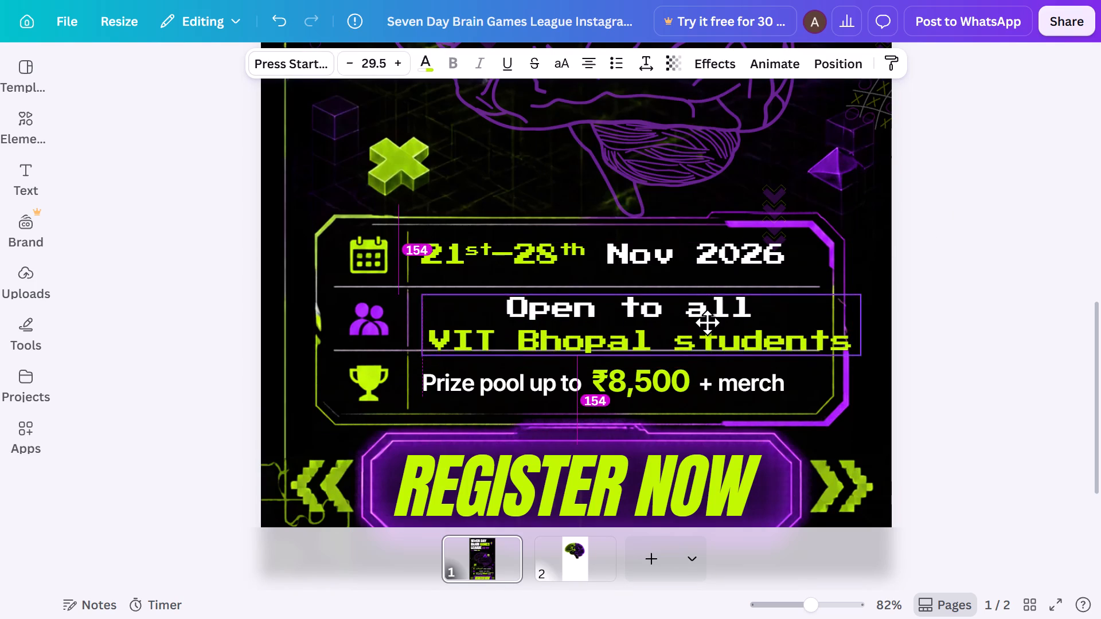
left_click_drag(707, 322, 690, 319)
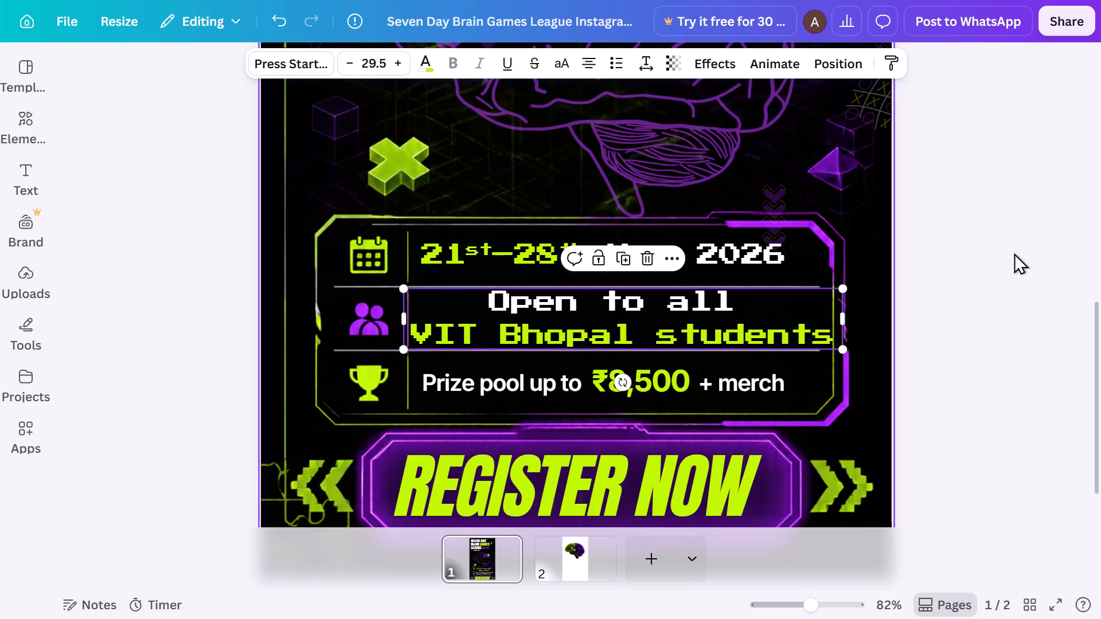
left_click(1014, 253)
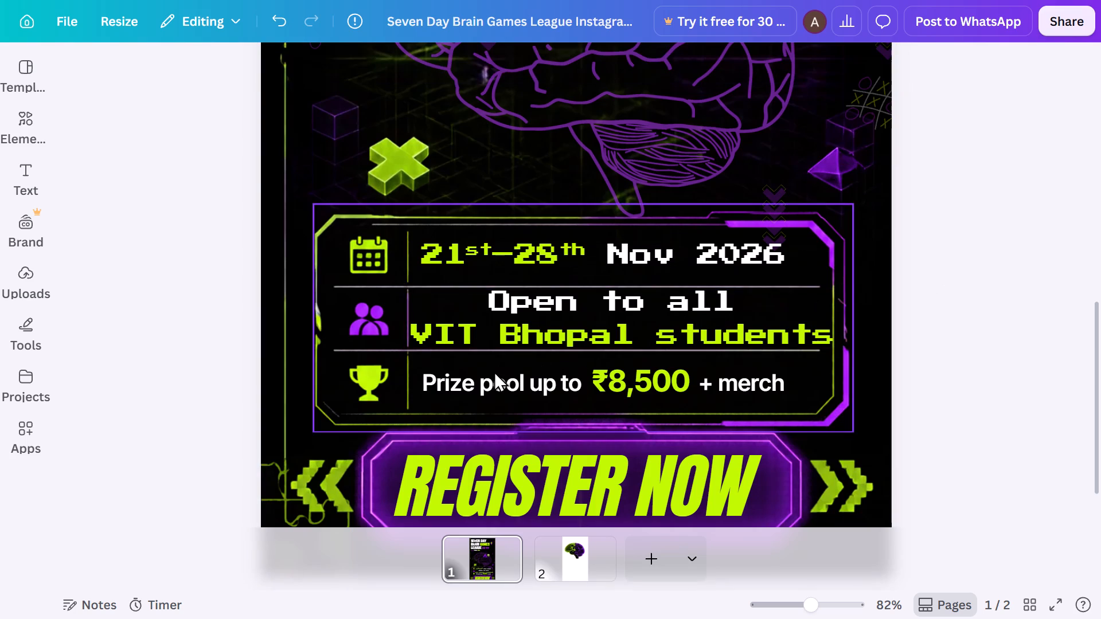
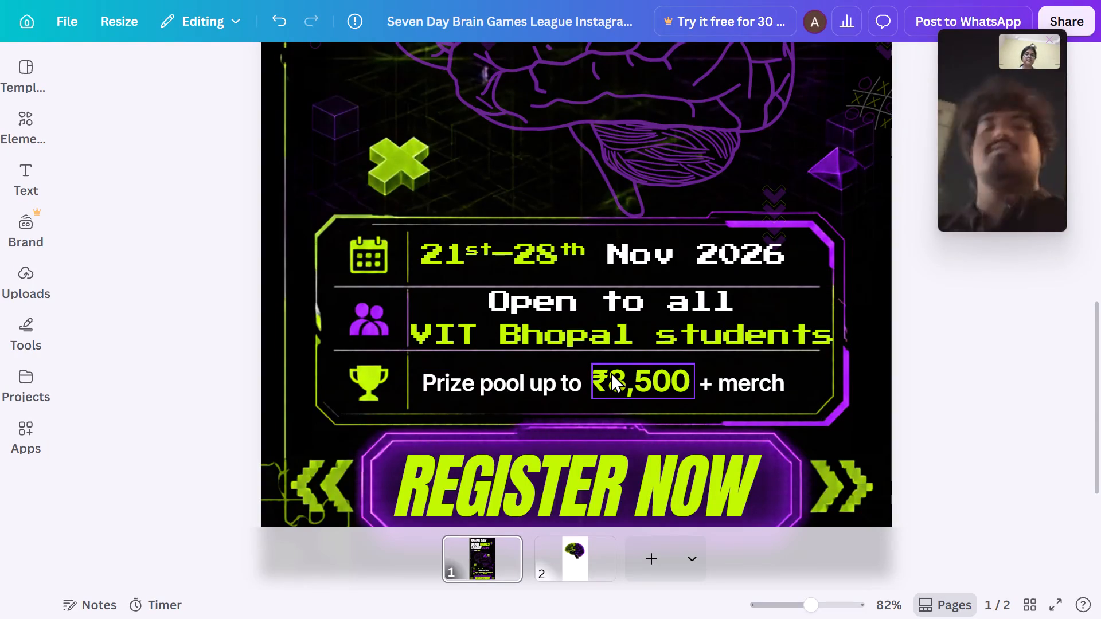
Change the "Prize pool up to" text to the Press Start 2P font and widen its box to about 660 so it fits one line.
left_click(566, 378)
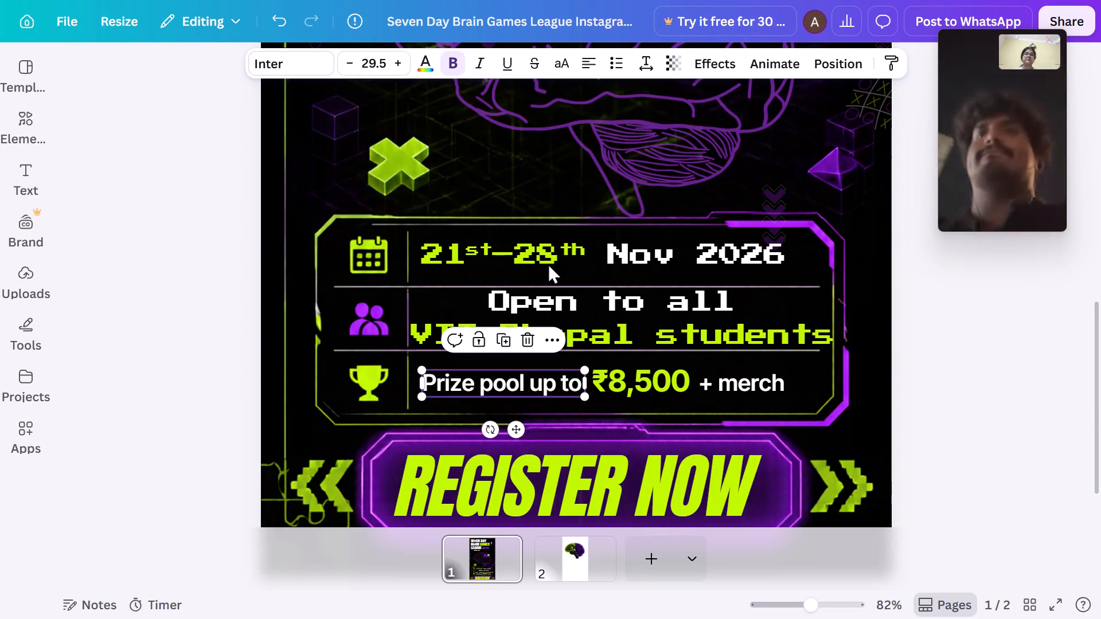
left_click(313, 59)
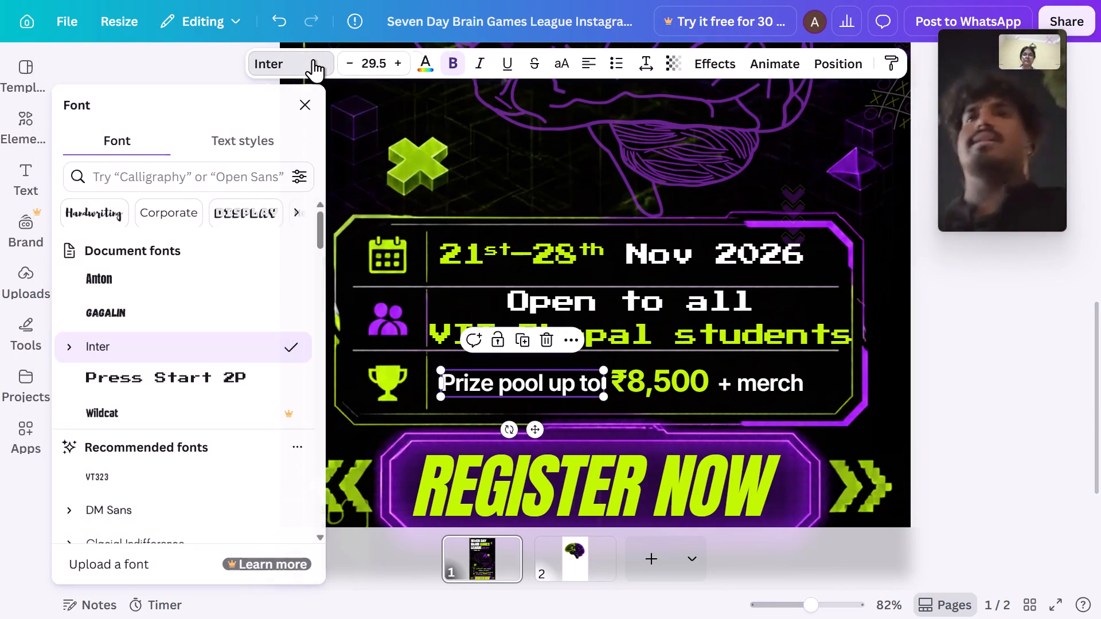
left_click(145, 378)
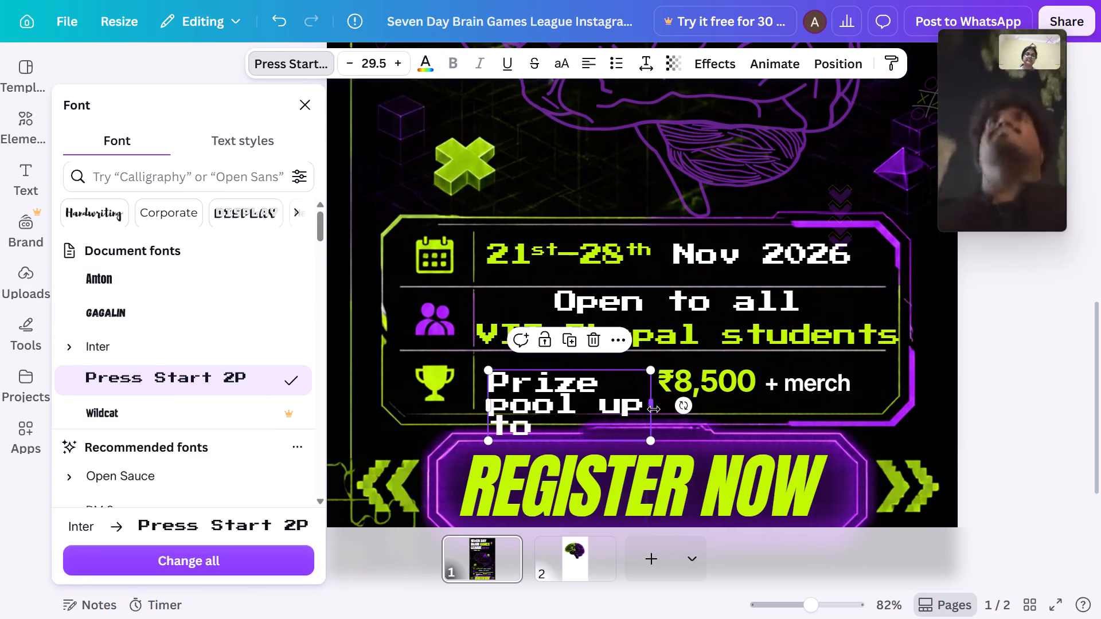
left_click_drag(654, 409, 874, 370)
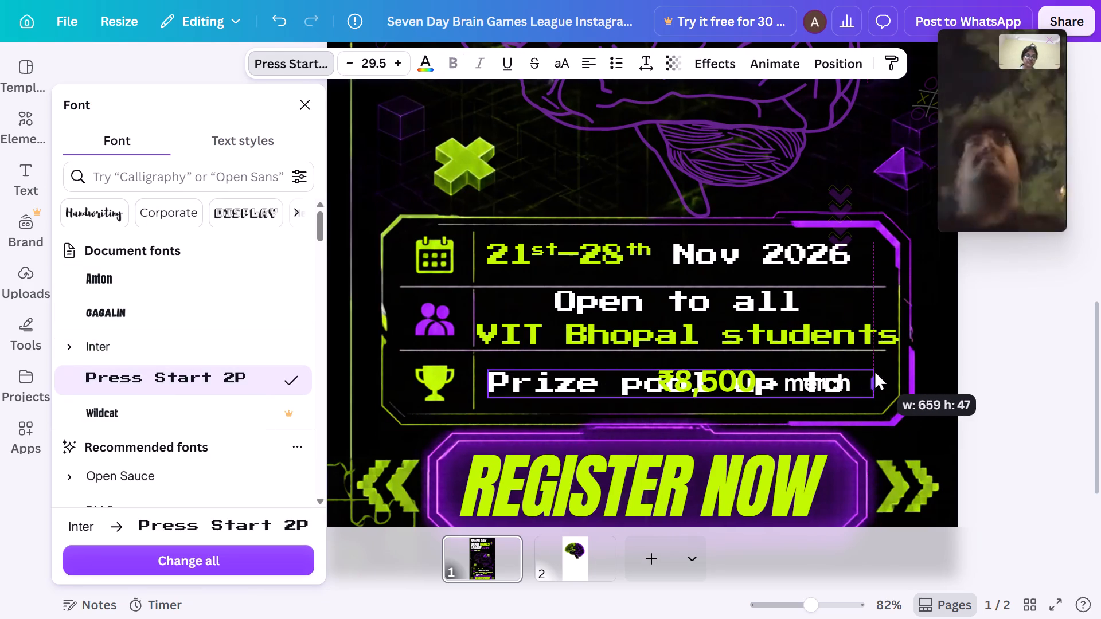
left_click_drag(874, 370, 876, 370)
left_click(962, 394)
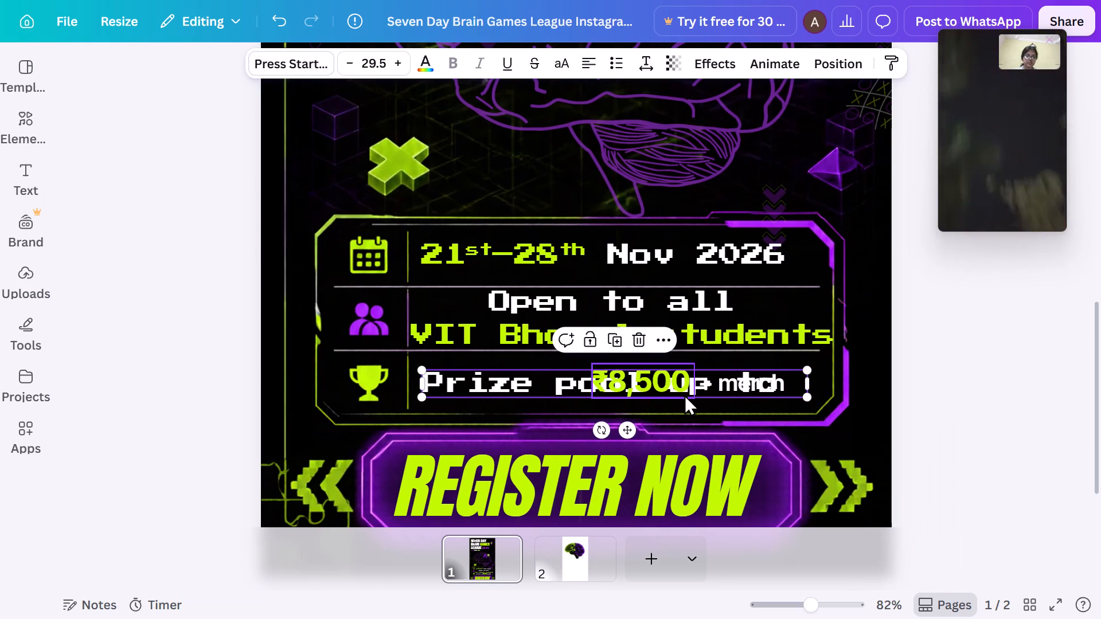
Move the "Prize pool up to" text up to just below the card's lower divider line, beside the trophy icon.
left_click_drag(627, 435, 630, 425)
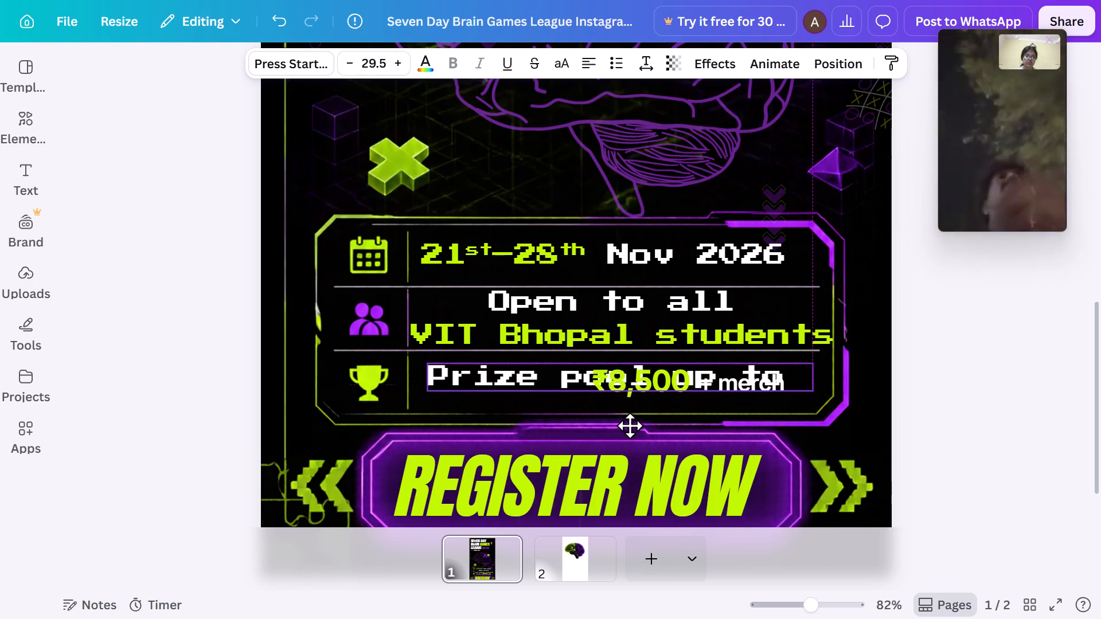
left_click_drag(630, 425, 631, 421)
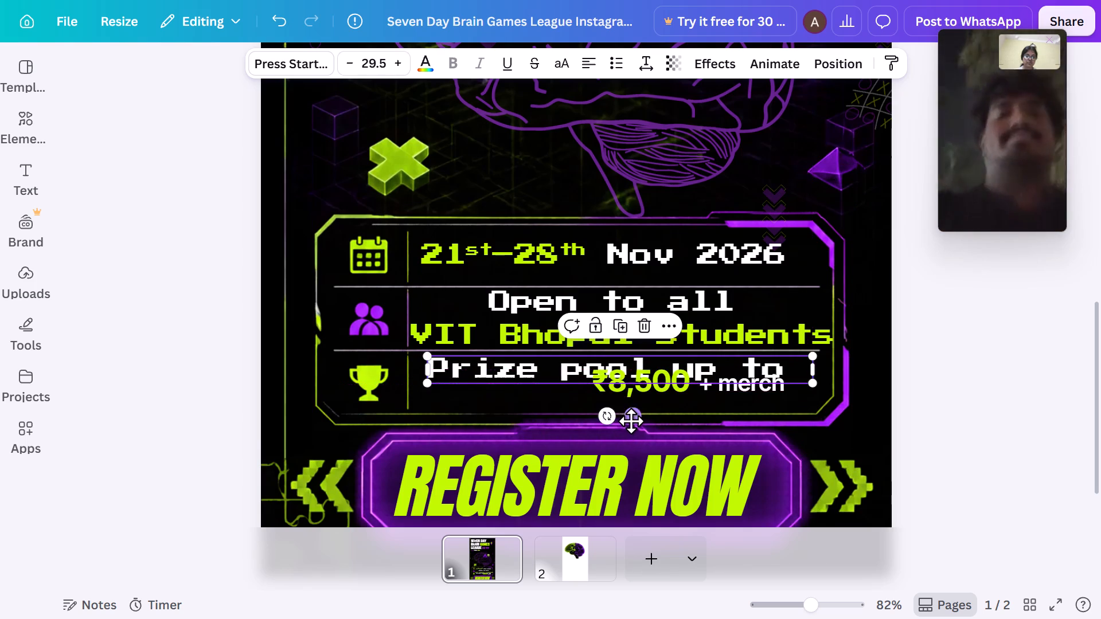
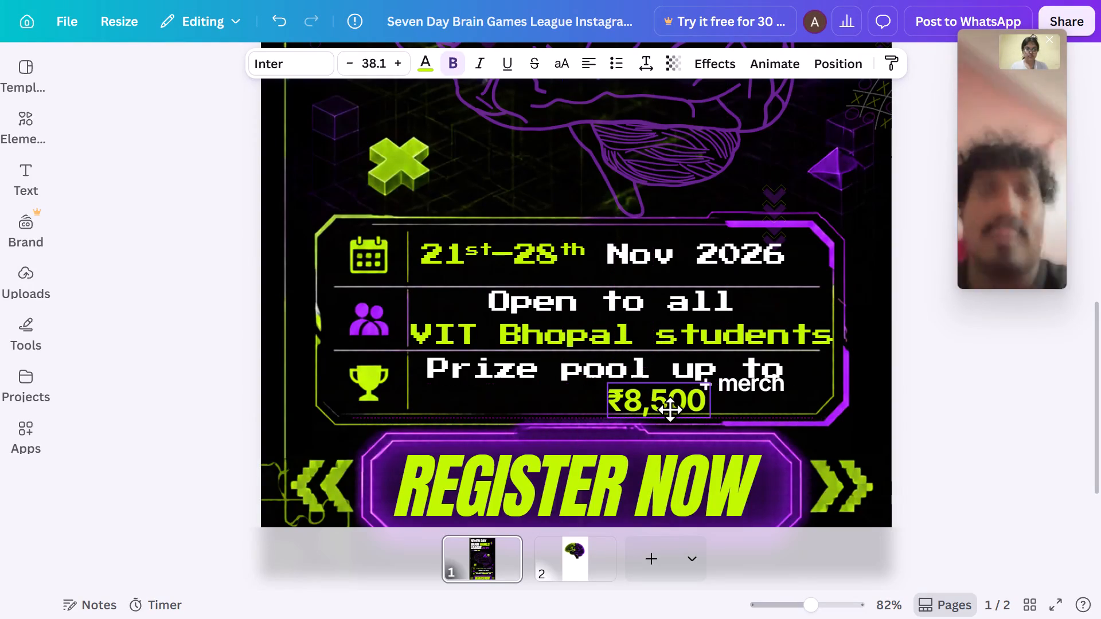
Reduce the "Open to all VIT Bhopal students" text to font size 25.5.
left_click(667, 332)
left_click(350, 64)
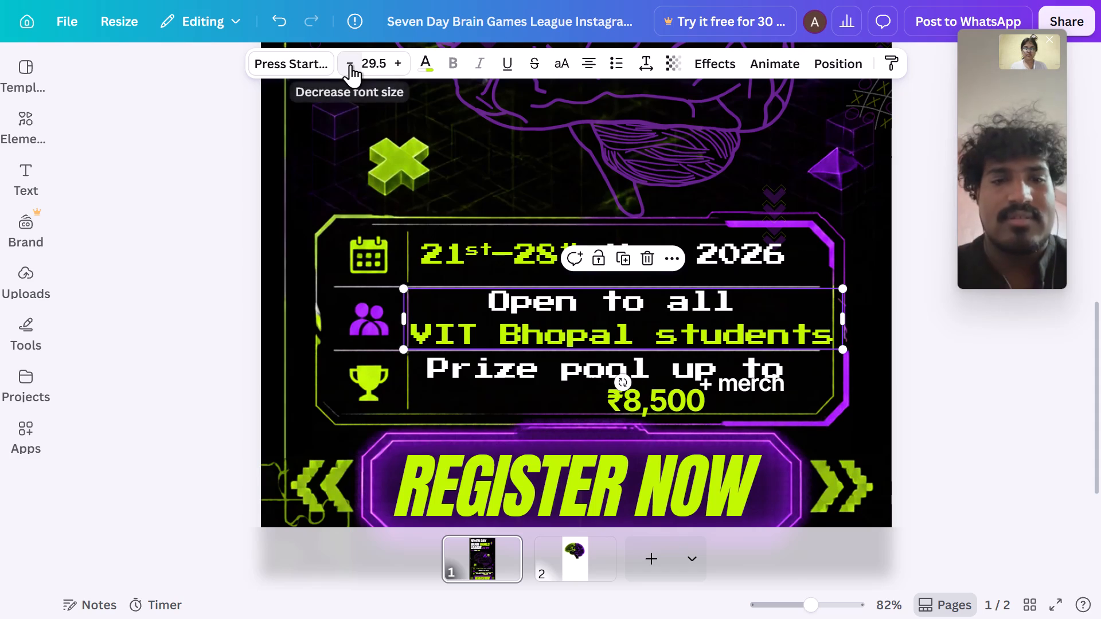
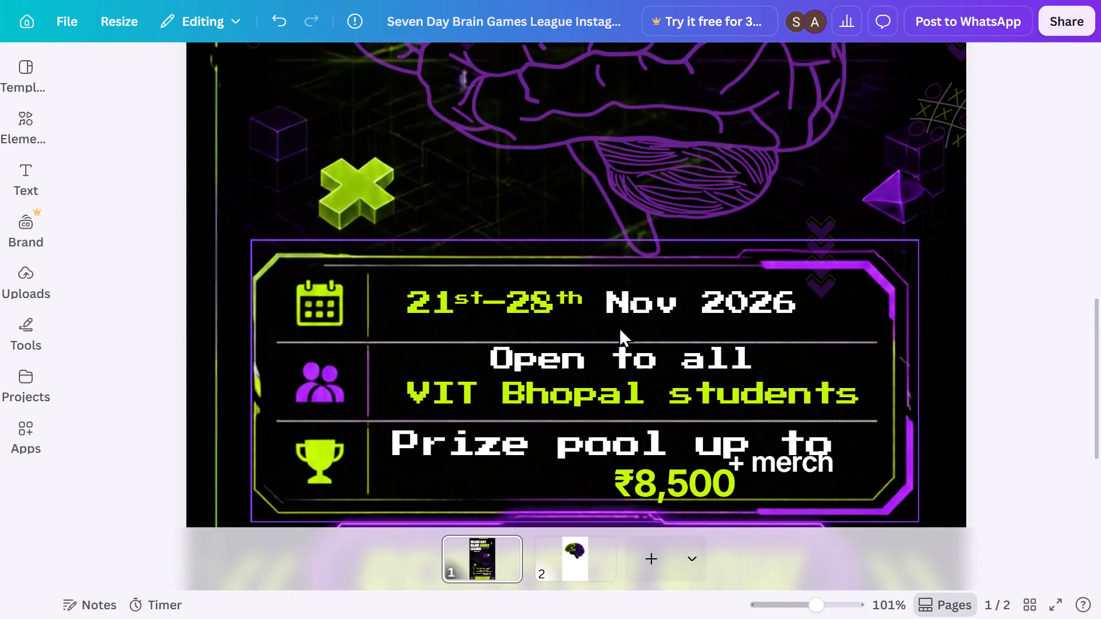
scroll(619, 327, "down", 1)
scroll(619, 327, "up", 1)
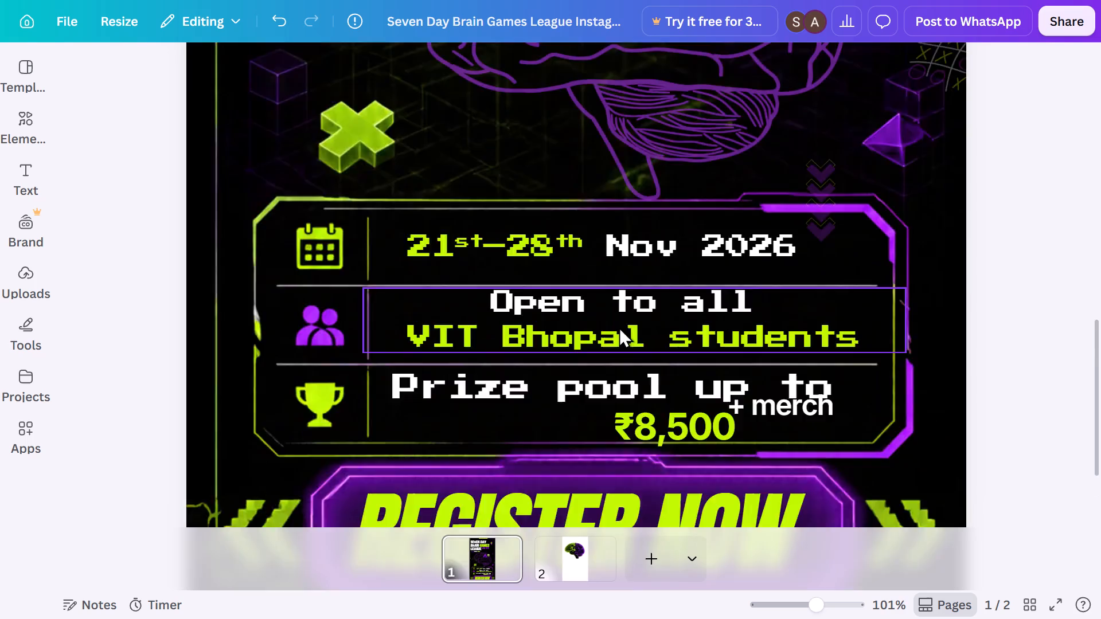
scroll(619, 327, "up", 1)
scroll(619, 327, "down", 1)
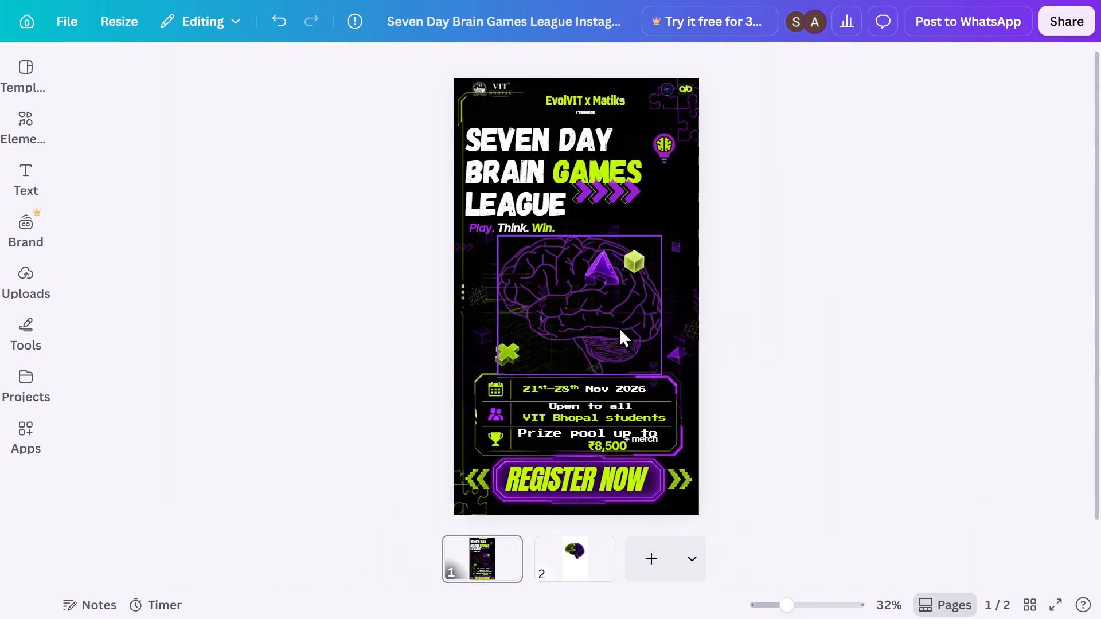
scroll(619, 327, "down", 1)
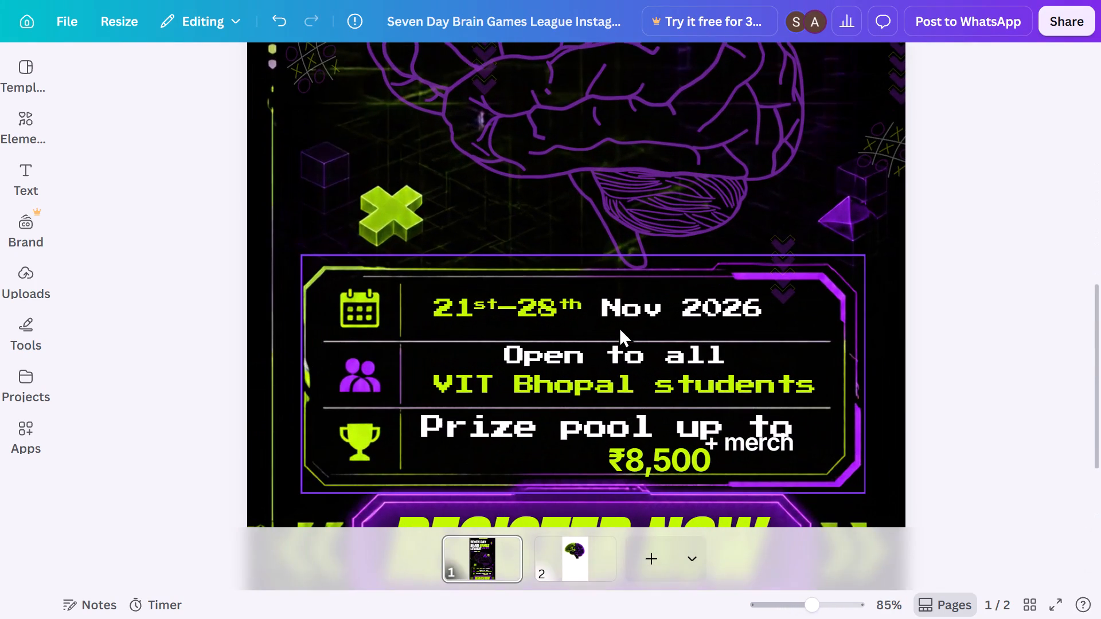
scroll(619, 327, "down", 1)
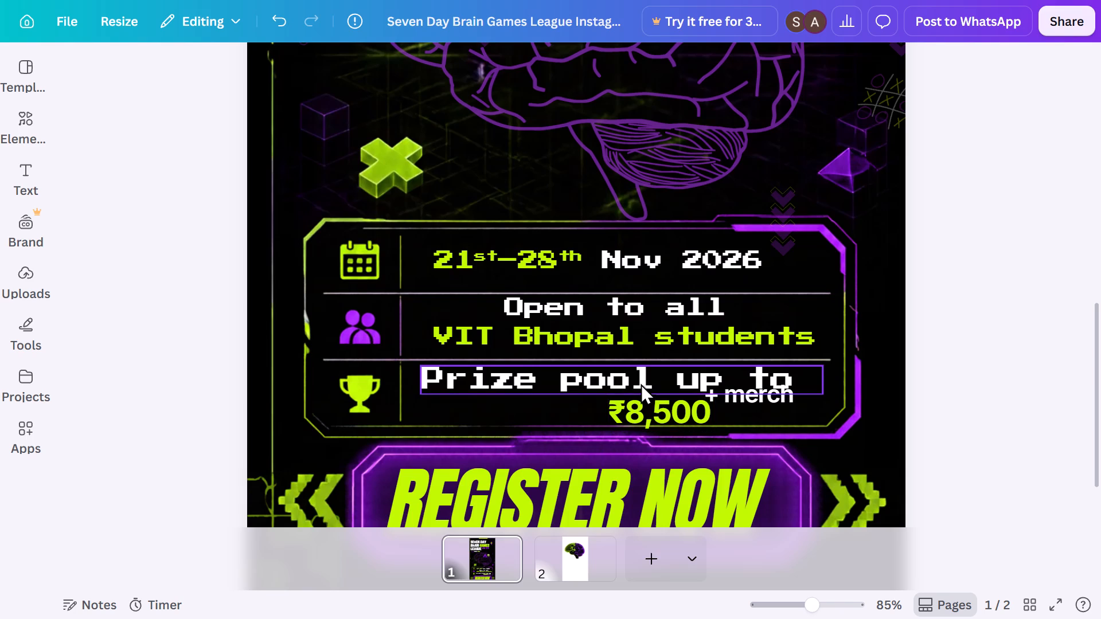
Undo all the pixel-font, wording, sizing and position changes made to the date, eligibility and prize lines in the event details card.
left_click(927, 348)
key("ctrl+z")
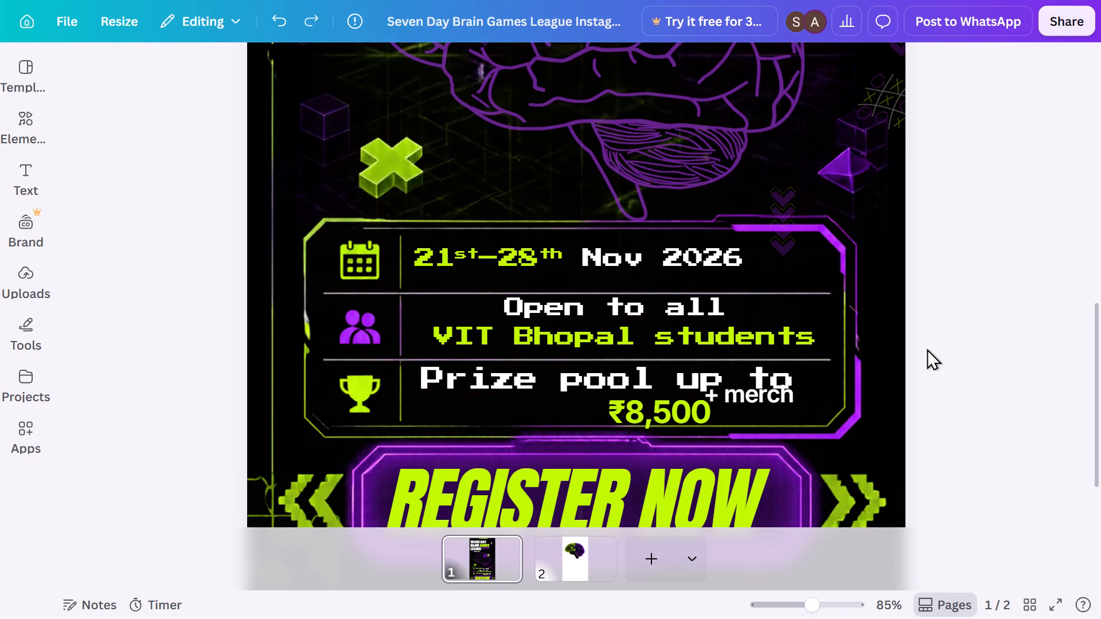
key("ctrl+z")
key("ctrl+z")
key("ctrl+z")
key("ctrl+z")
key("ctrl+z")
key("ctrl+z")
key("ctrl+z")
key("ctrl+z")
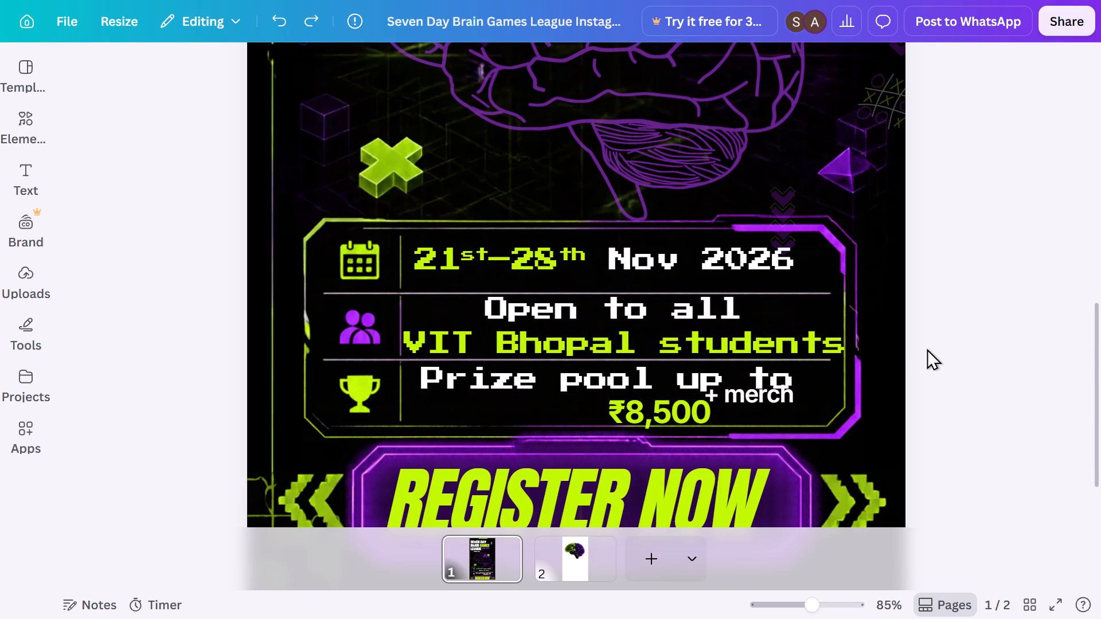
key("ctrl+z")
key("ctrl+z")
key("ctrl+z")
key("ctrl+z")
key("ctrl+z")
key("ctrl+z")
key("ctrl+z")
key("ctrl+z")
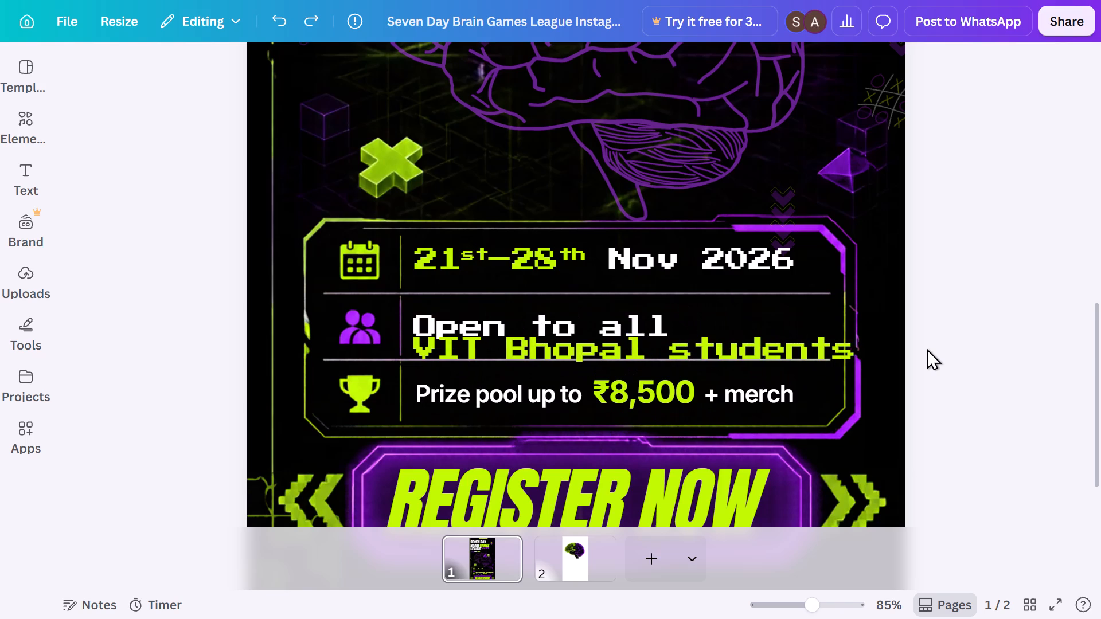
key("ctrl+z")
key("ctrl+z")
key("ctrl+z")
key("ctrl+z")
key("ctrl+z")
key("ctrl+z")
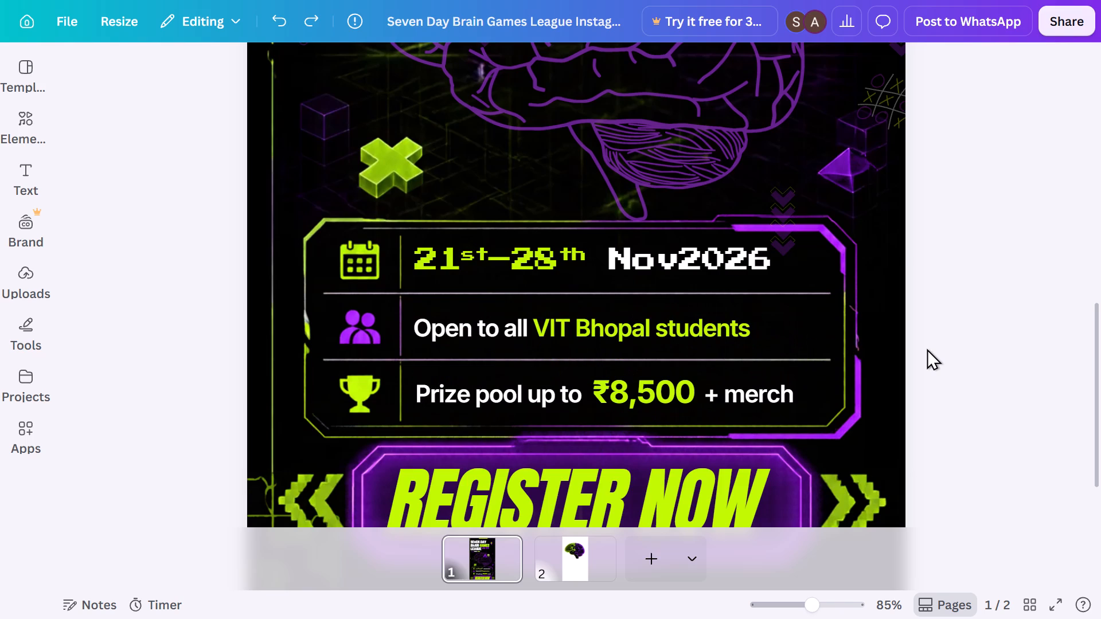
key("ctrl+z")
key("ctrl+z")
key("ctrl+z")
key("ctrl+z")
key("ctrl+z")
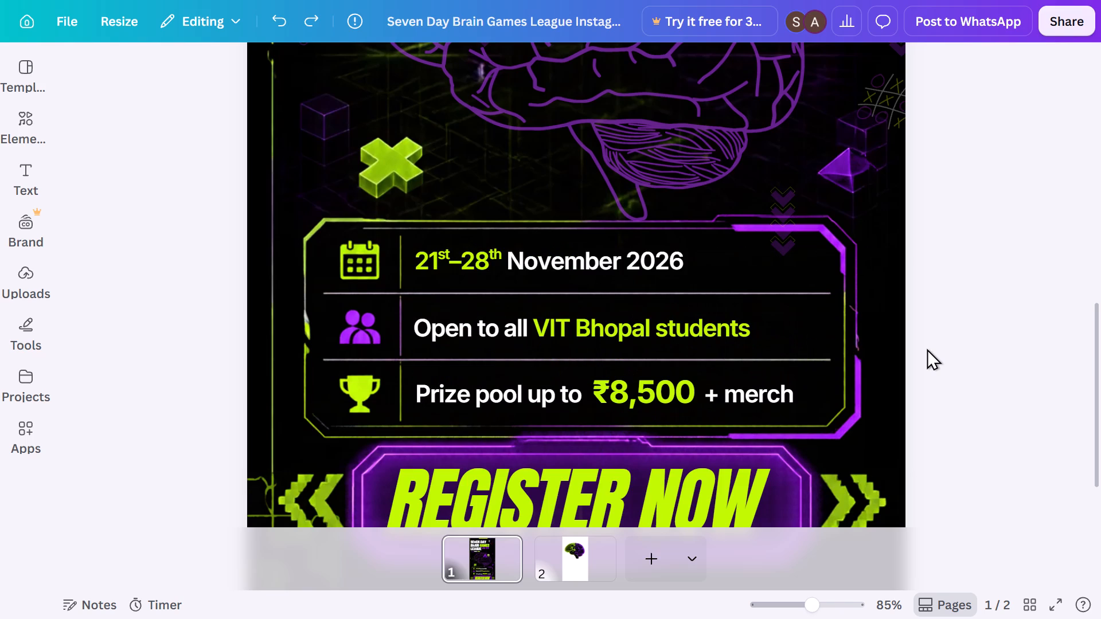
left_click(927, 348)
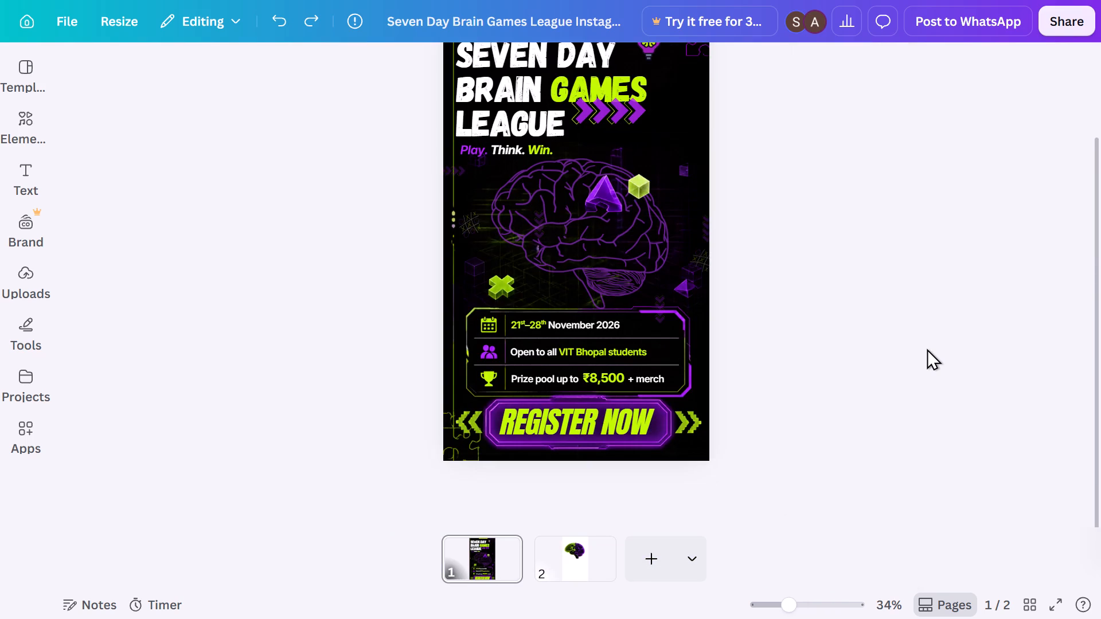
Select only the "EvolVIT x Matiks" heading above the title at the top of the story, without the title text.
scroll(927, 348, "up", 2)
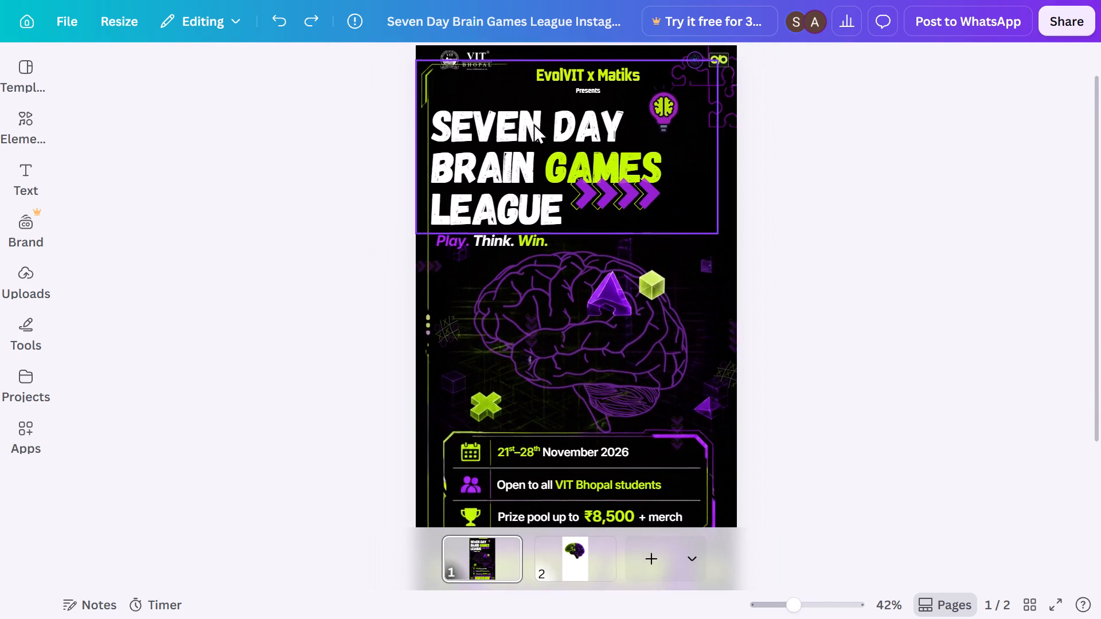
left_click(461, 57)
left_click(360, 175)
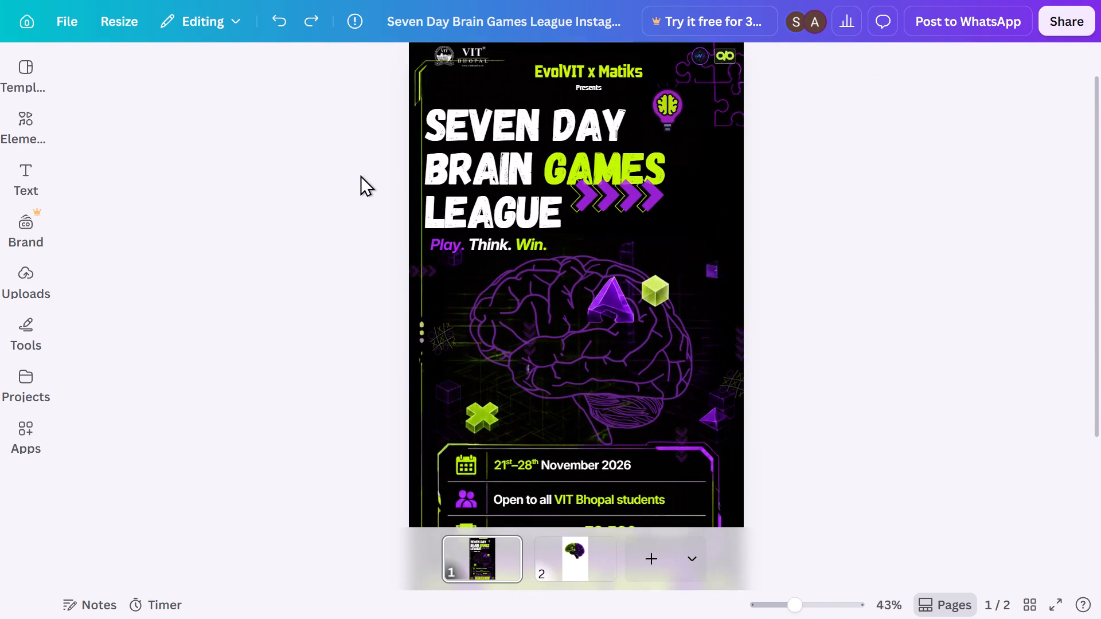
scroll(360, 175, "up", 5)
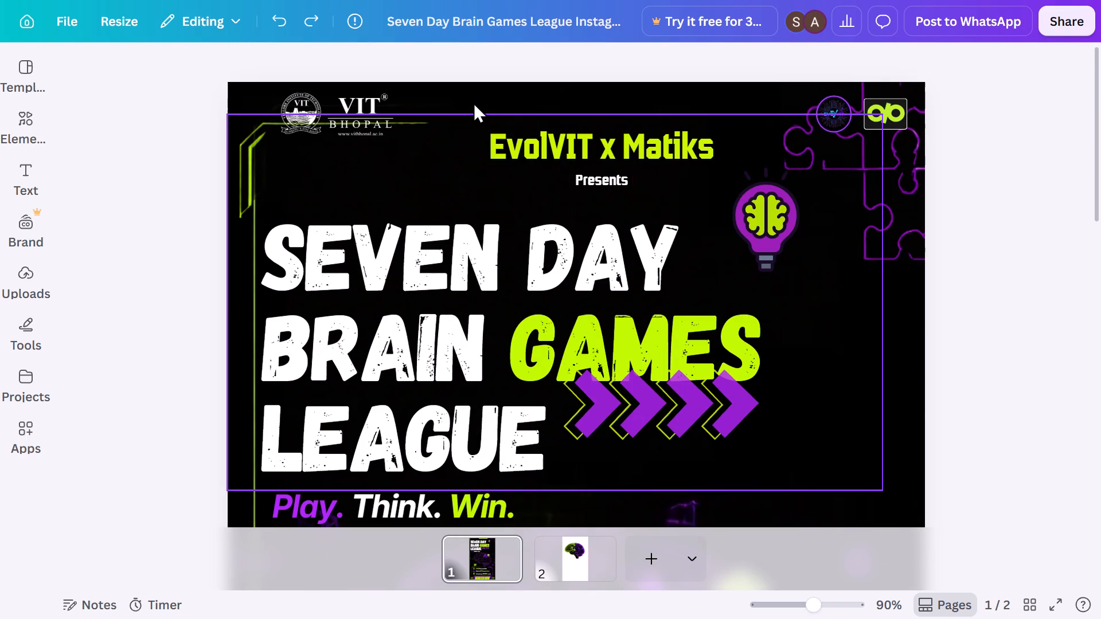
left_click_drag(473, 102, 552, 147)
left_click(434, 152)
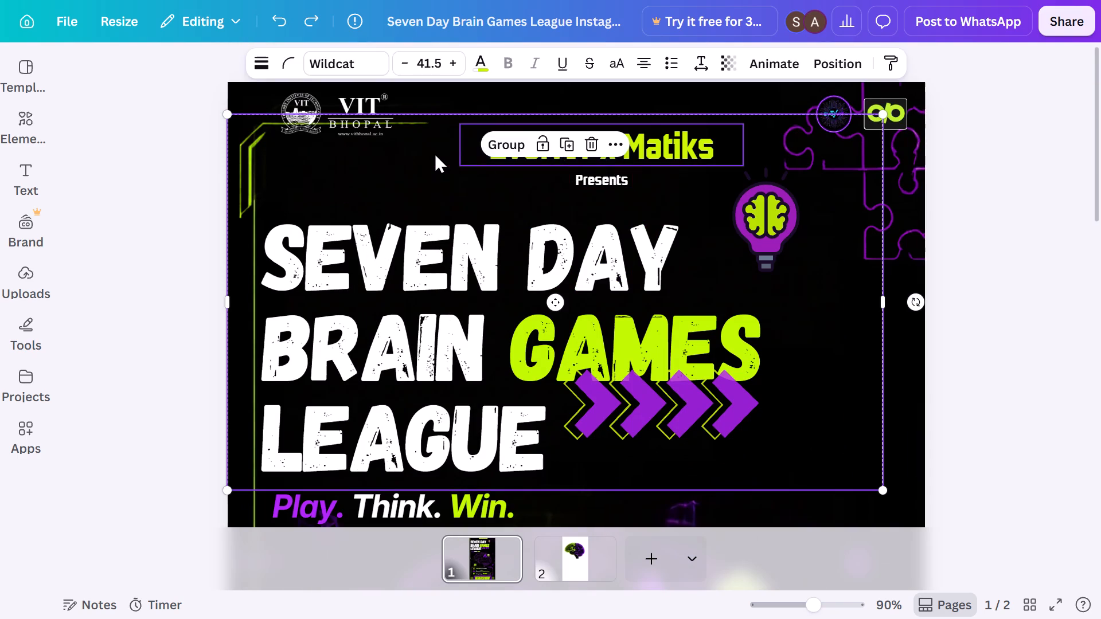
left_click(503, 77)
left_click(509, 120)
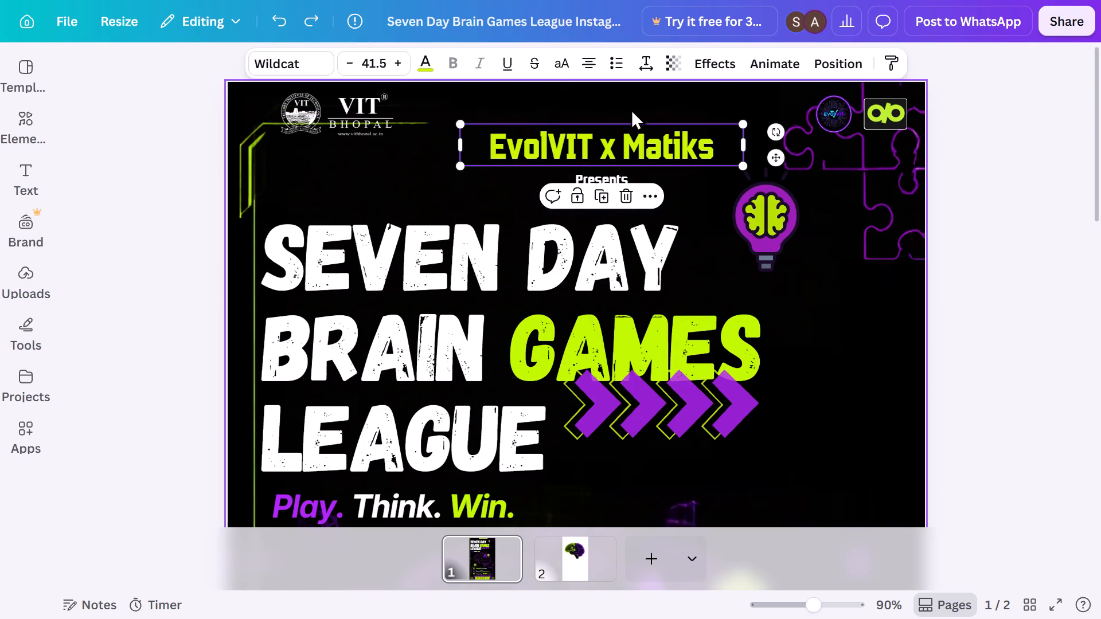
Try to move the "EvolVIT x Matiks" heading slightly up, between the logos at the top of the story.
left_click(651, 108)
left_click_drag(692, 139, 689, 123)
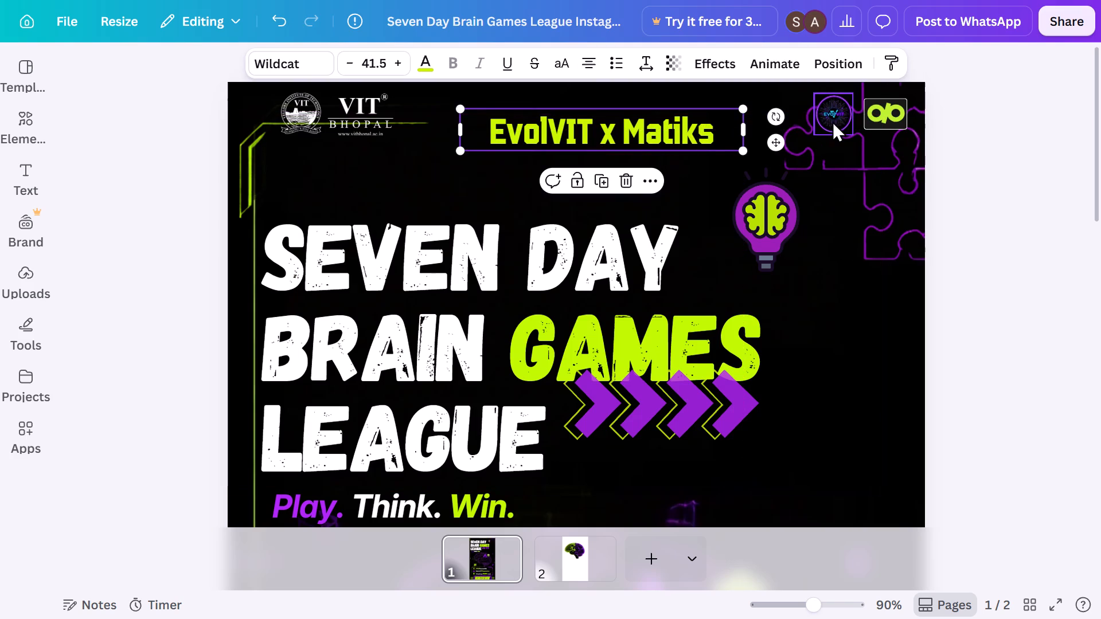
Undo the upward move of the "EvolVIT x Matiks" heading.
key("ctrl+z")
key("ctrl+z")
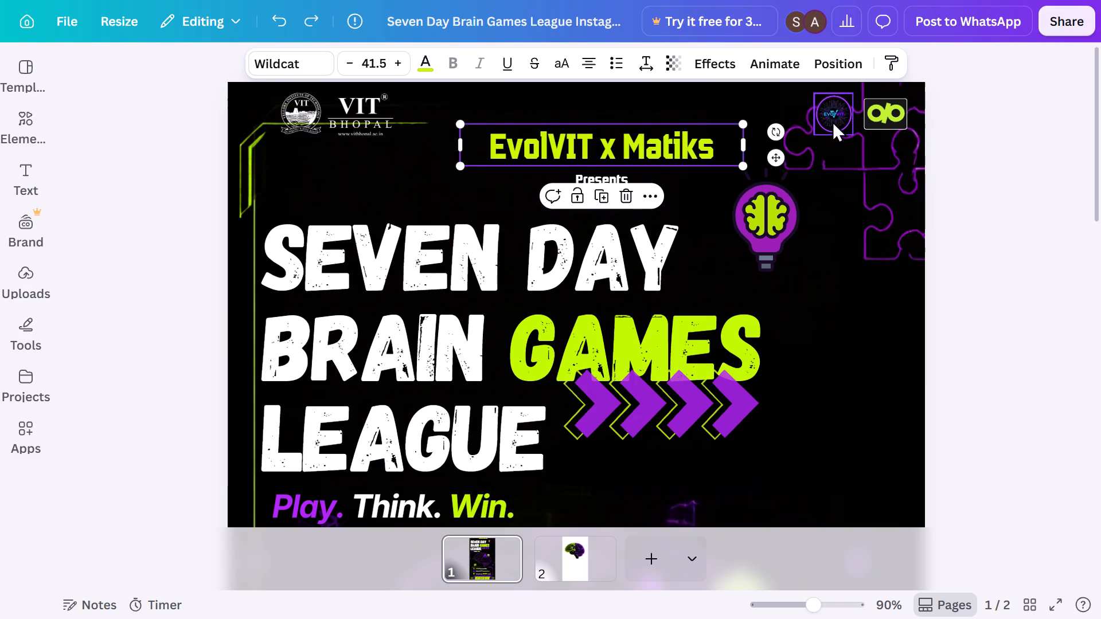